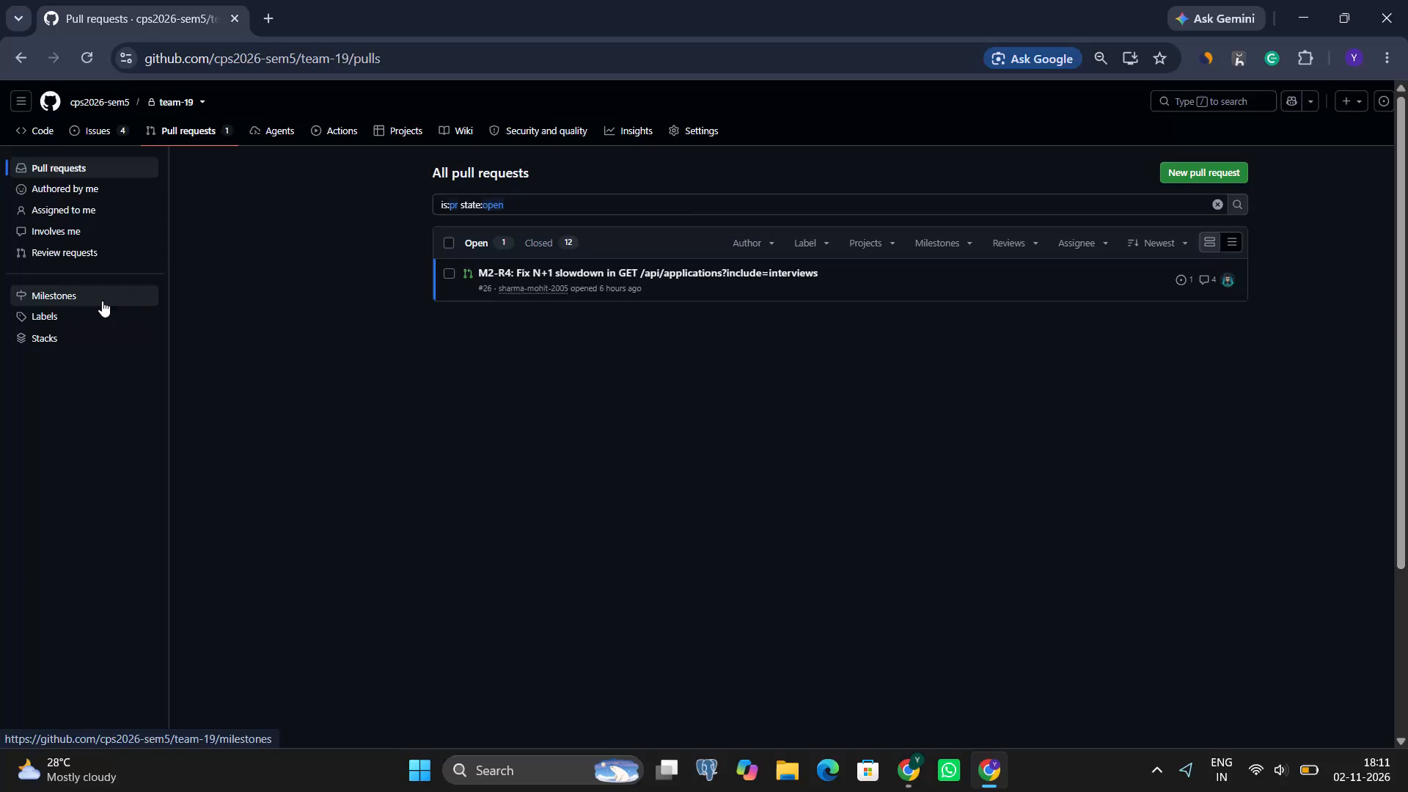
Leave the team-19 pull requests and open the repository list of the cps2026-sem5 organization.
click(26, 132)
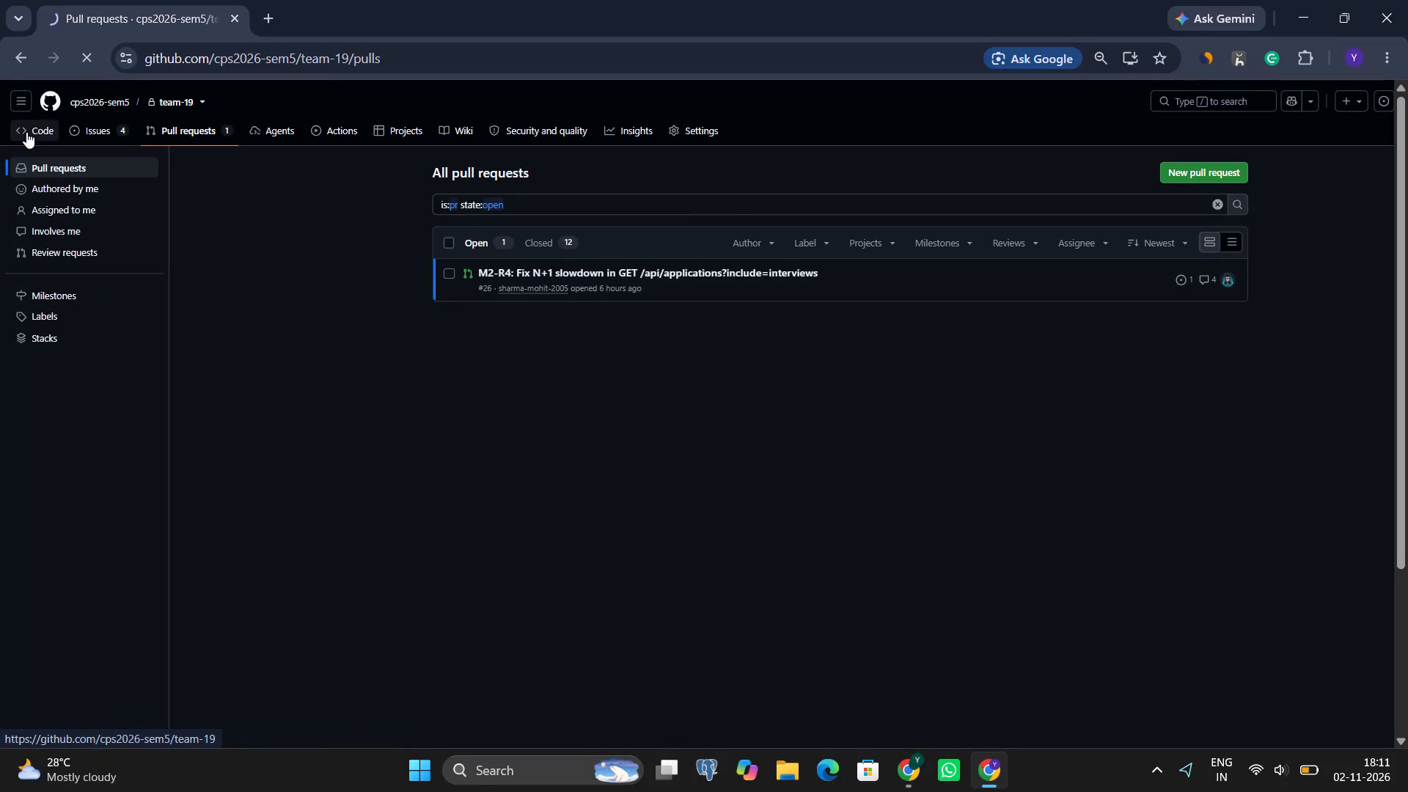
click(116, 95)
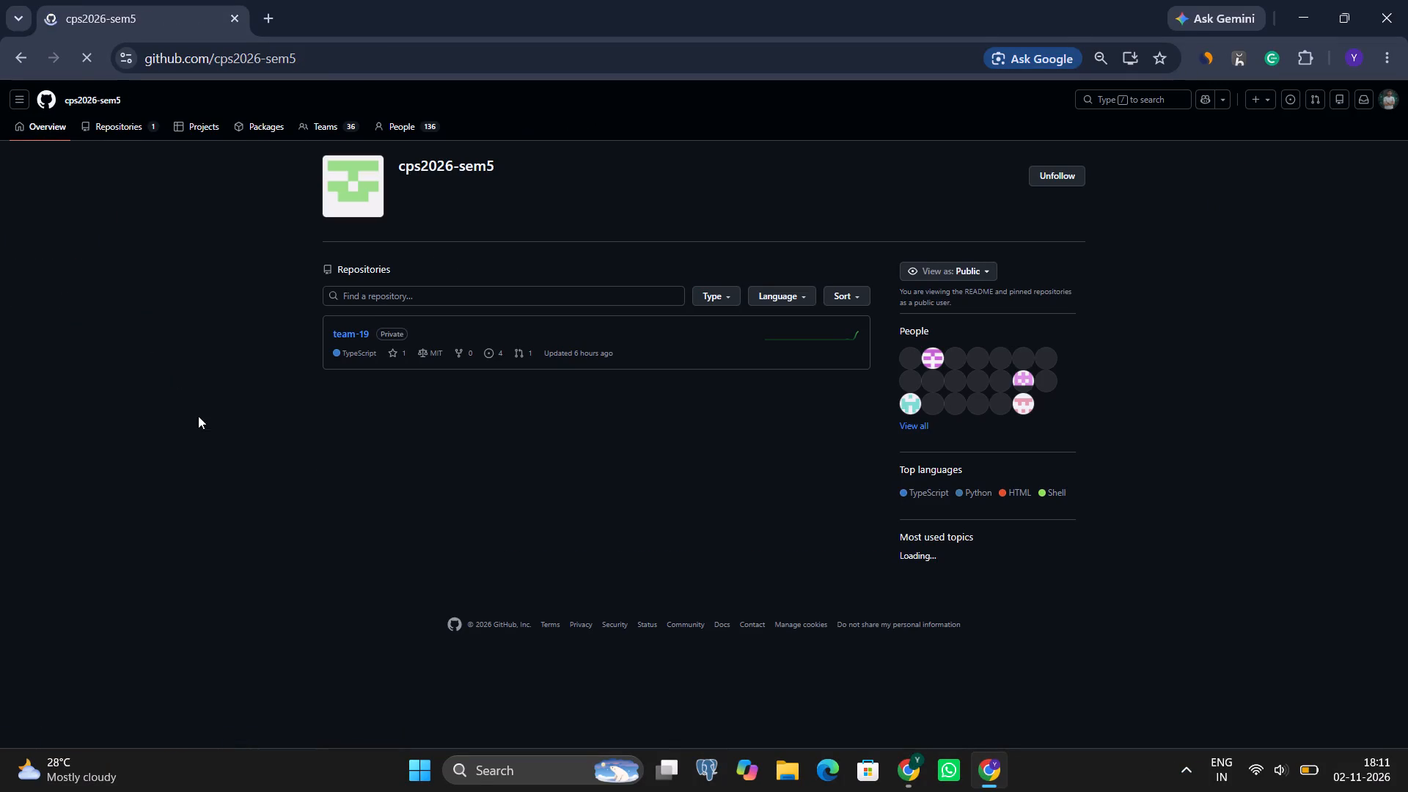
click(103, 125)
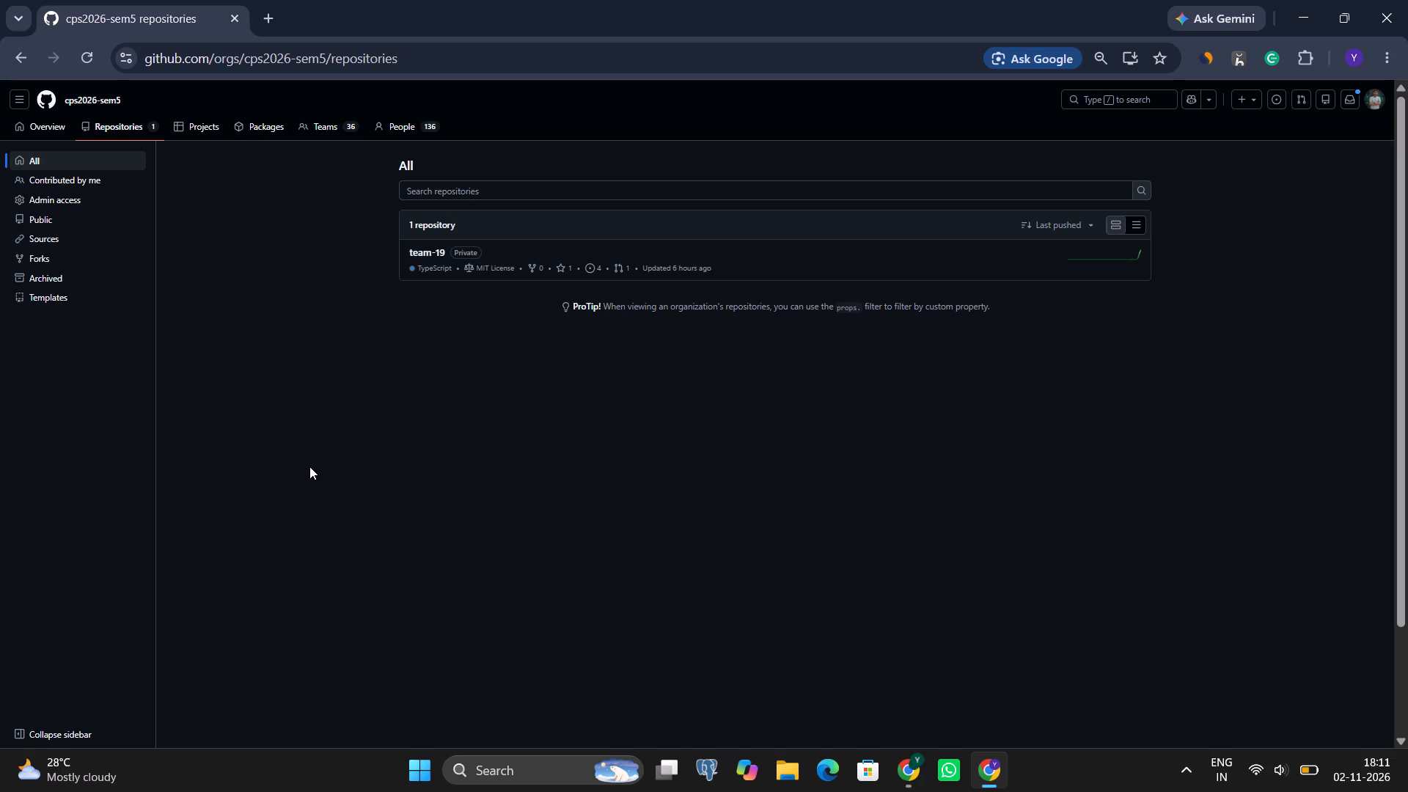
Search the web for vercel in a new tab and open the Vercel team overview.
click(263, 7)
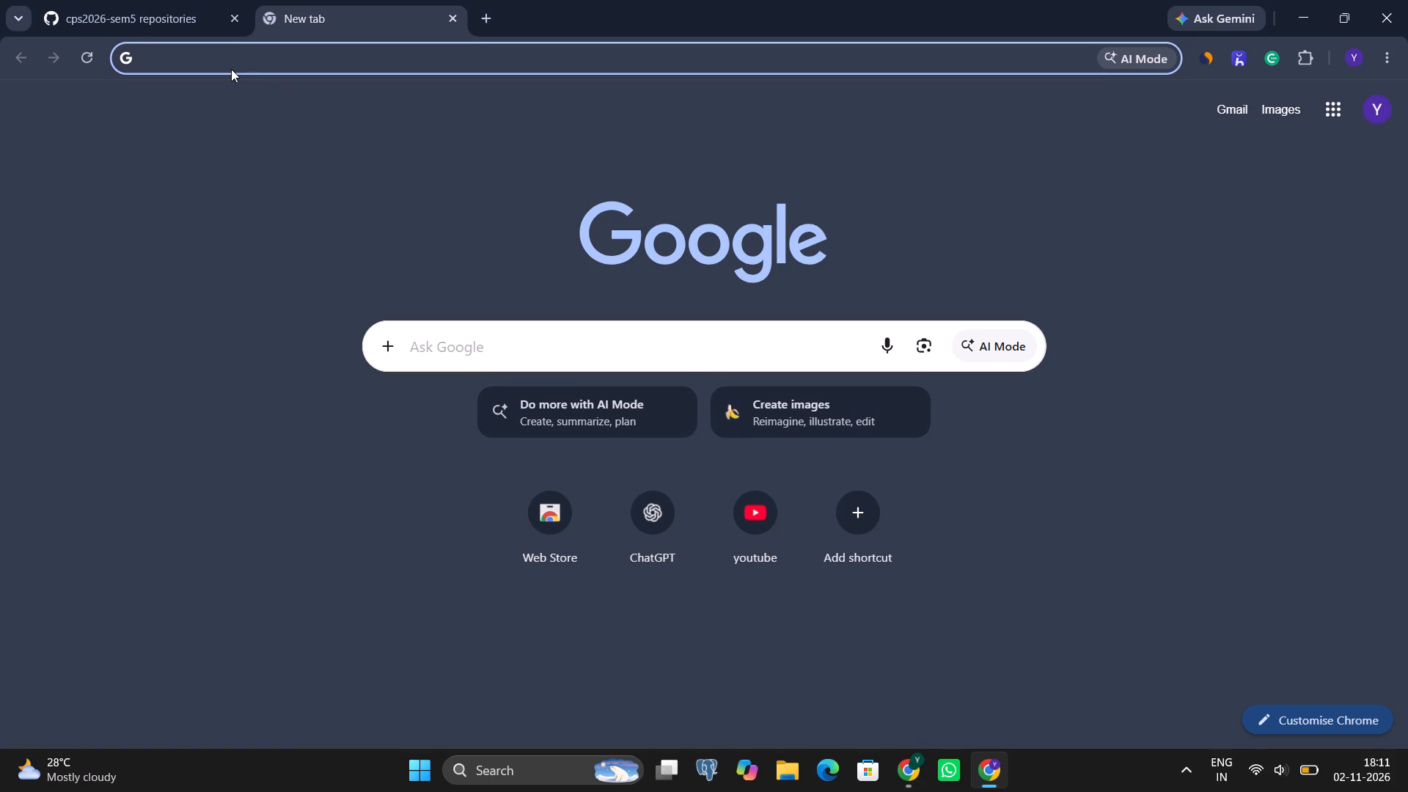
text(vercel)
key(space)
key(Return)
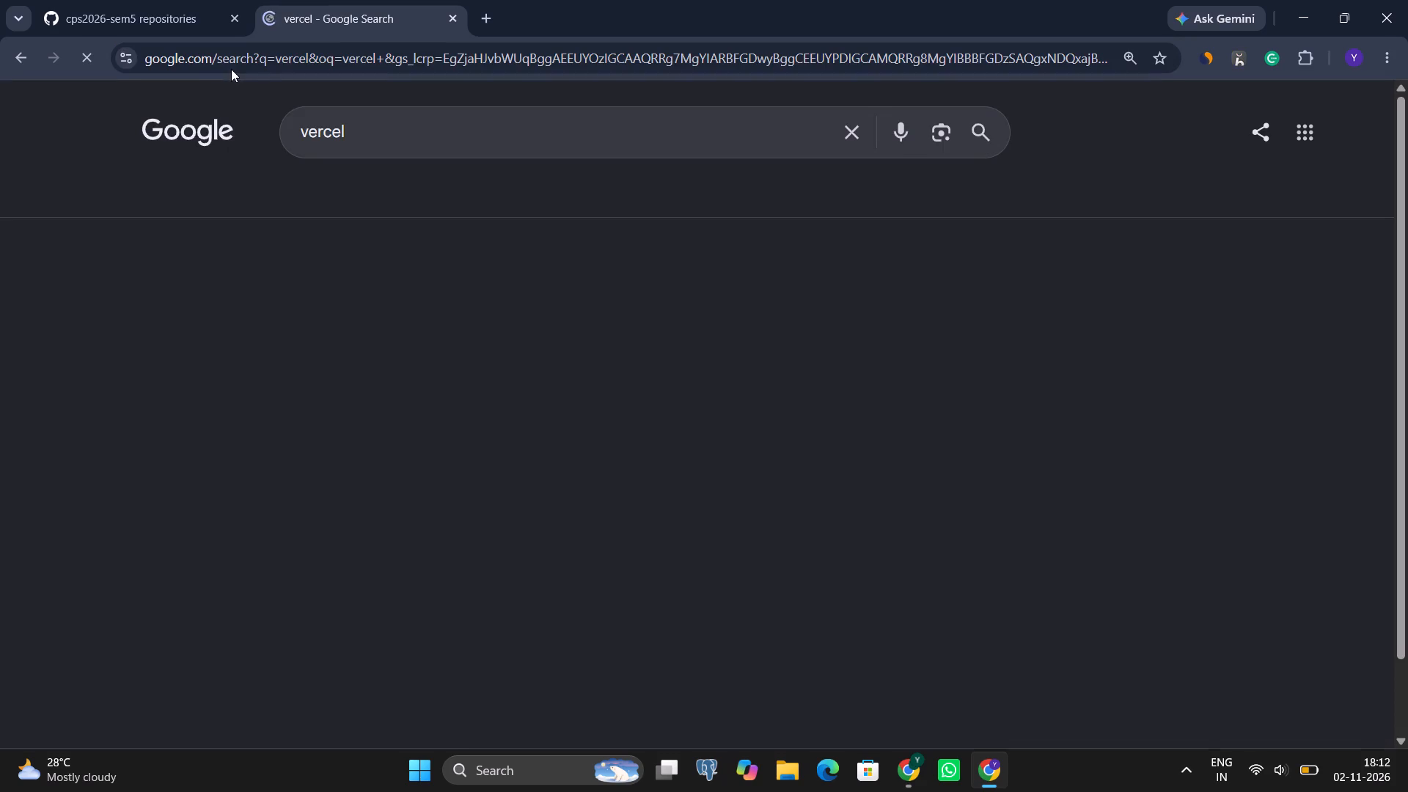
click(219, 303)
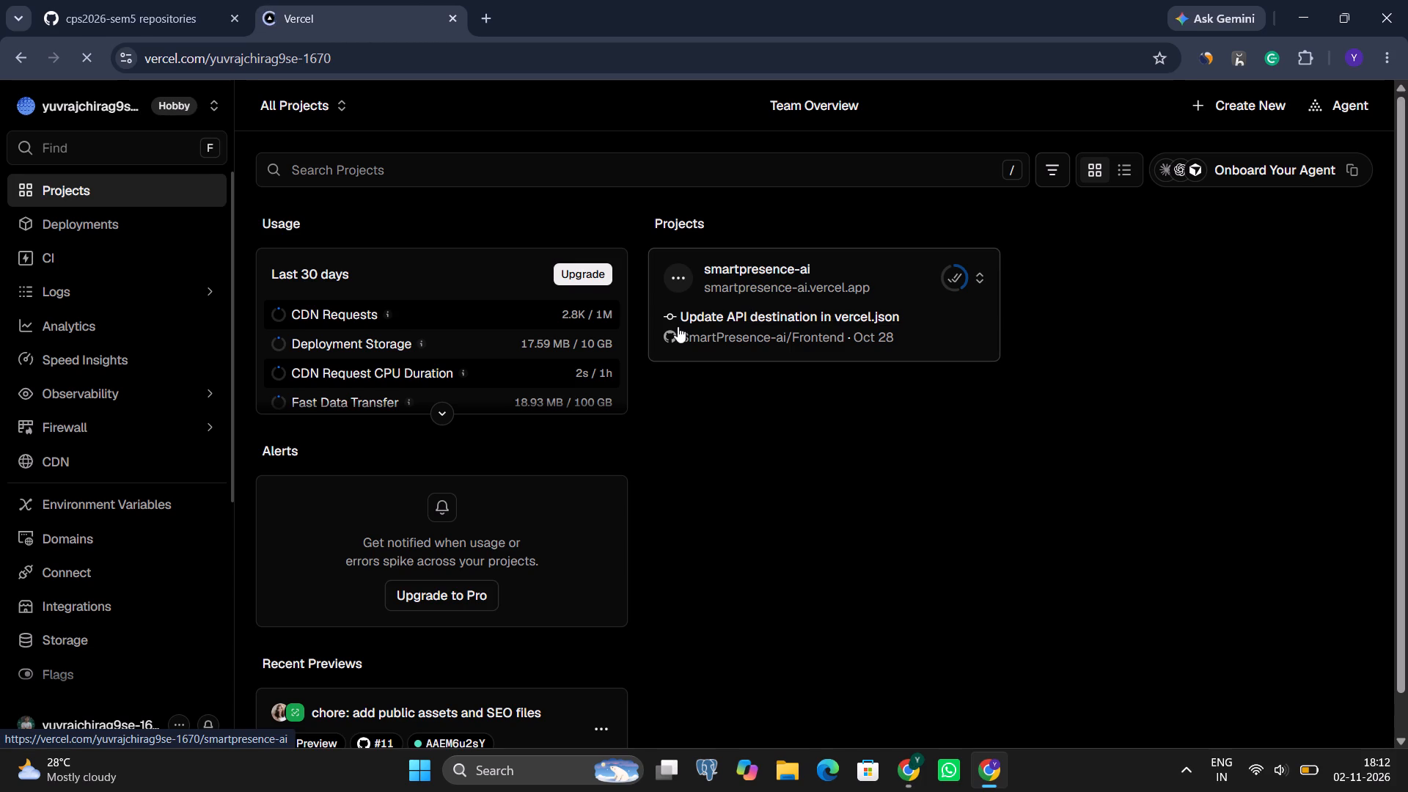
Open the SmartPresence-ai/Frontend GitHub repository linked from the smartpresence-ai project card.
click(763, 338)
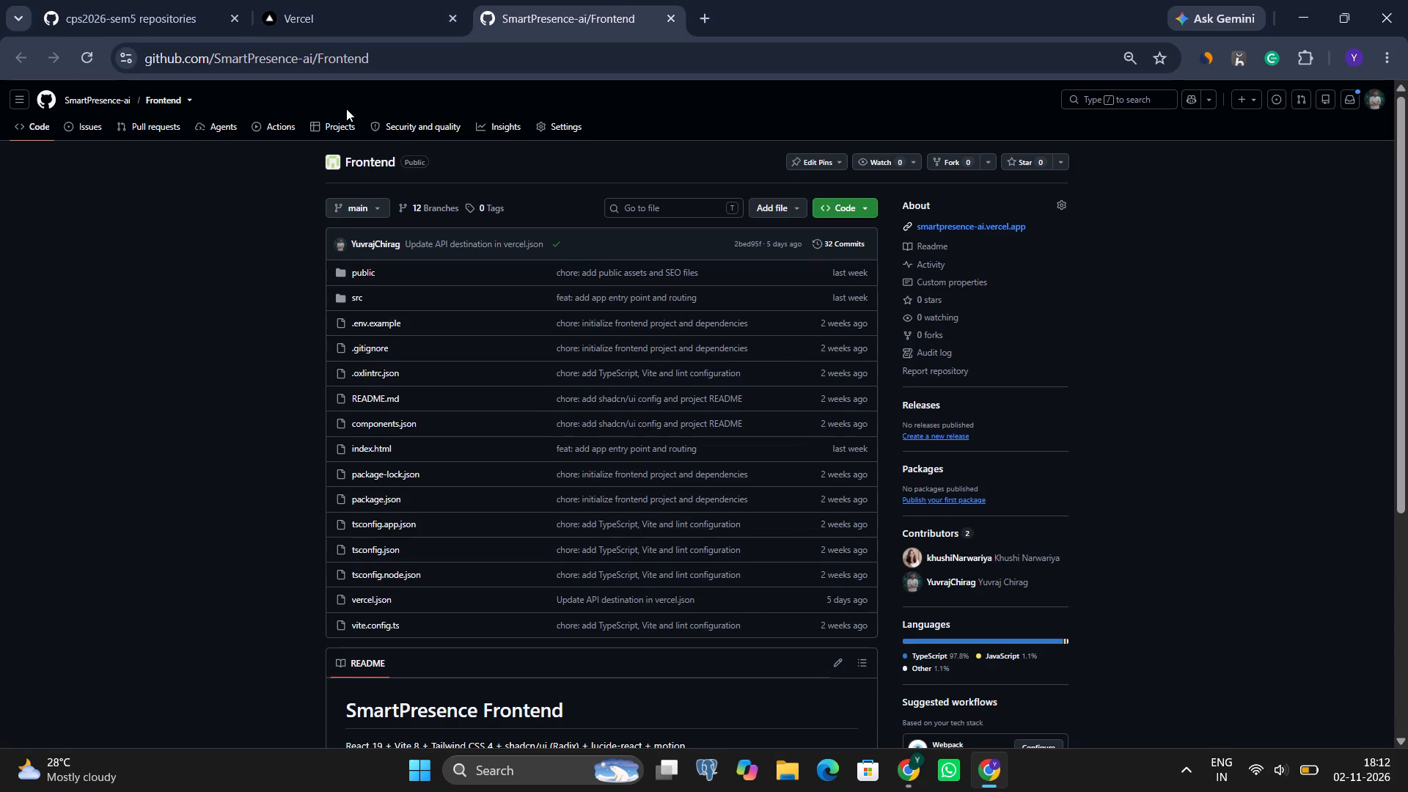
scroll(283, 326, right, 13)
Return to the Vercel overview, view the deployed smartpresence-ai.vercel.app site, and close its window.
click(308, 32)
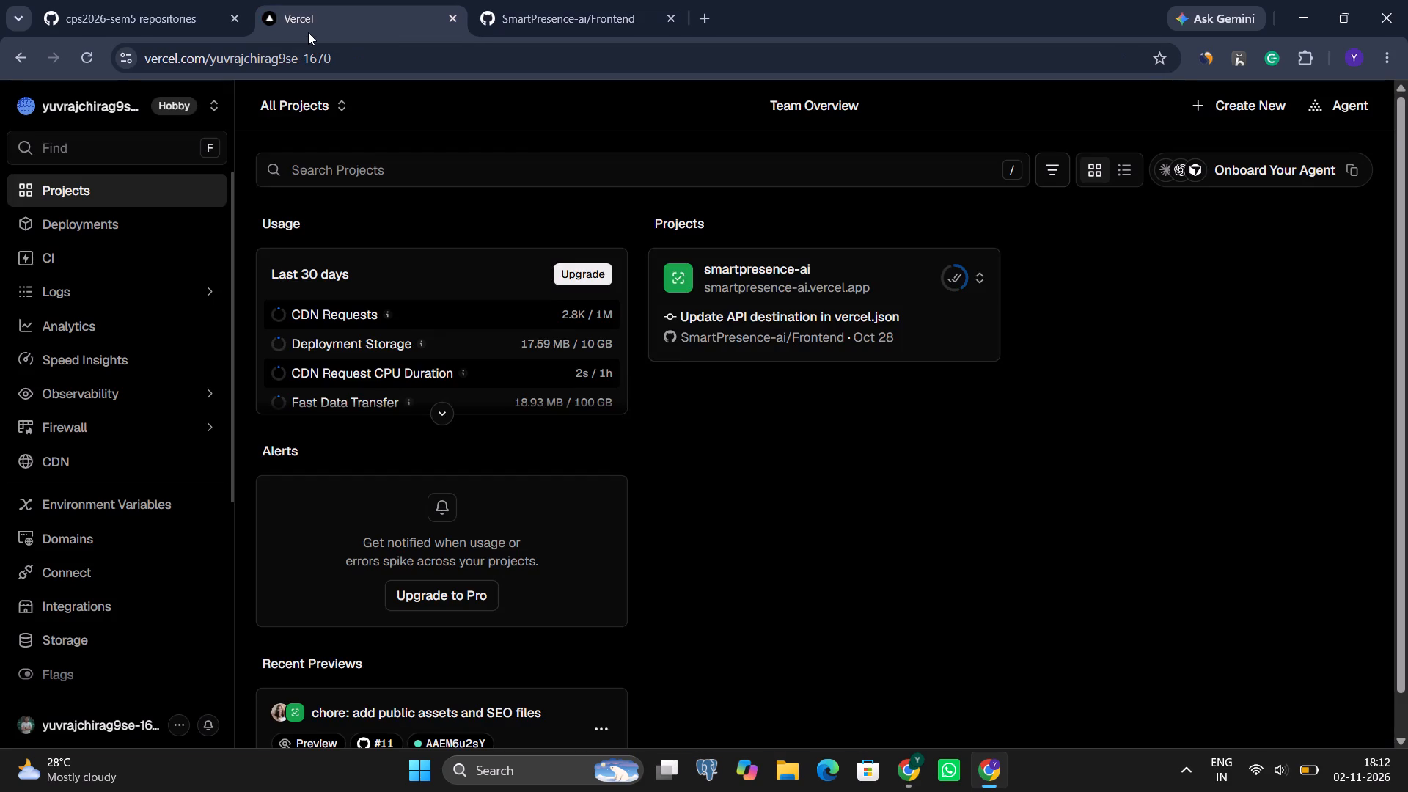
click(772, 282)
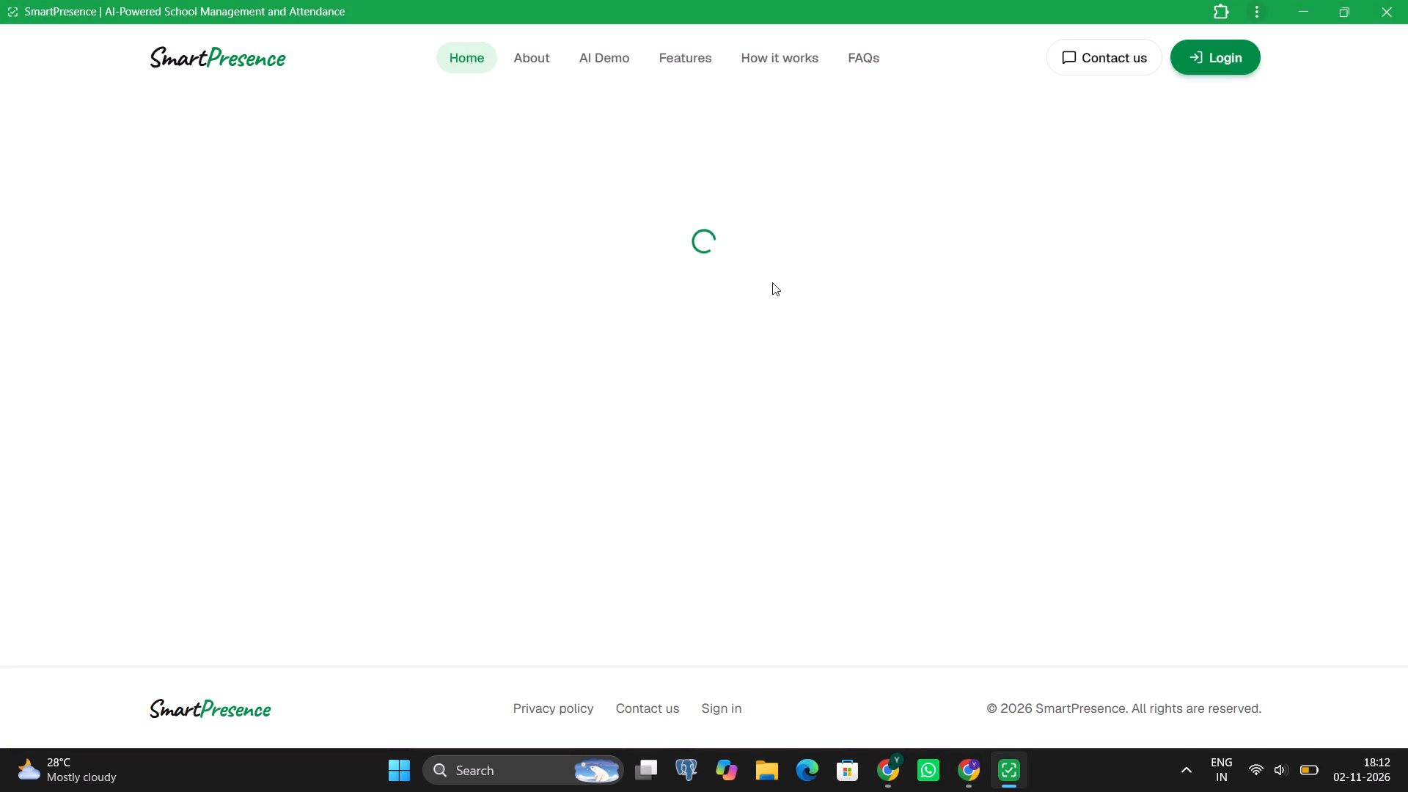
click(1407, 0)
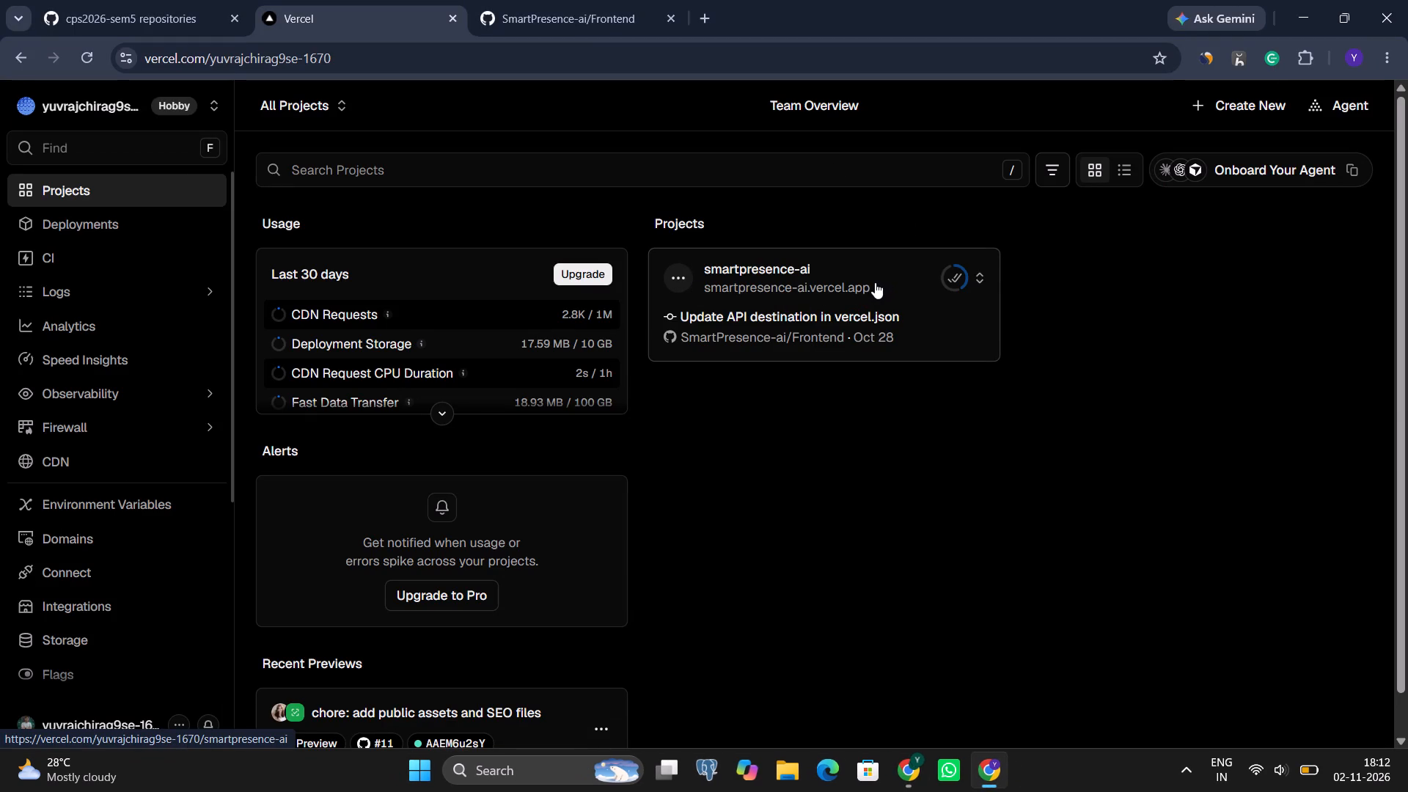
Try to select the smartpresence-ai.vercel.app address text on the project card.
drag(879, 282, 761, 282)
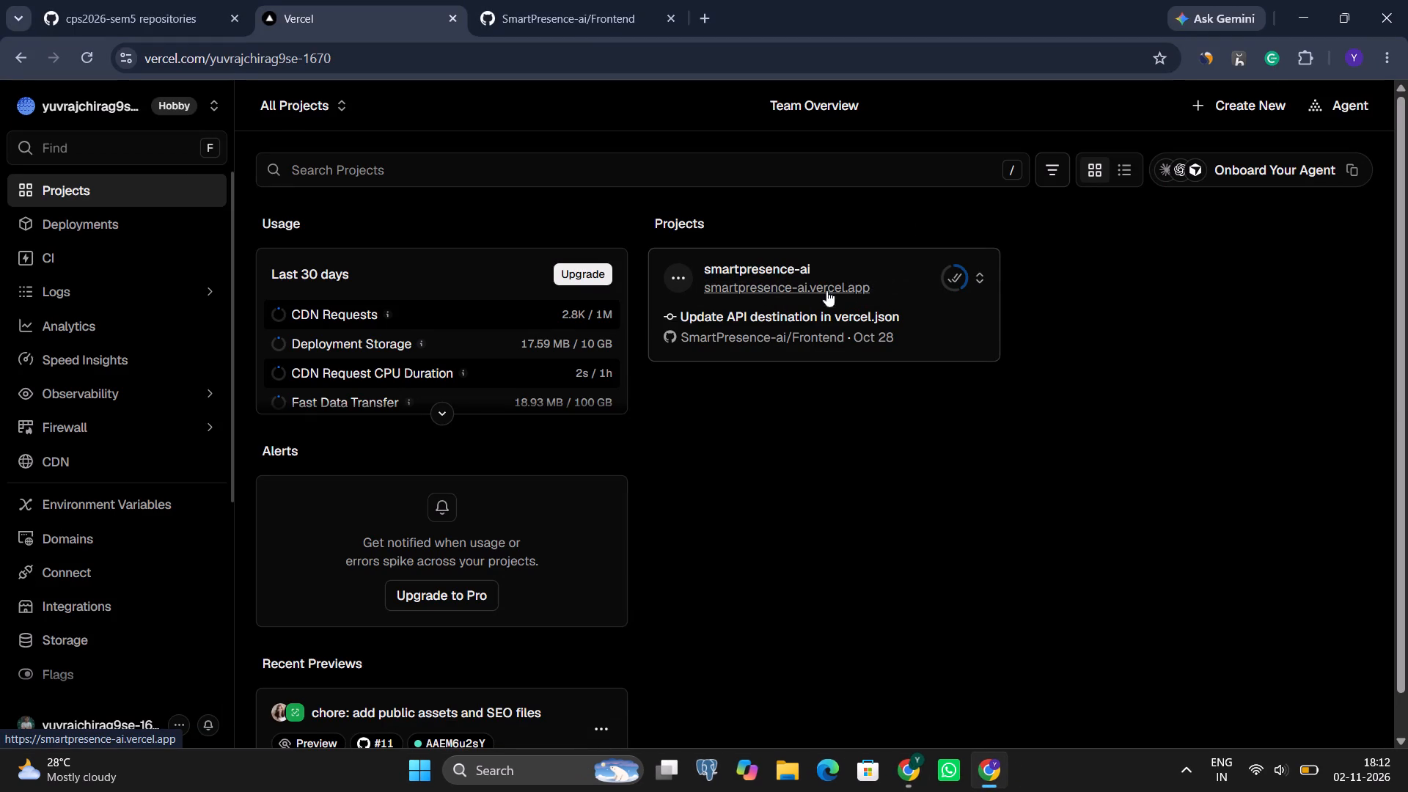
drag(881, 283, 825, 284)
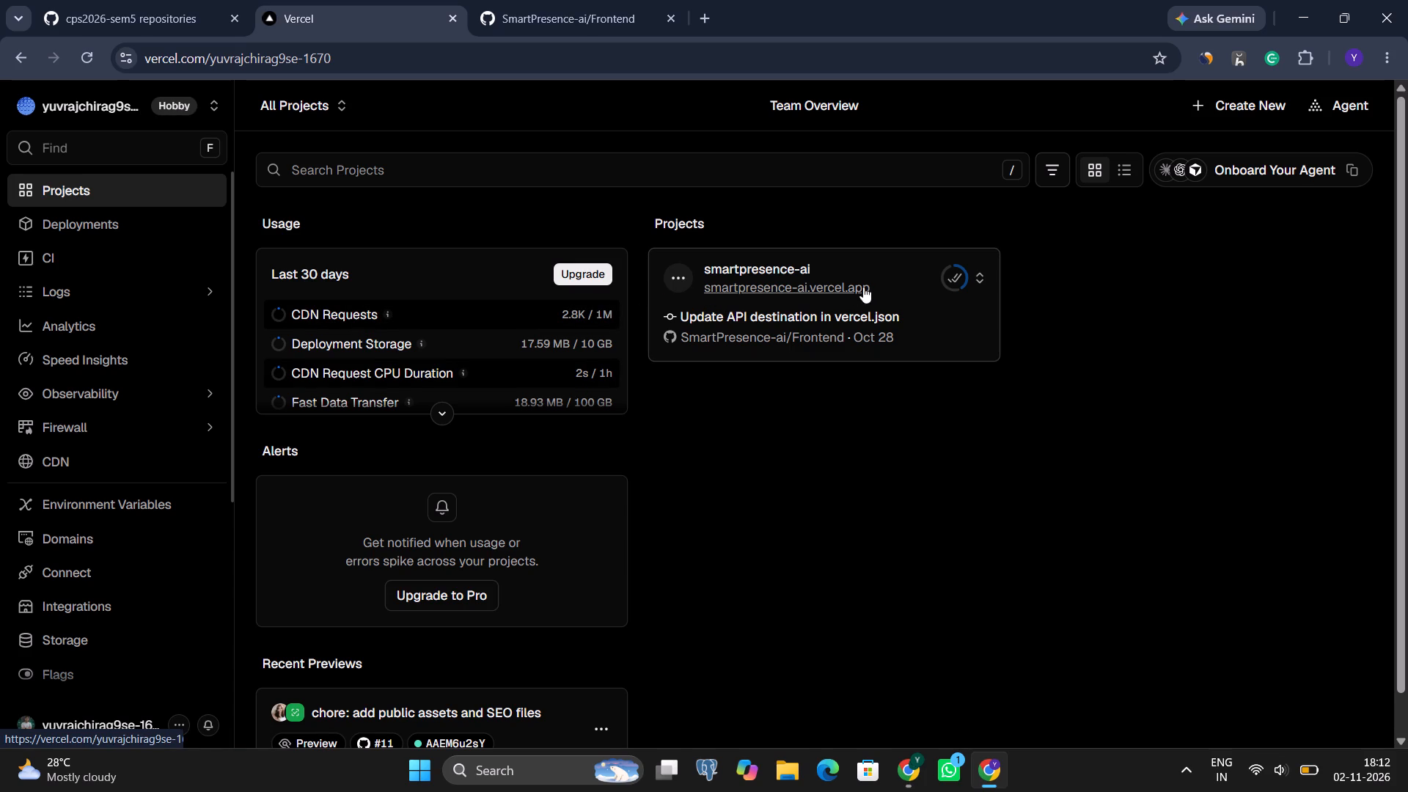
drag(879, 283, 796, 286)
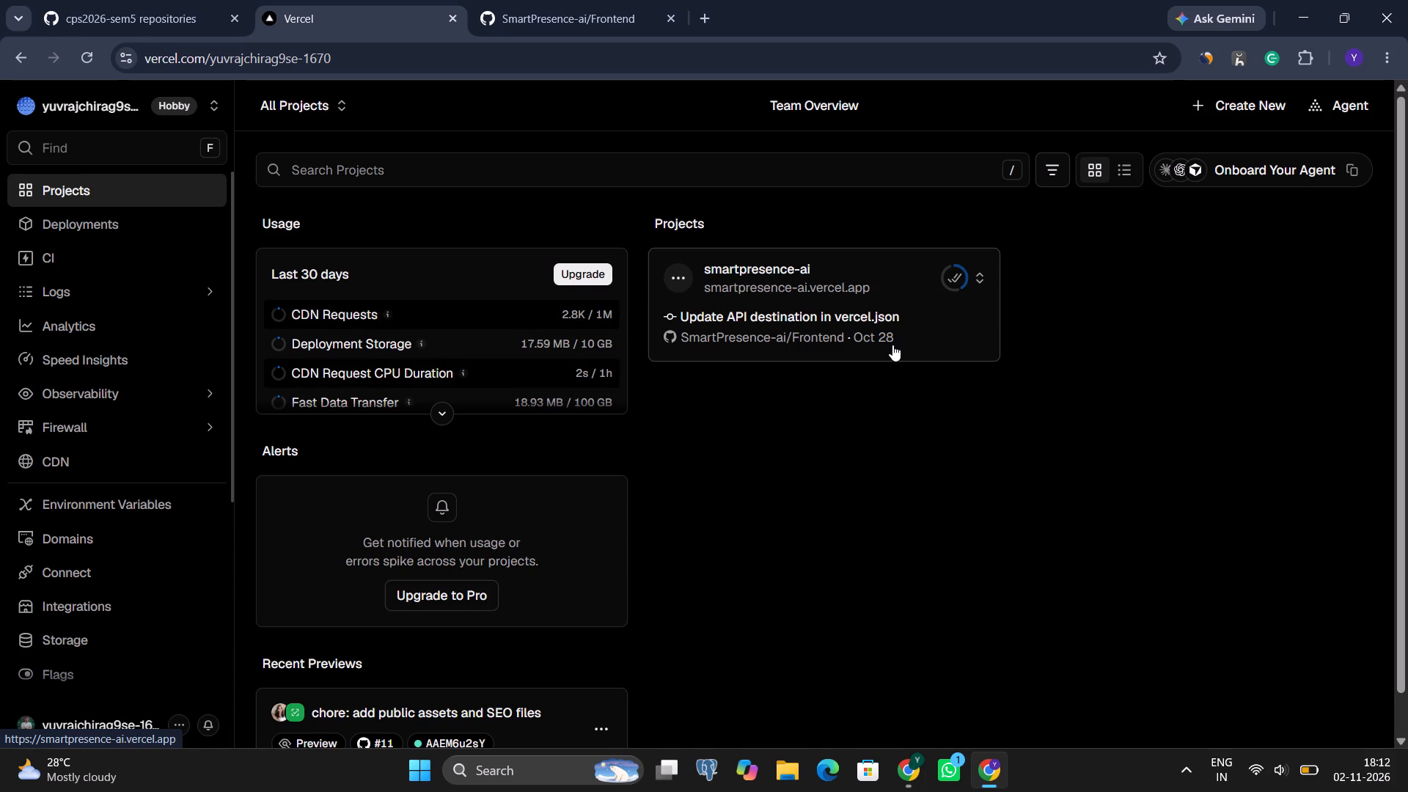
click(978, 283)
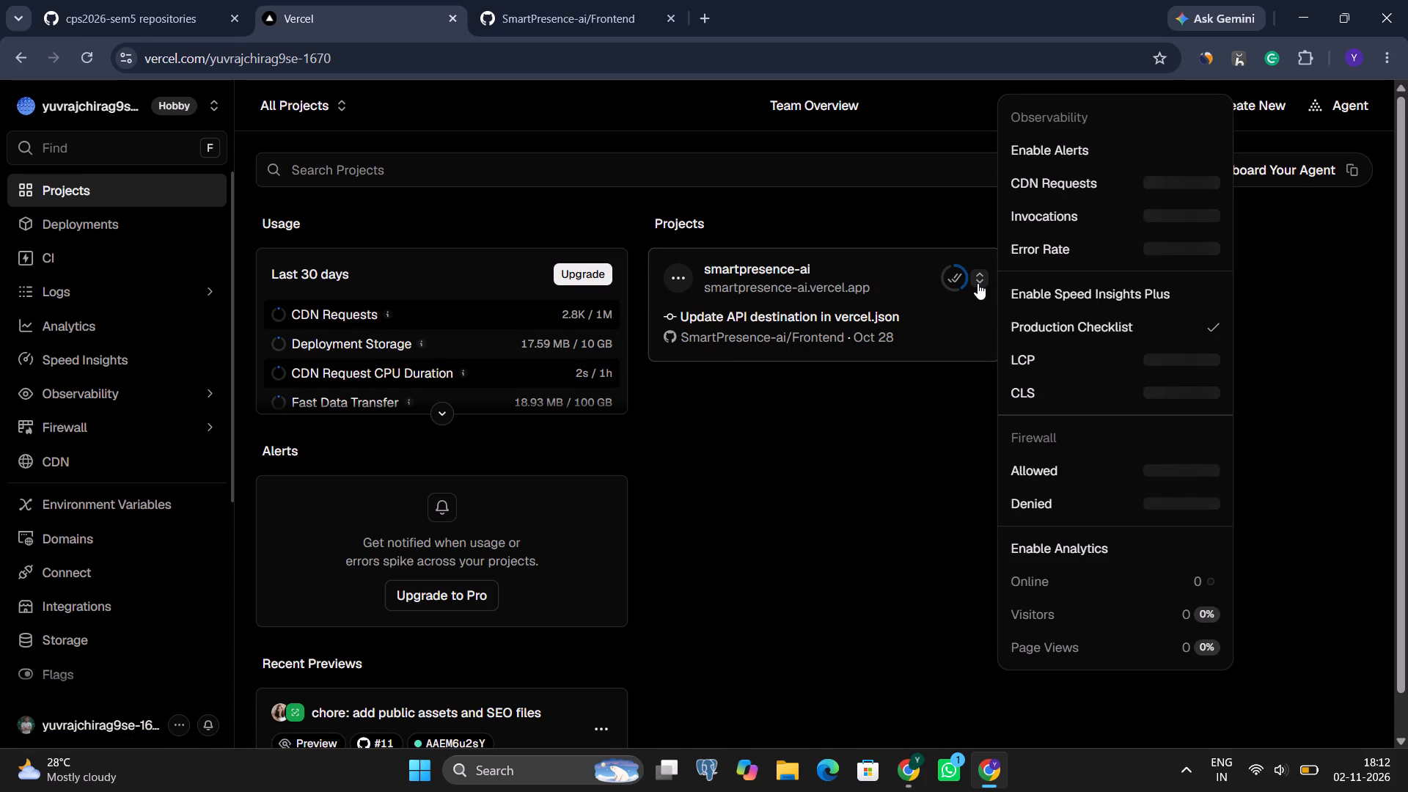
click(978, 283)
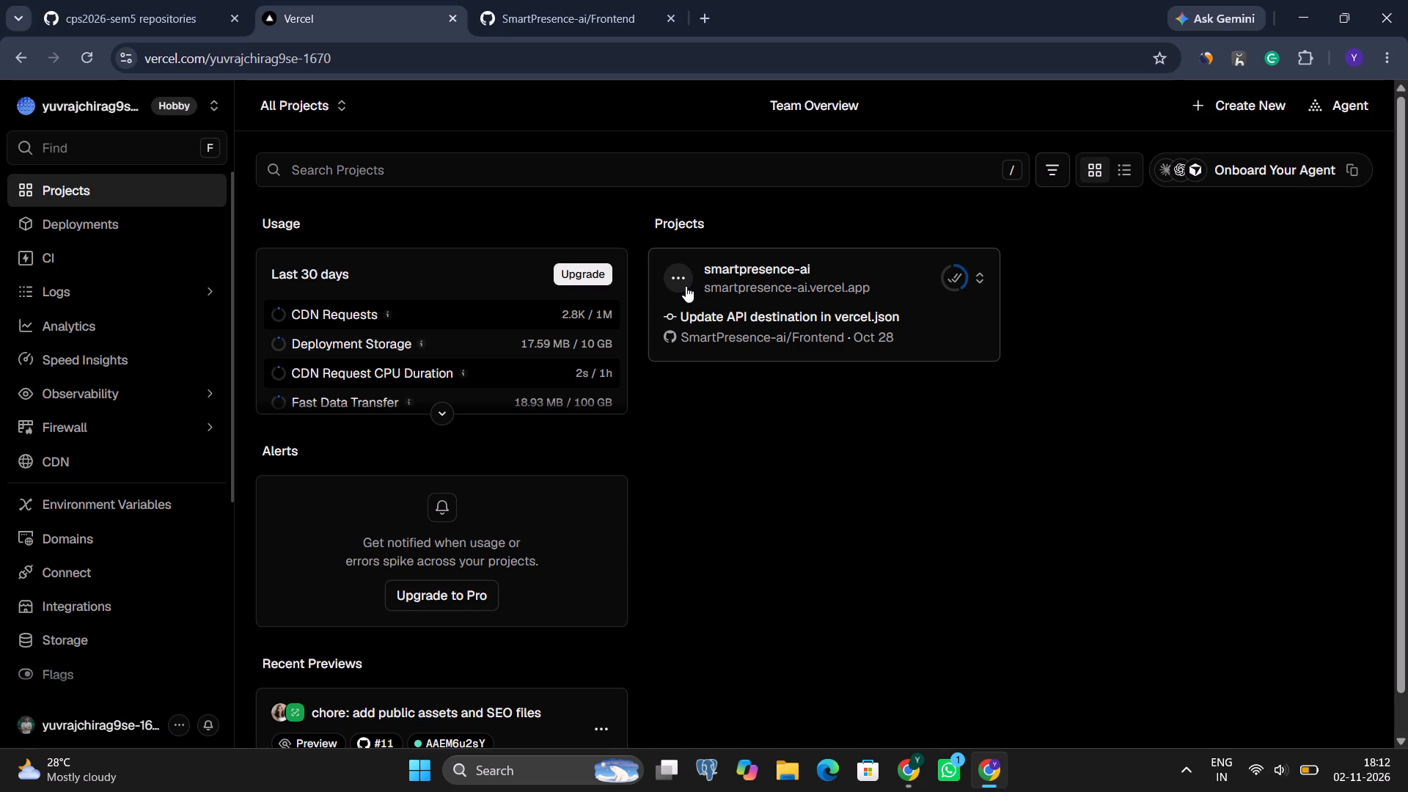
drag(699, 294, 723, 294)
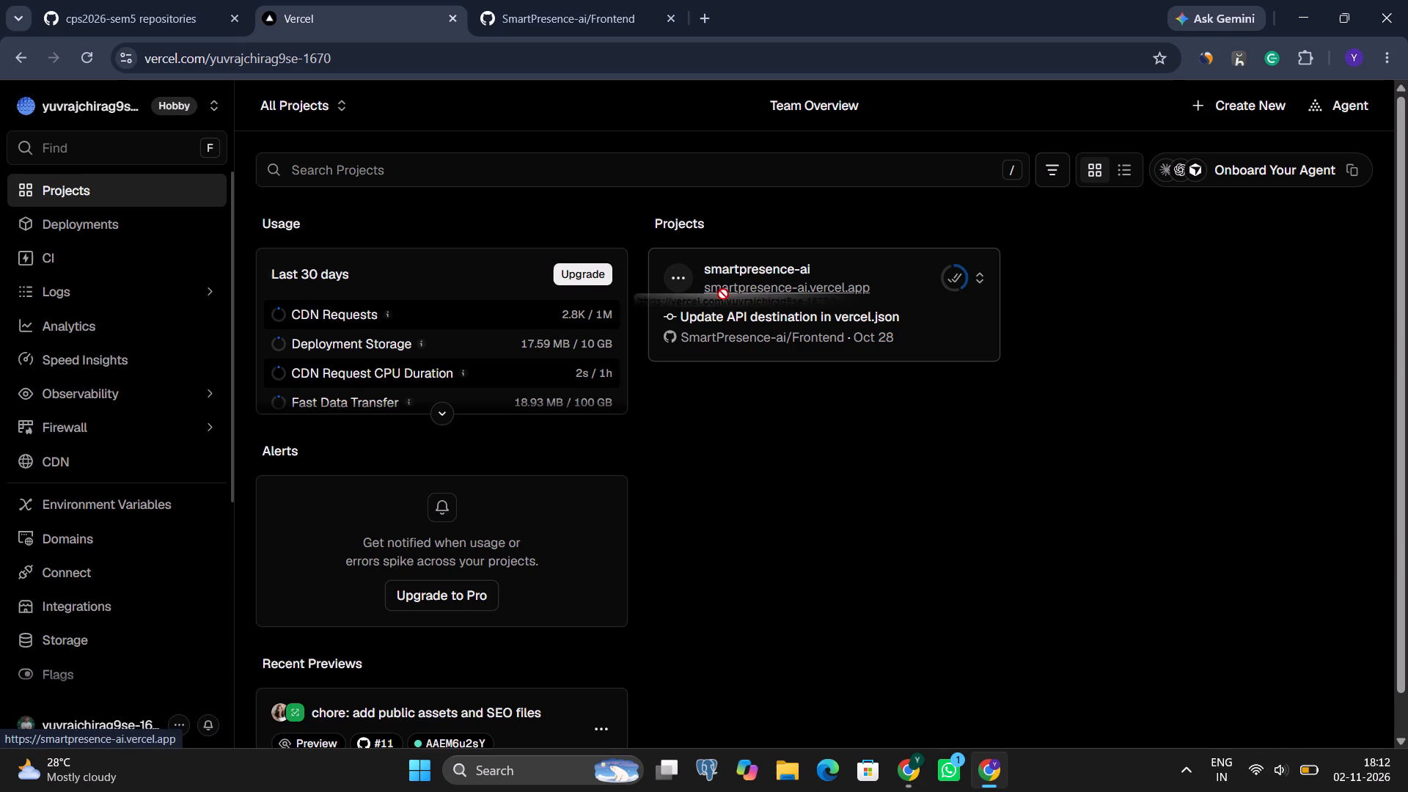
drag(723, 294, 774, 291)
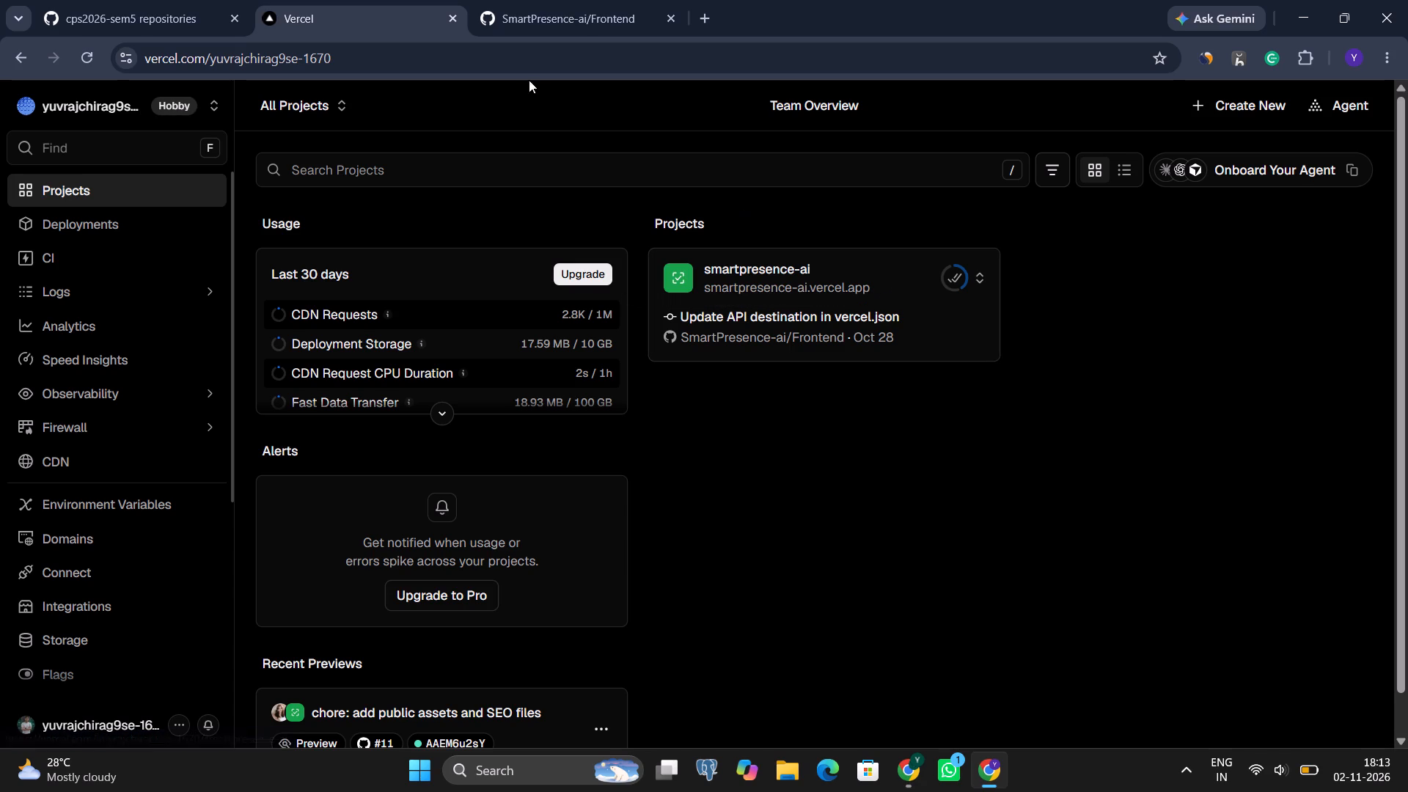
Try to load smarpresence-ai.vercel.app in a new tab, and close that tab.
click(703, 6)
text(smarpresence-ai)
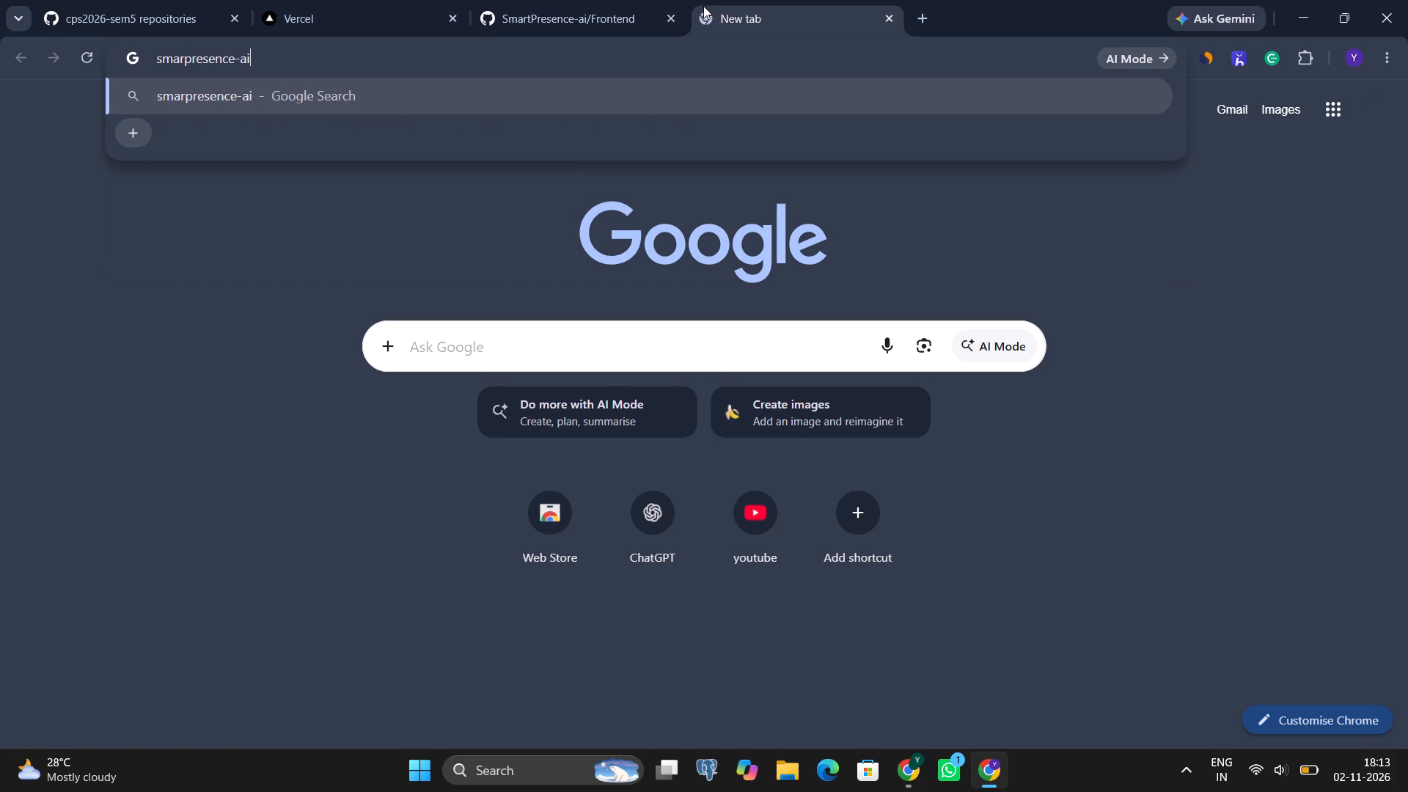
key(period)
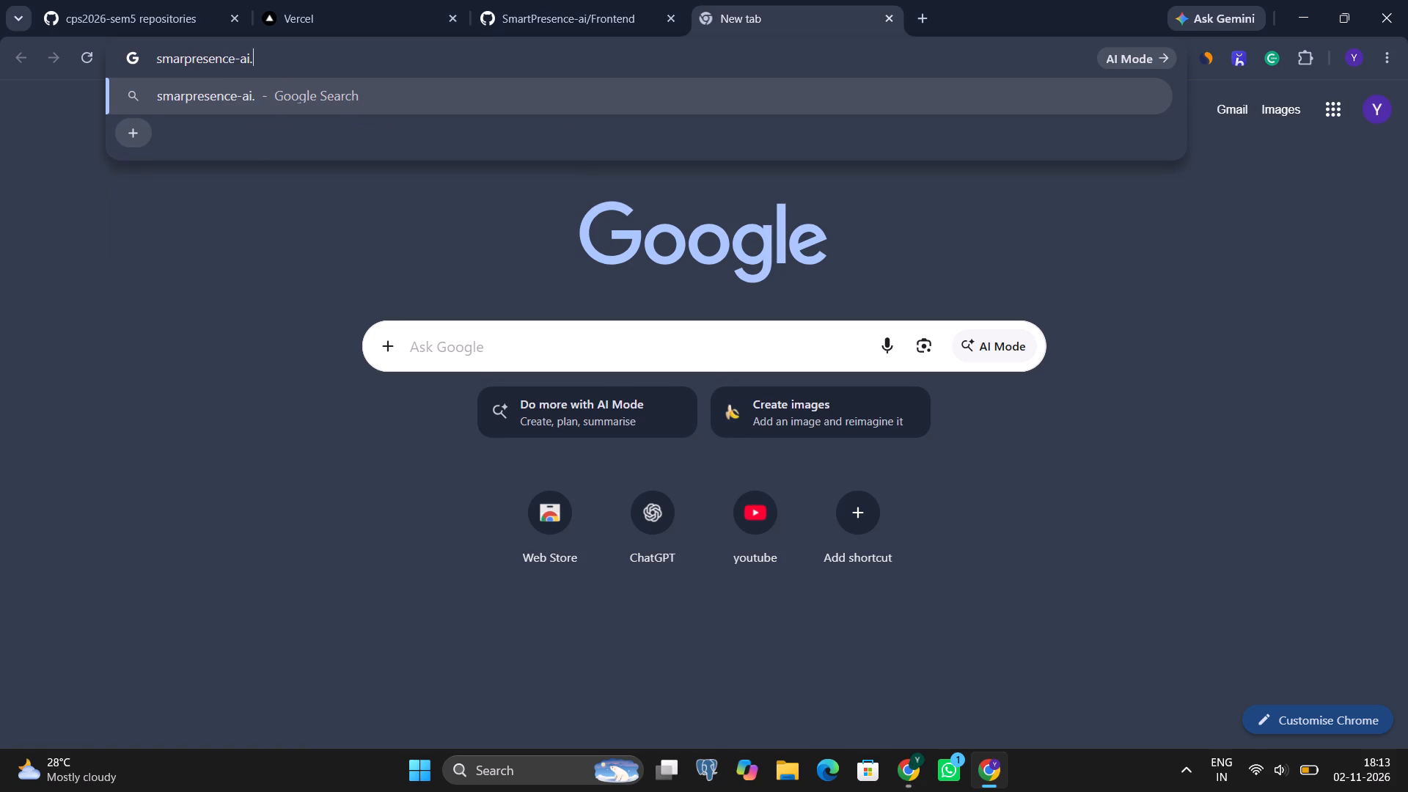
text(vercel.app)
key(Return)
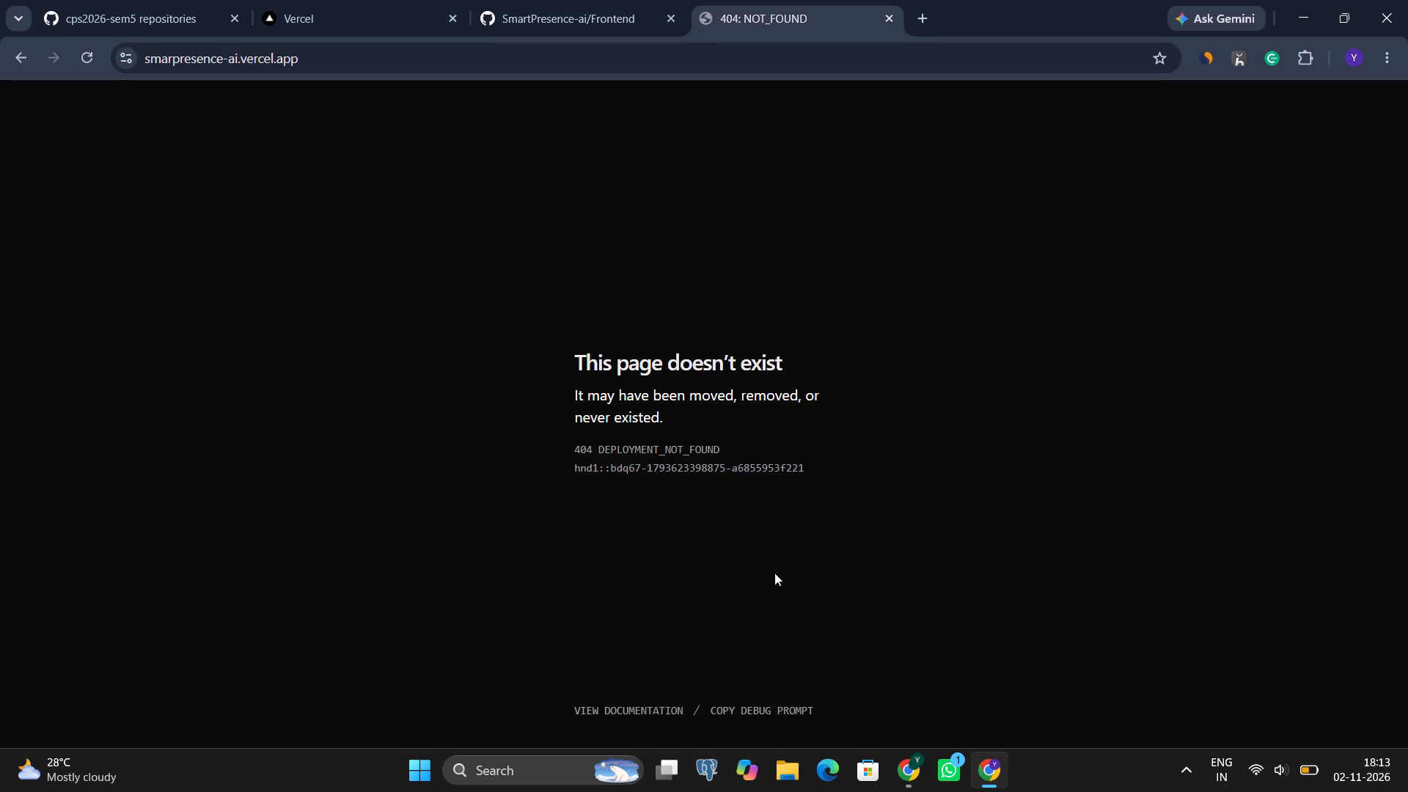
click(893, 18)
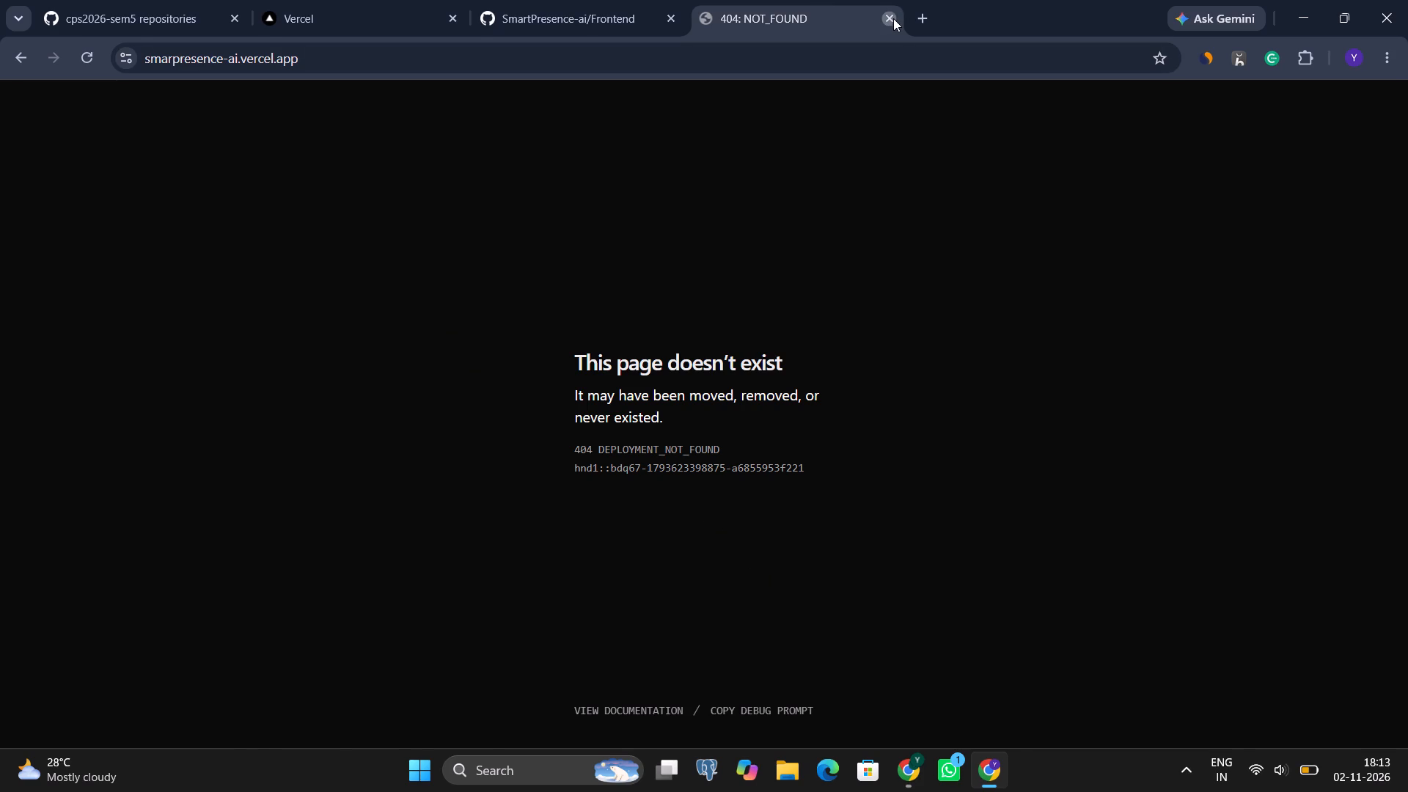
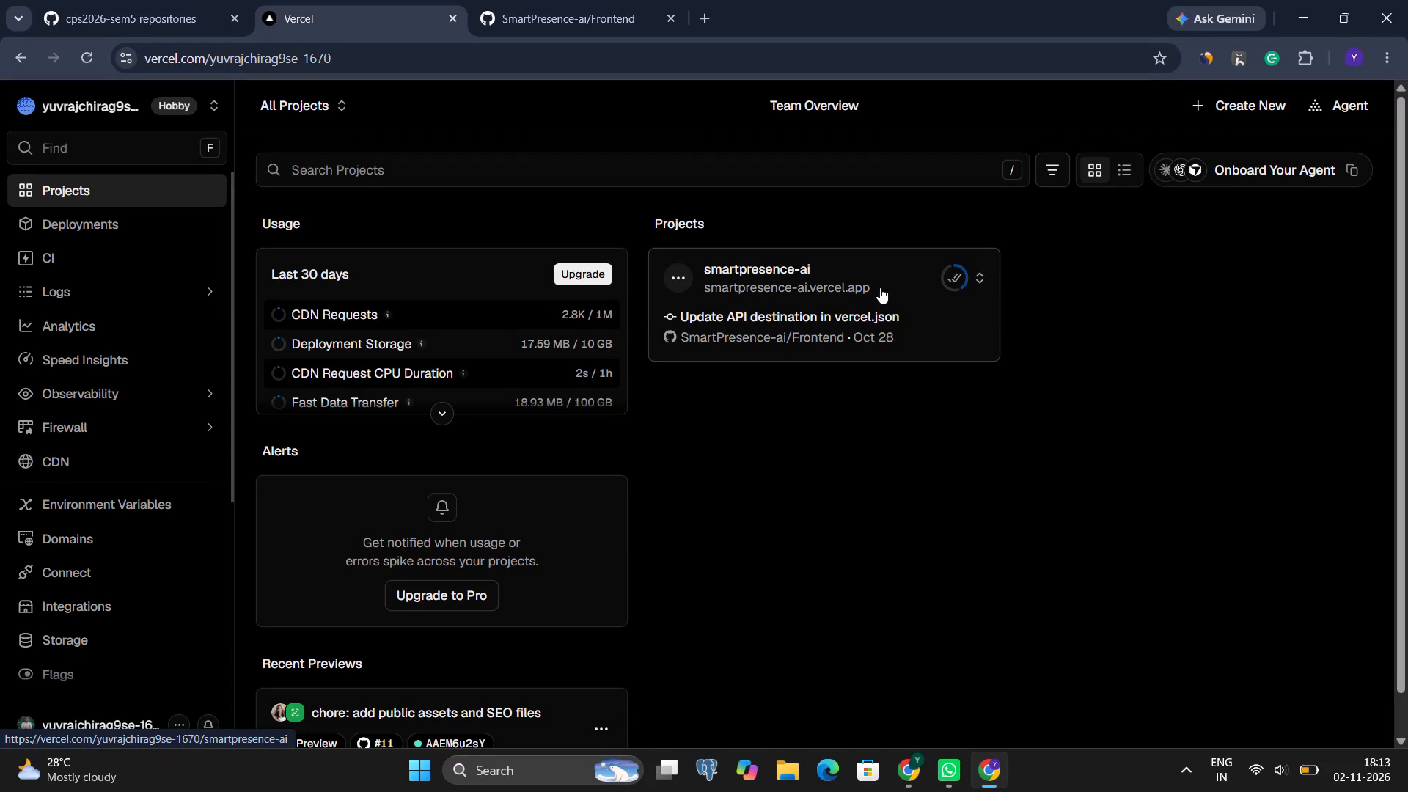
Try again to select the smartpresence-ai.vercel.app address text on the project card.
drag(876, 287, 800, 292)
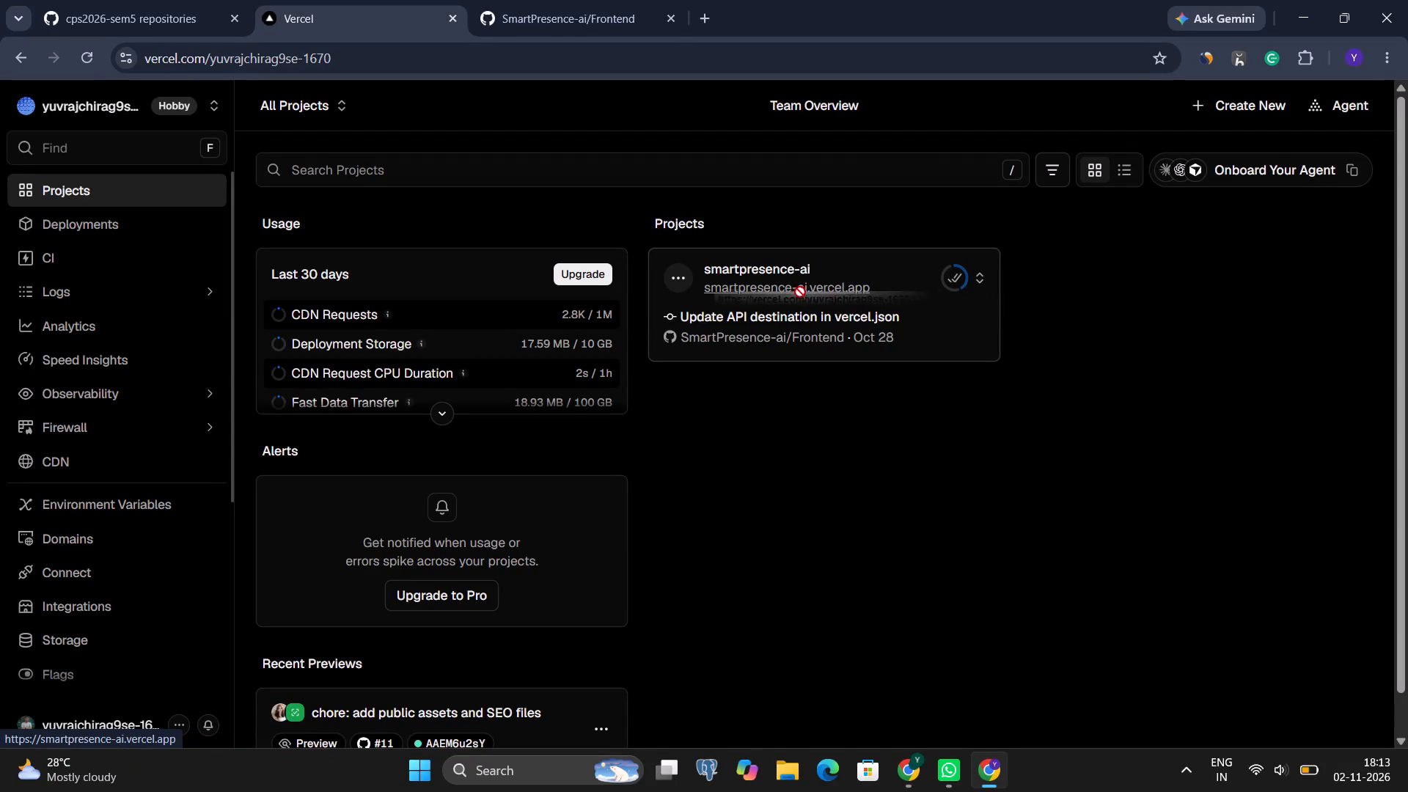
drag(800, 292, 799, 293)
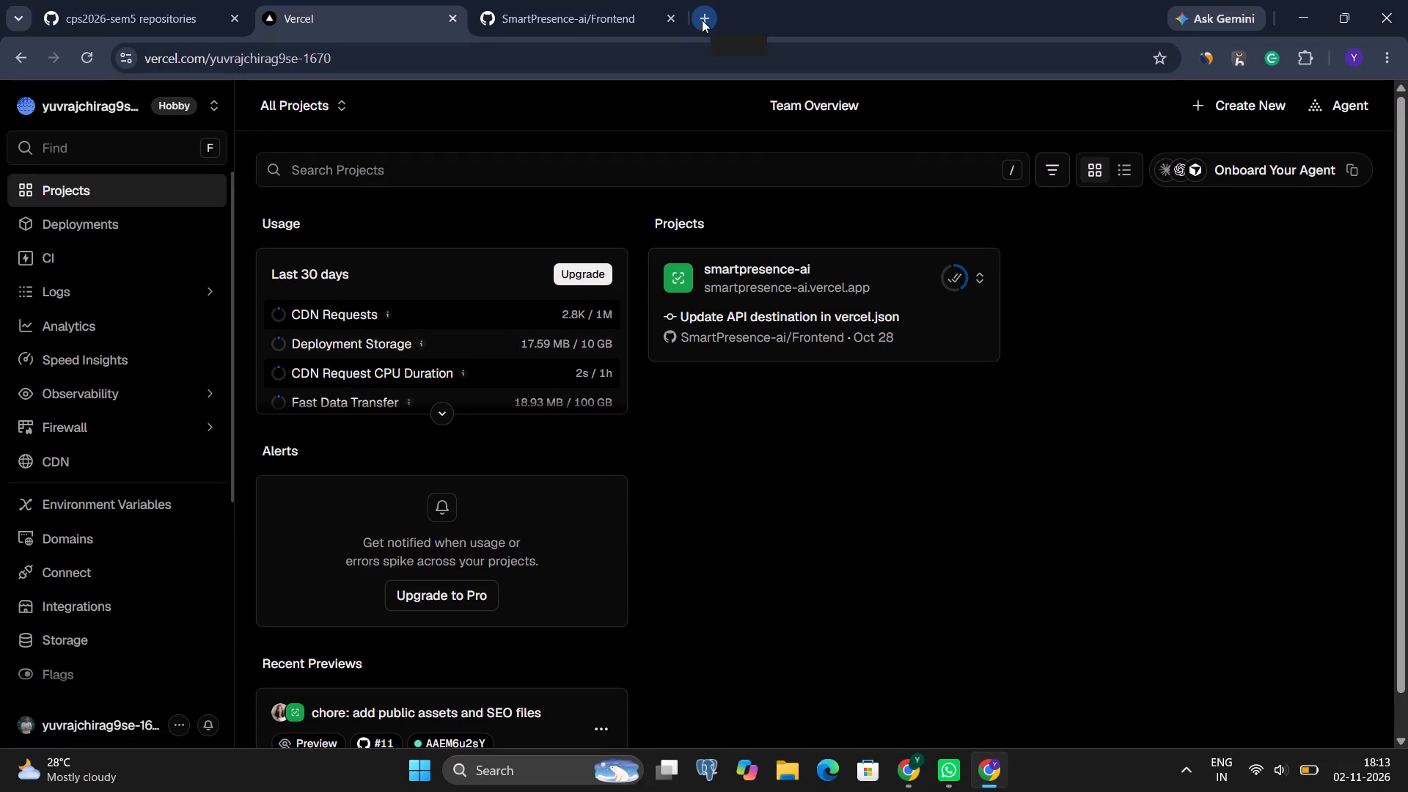
Open a new tab and enter the address smartpresence-ai.vercel.app to load the live site.
click(702, 20)
text(smartpresence)
text(-ai)
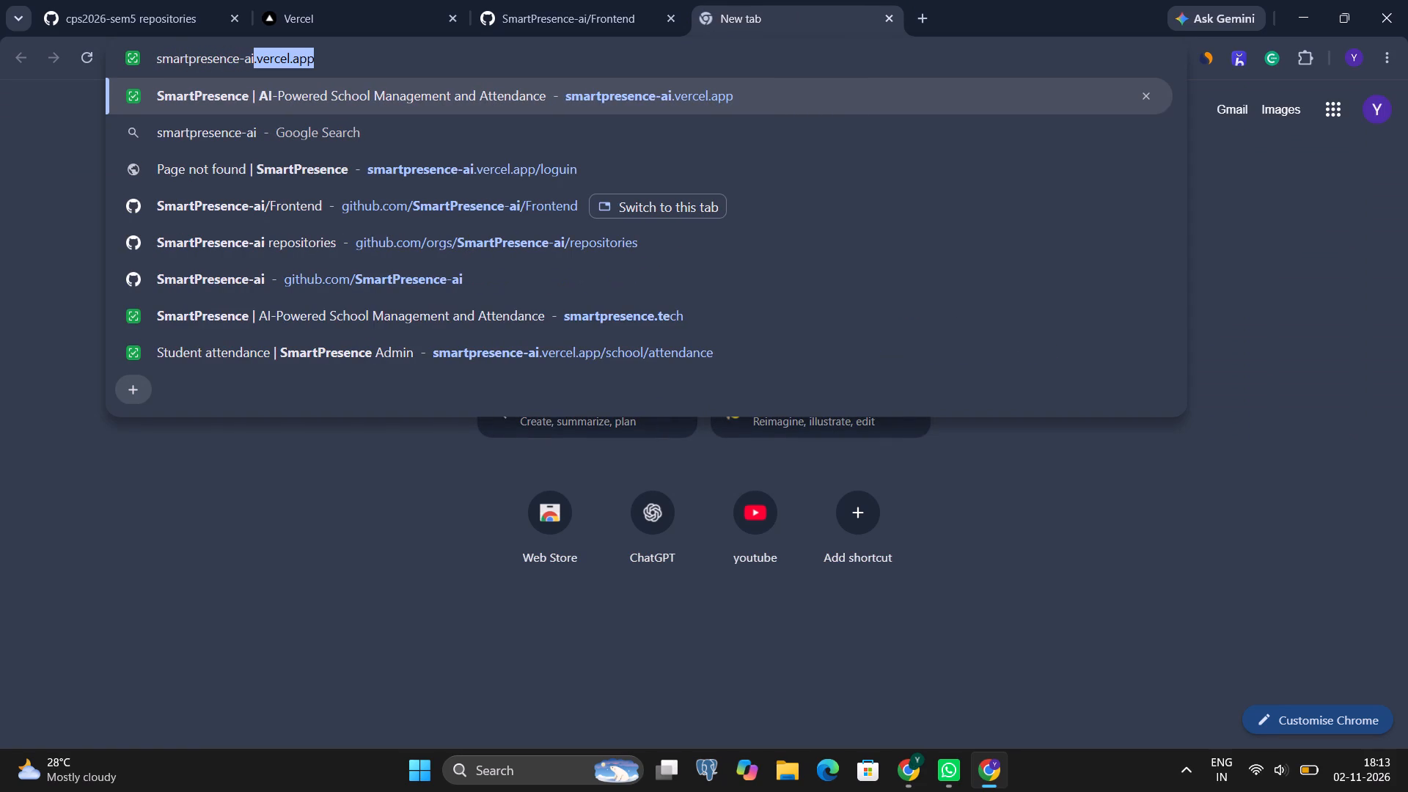
text(.vercel)
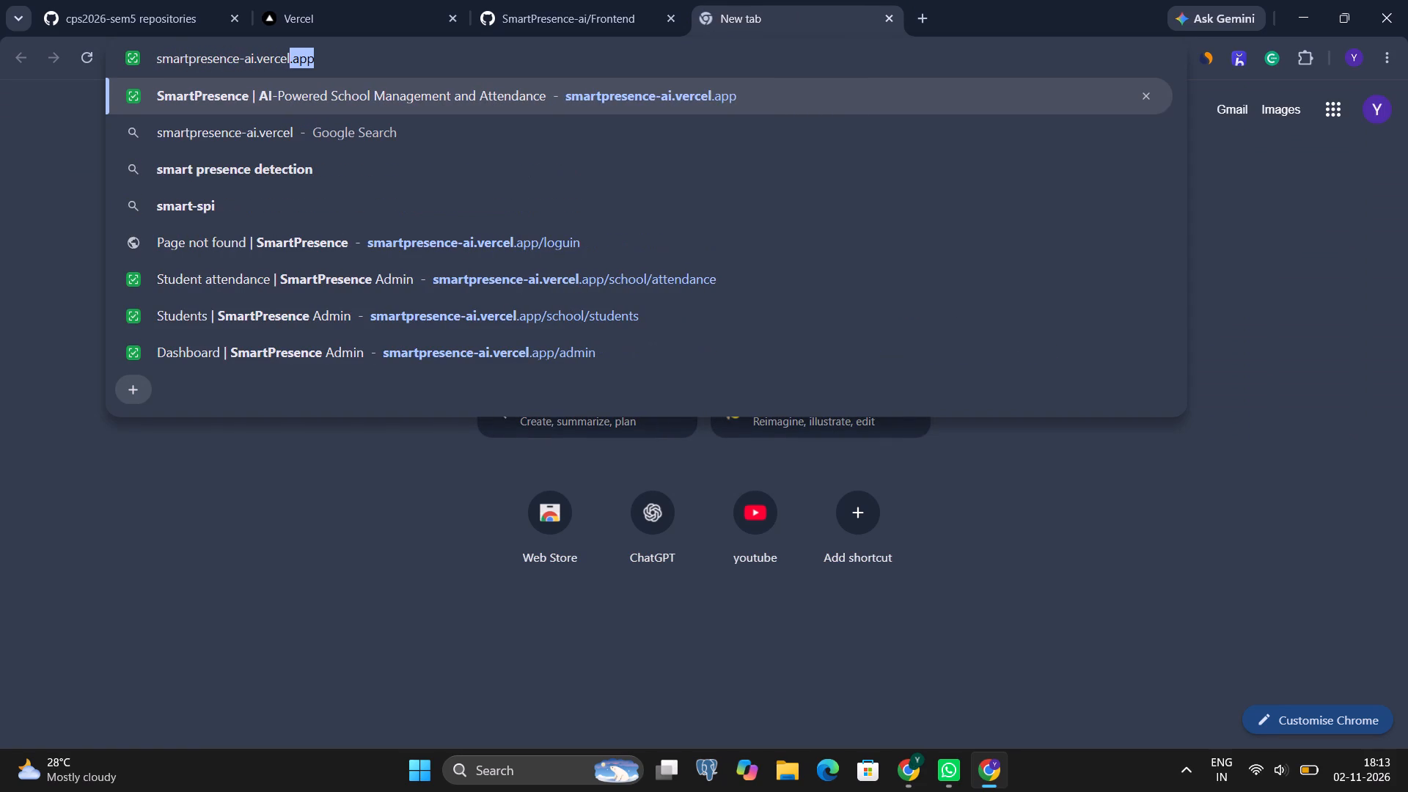
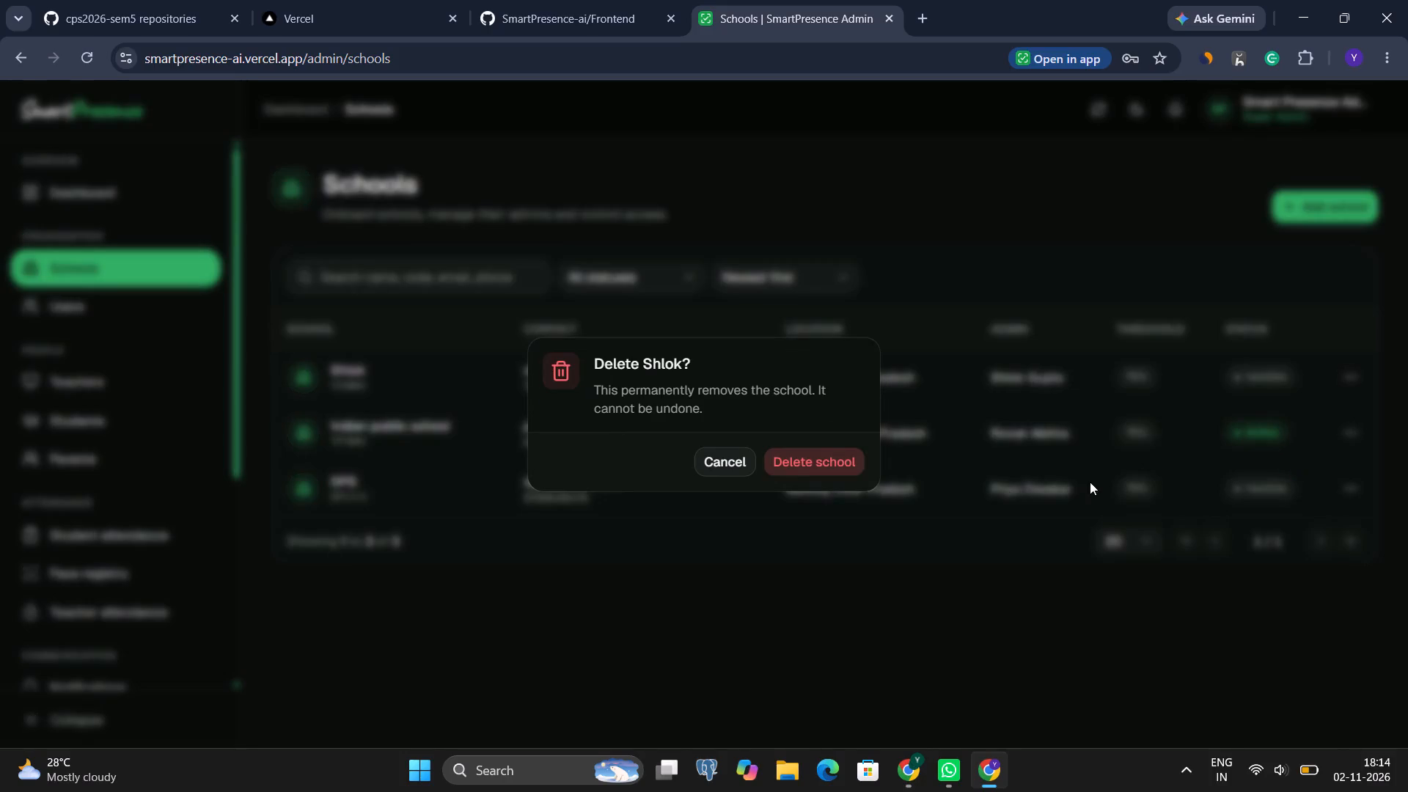
Permanently delete the school named Shlok.
click(830, 461)
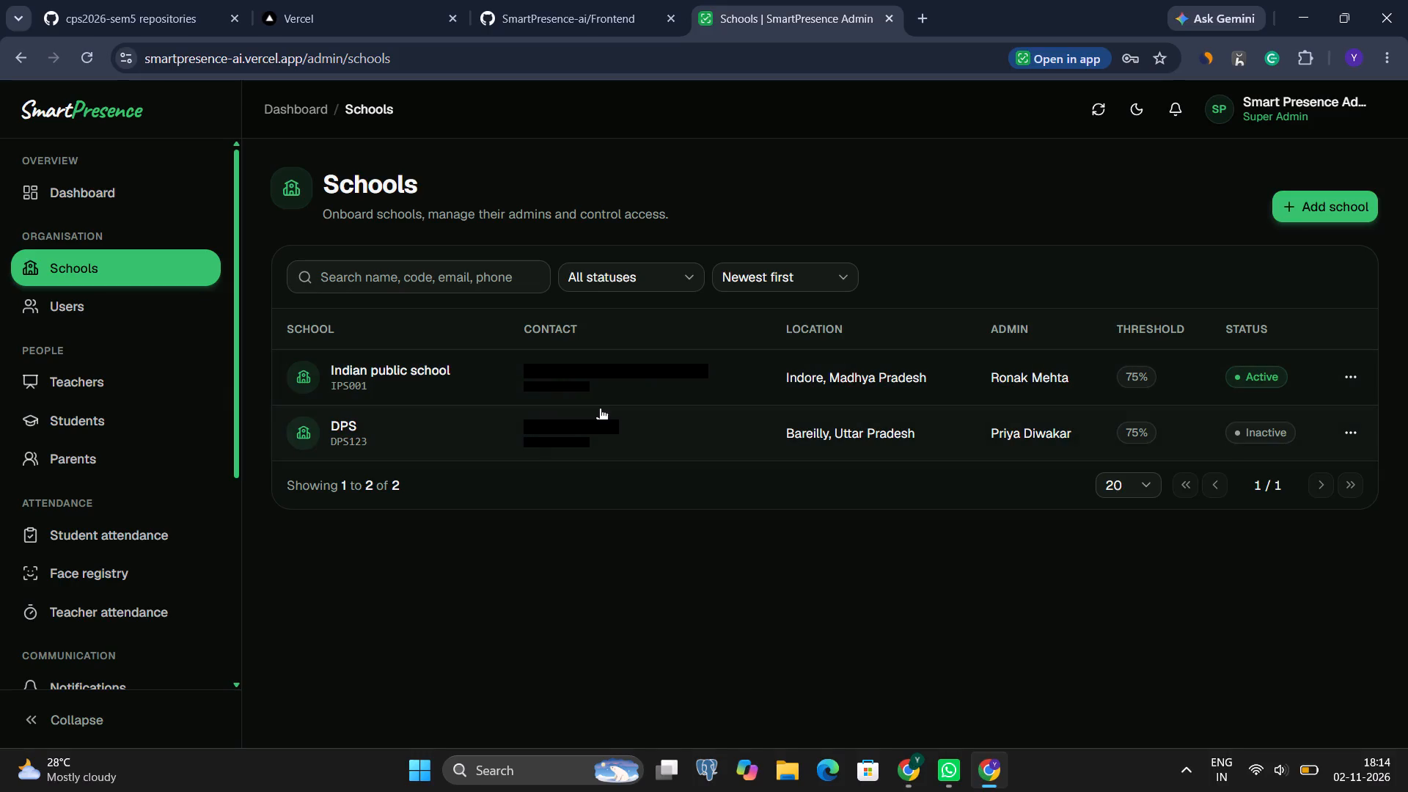
Examine Indian public school's details page, including its academics section and the school edit form, without changing anything.
click(547, 389)
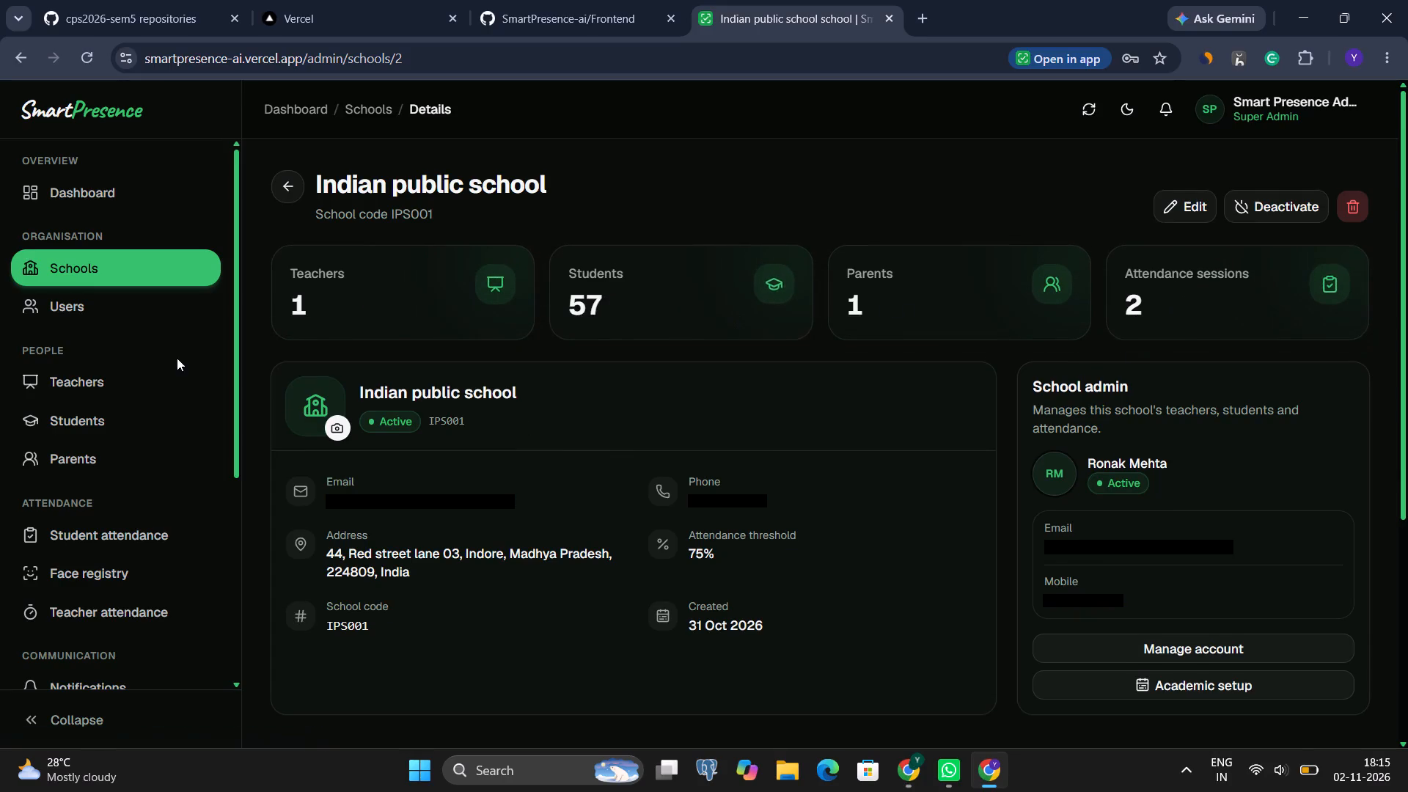
click(95, 304)
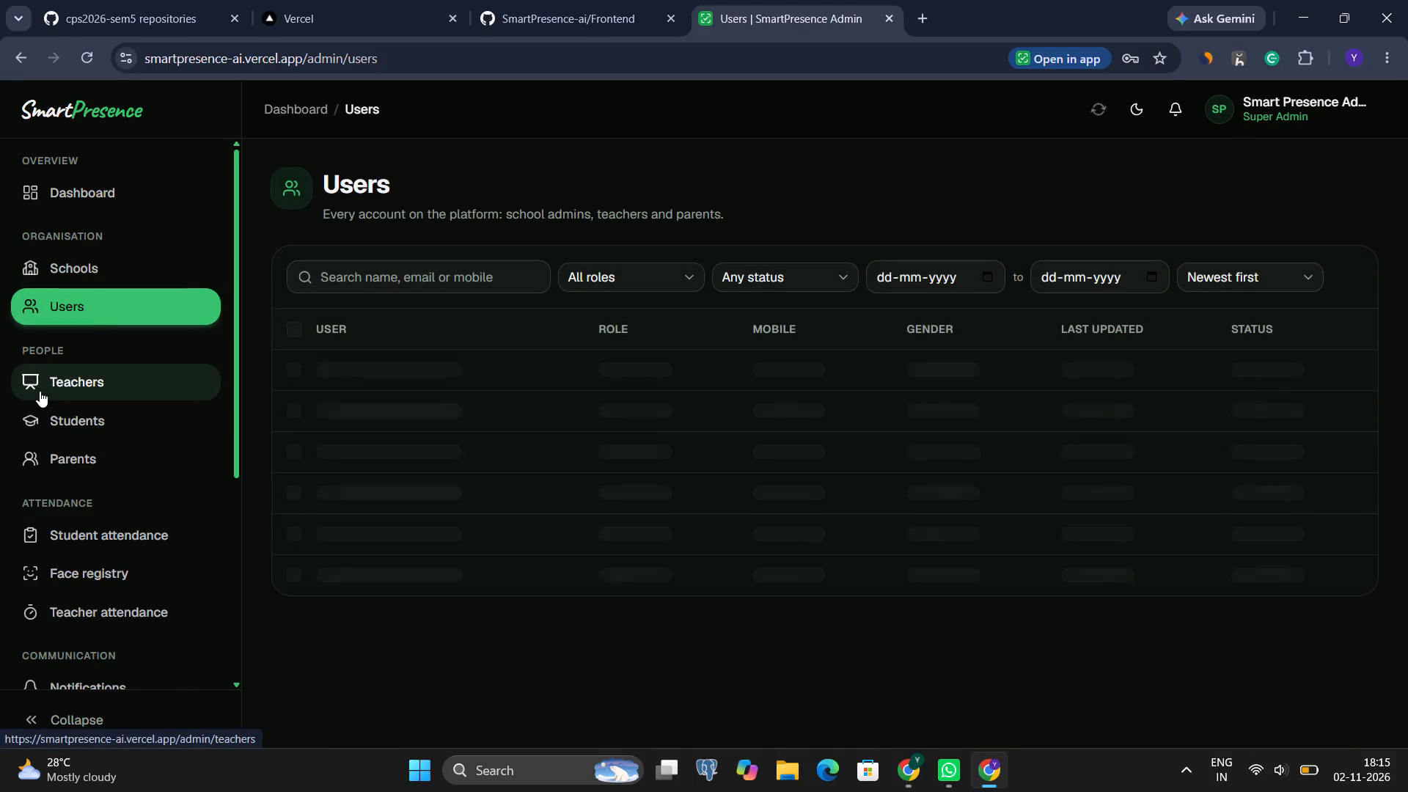
click(69, 256)
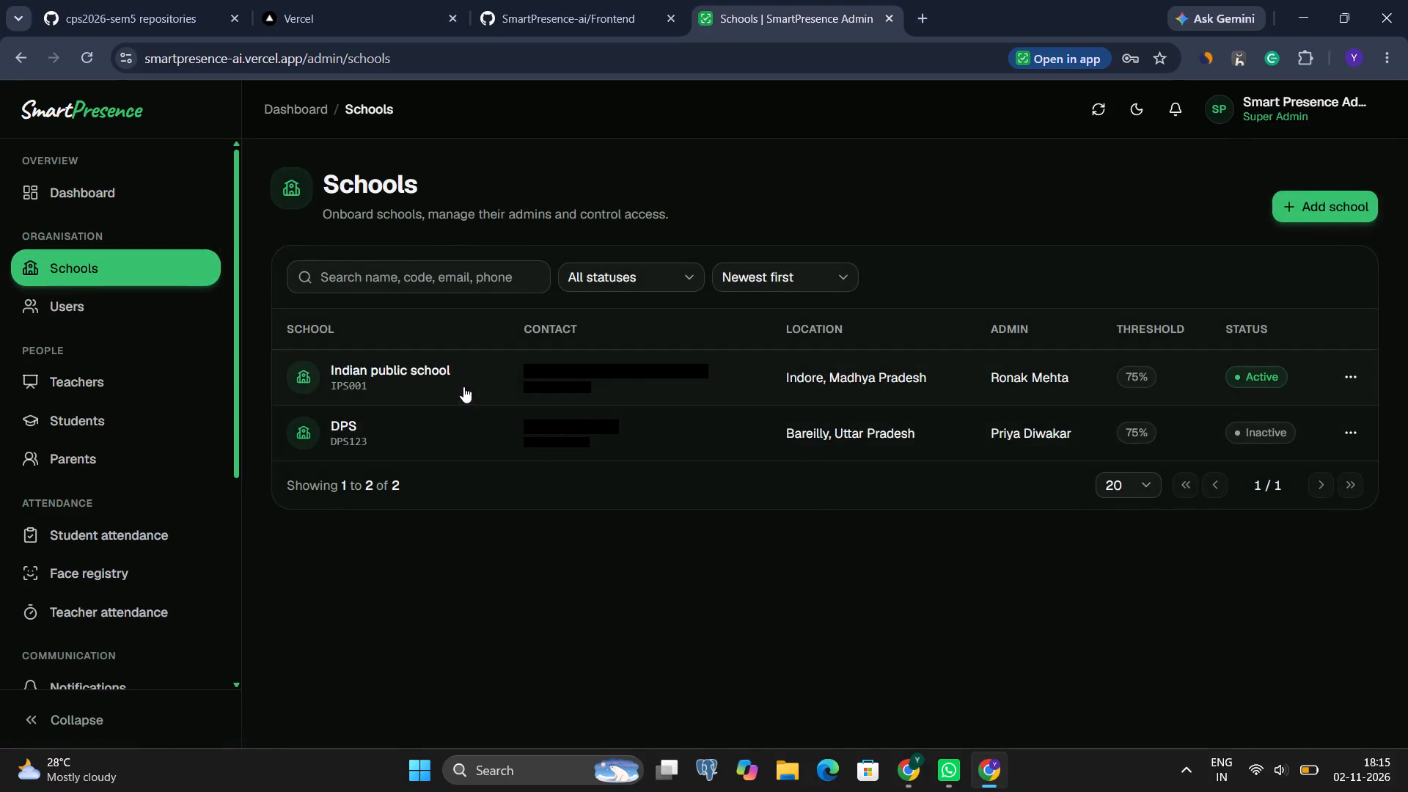
click(463, 386)
scroll(747, 451, down, 4)
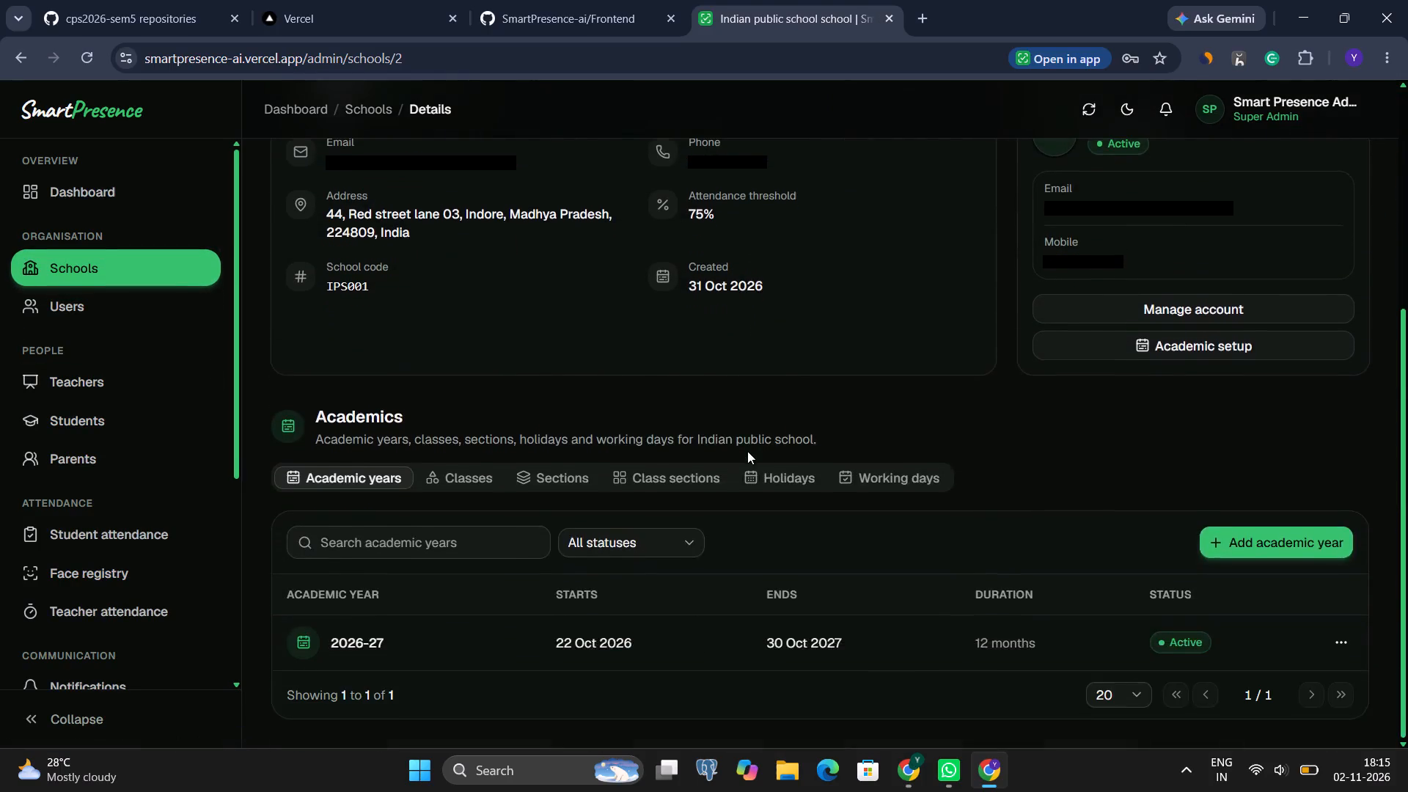
scroll(747, 451, down, 1)
scroll(747, 451, up, 7)
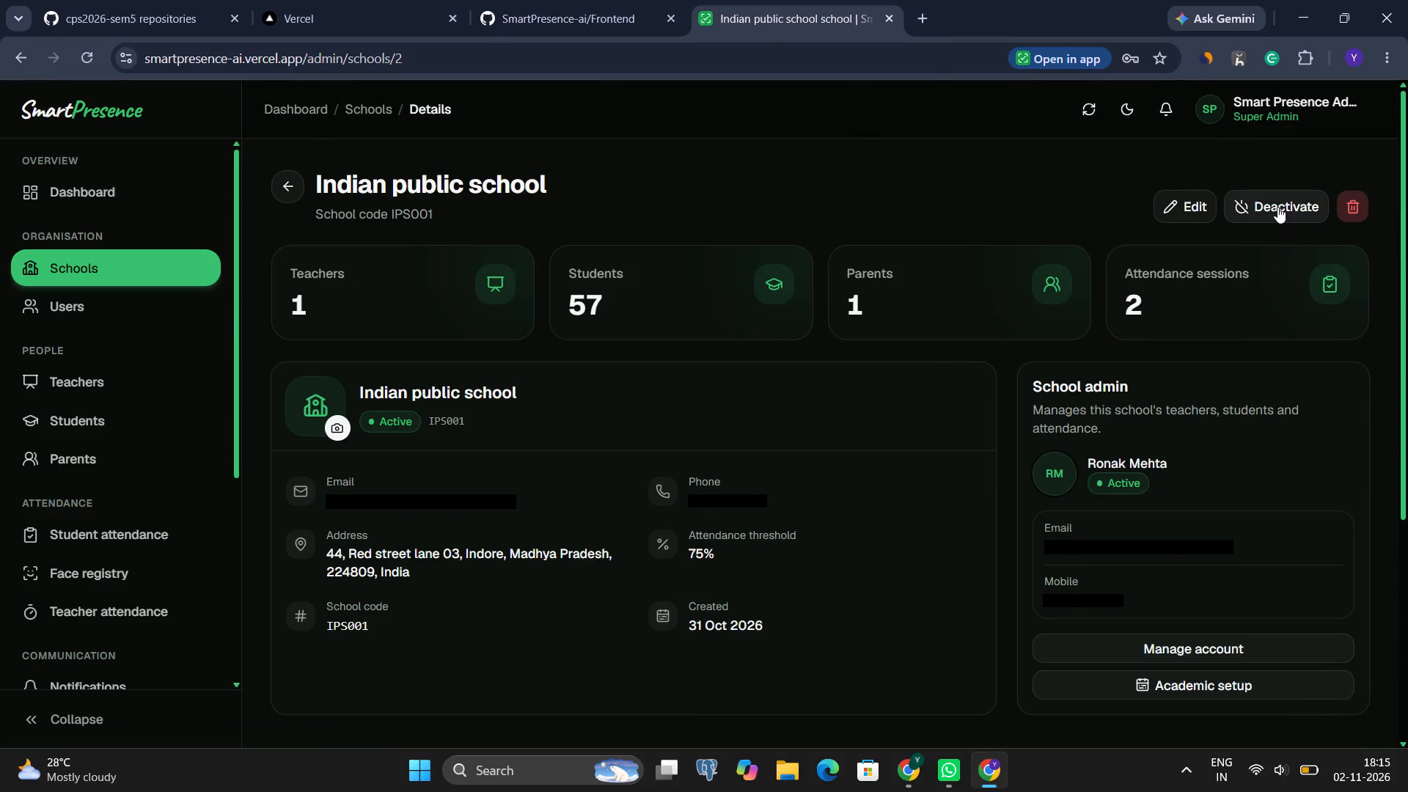
click(1187, 200)
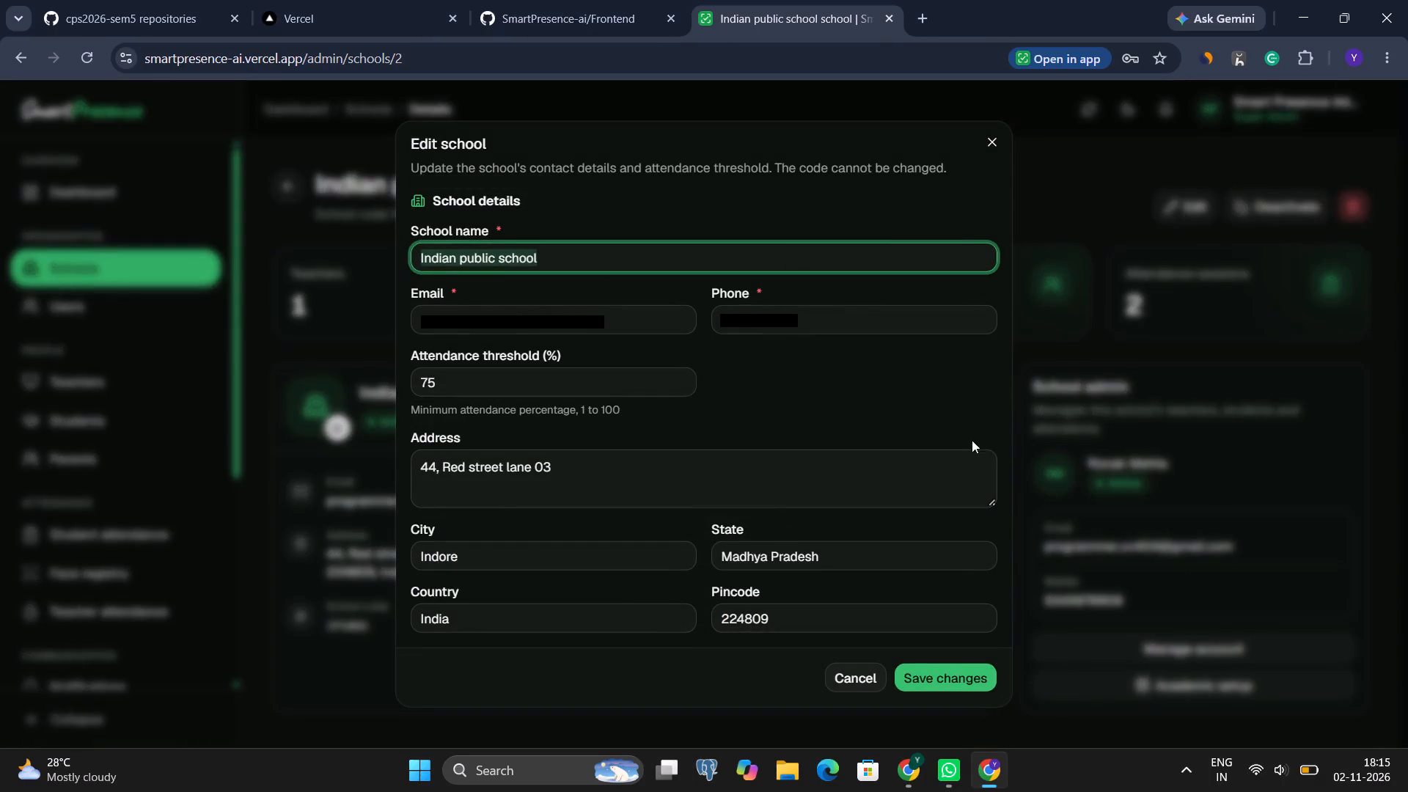
click(992, 149)
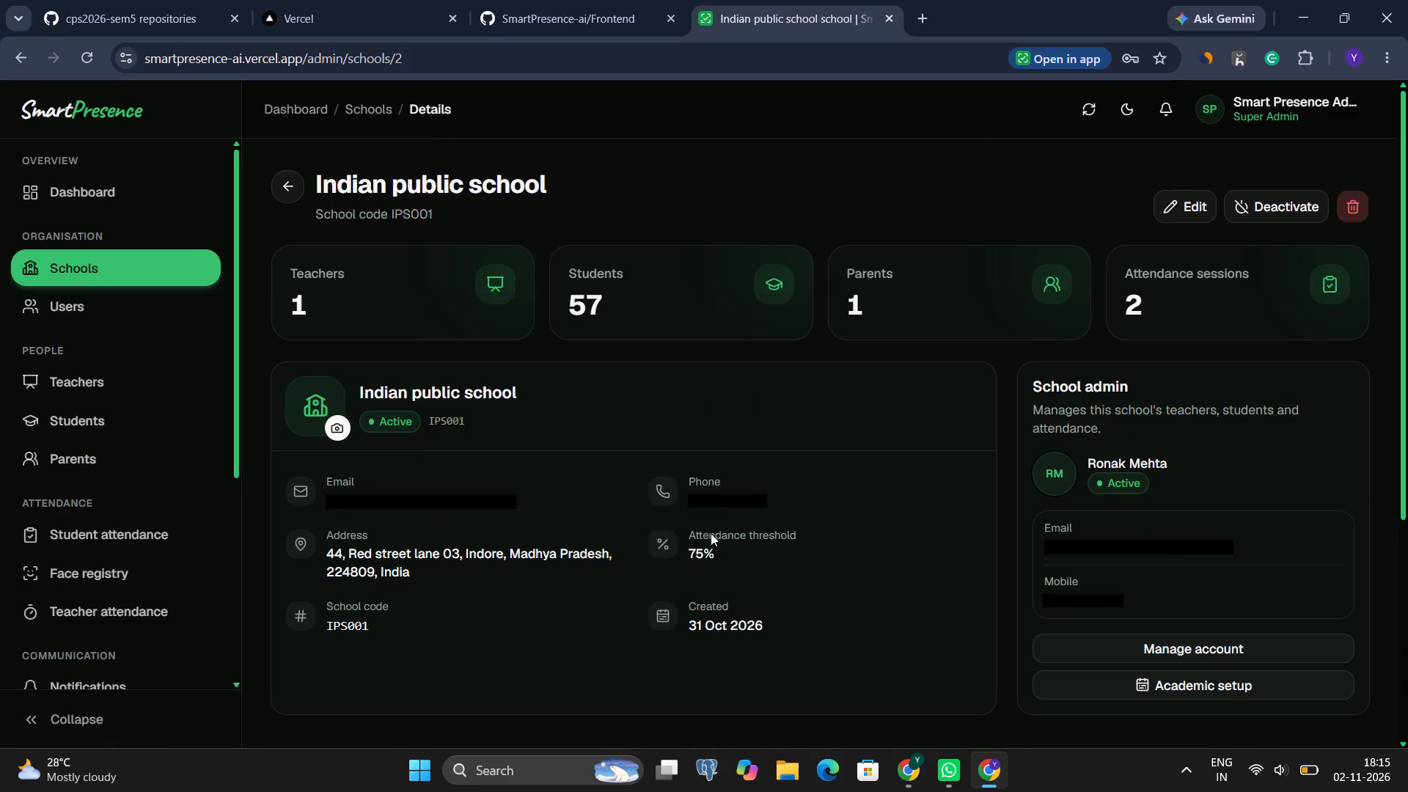
View the account record of Indian public school's admin, and return to the school's details.
click(1123, 643)
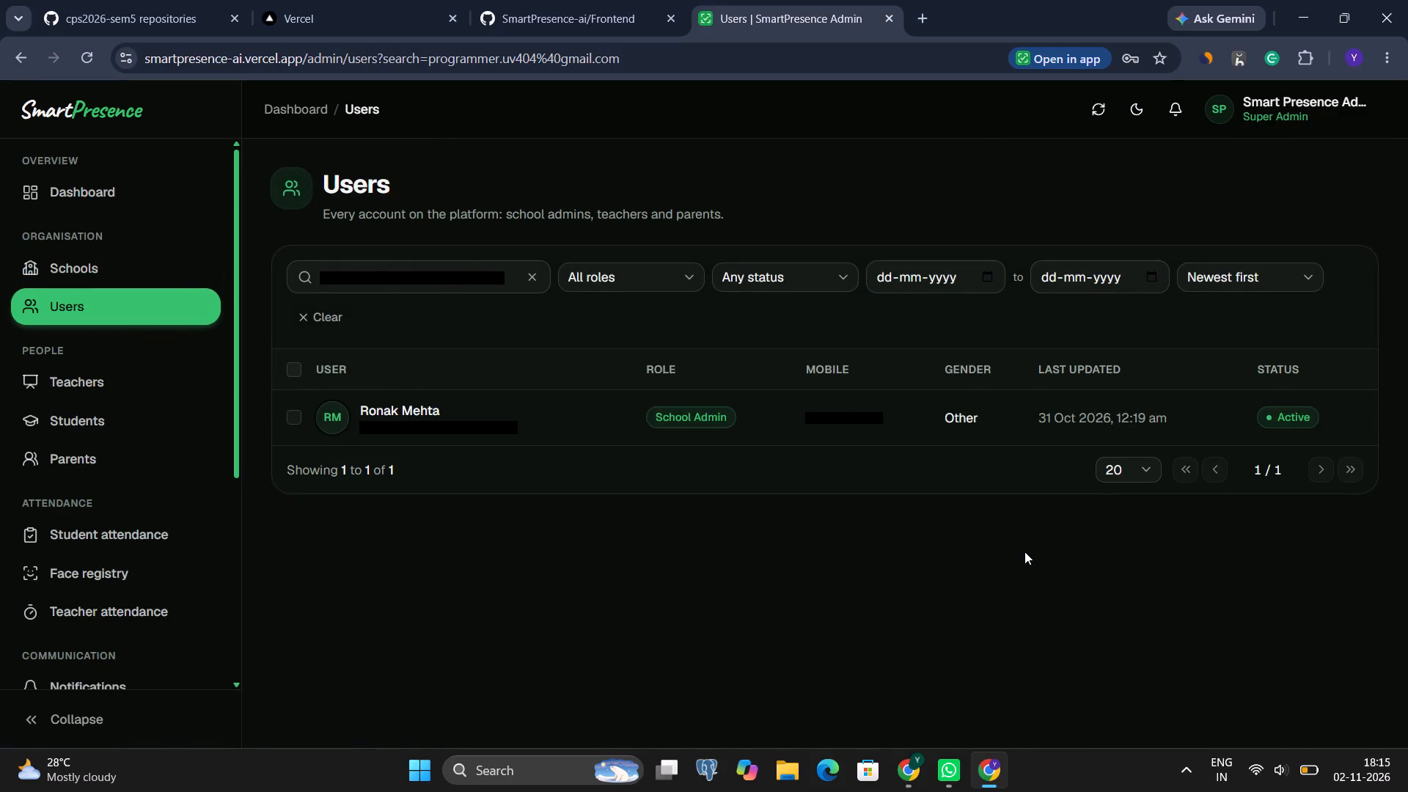
scroll(1325, 410, down, 1)
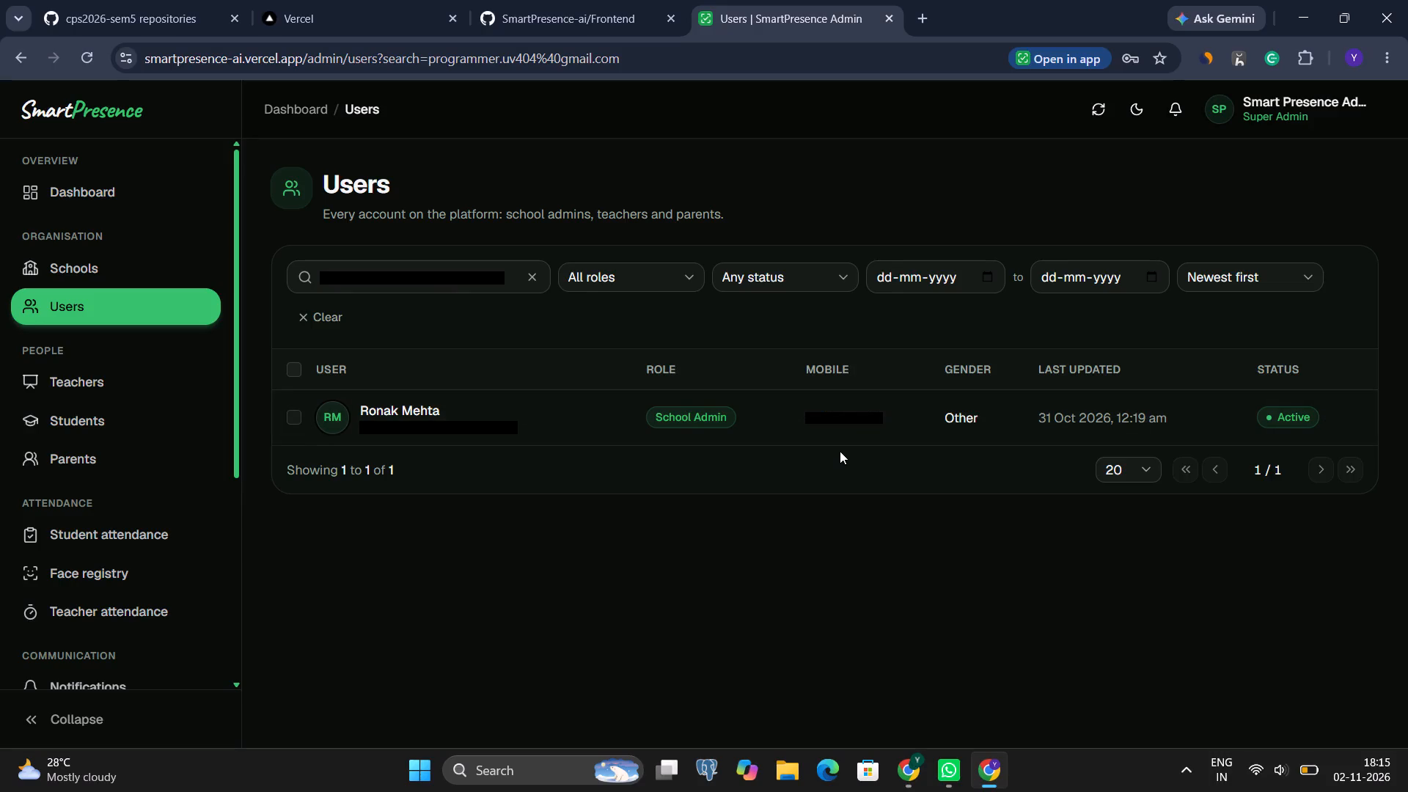
scroll(840, 451, right, 6)
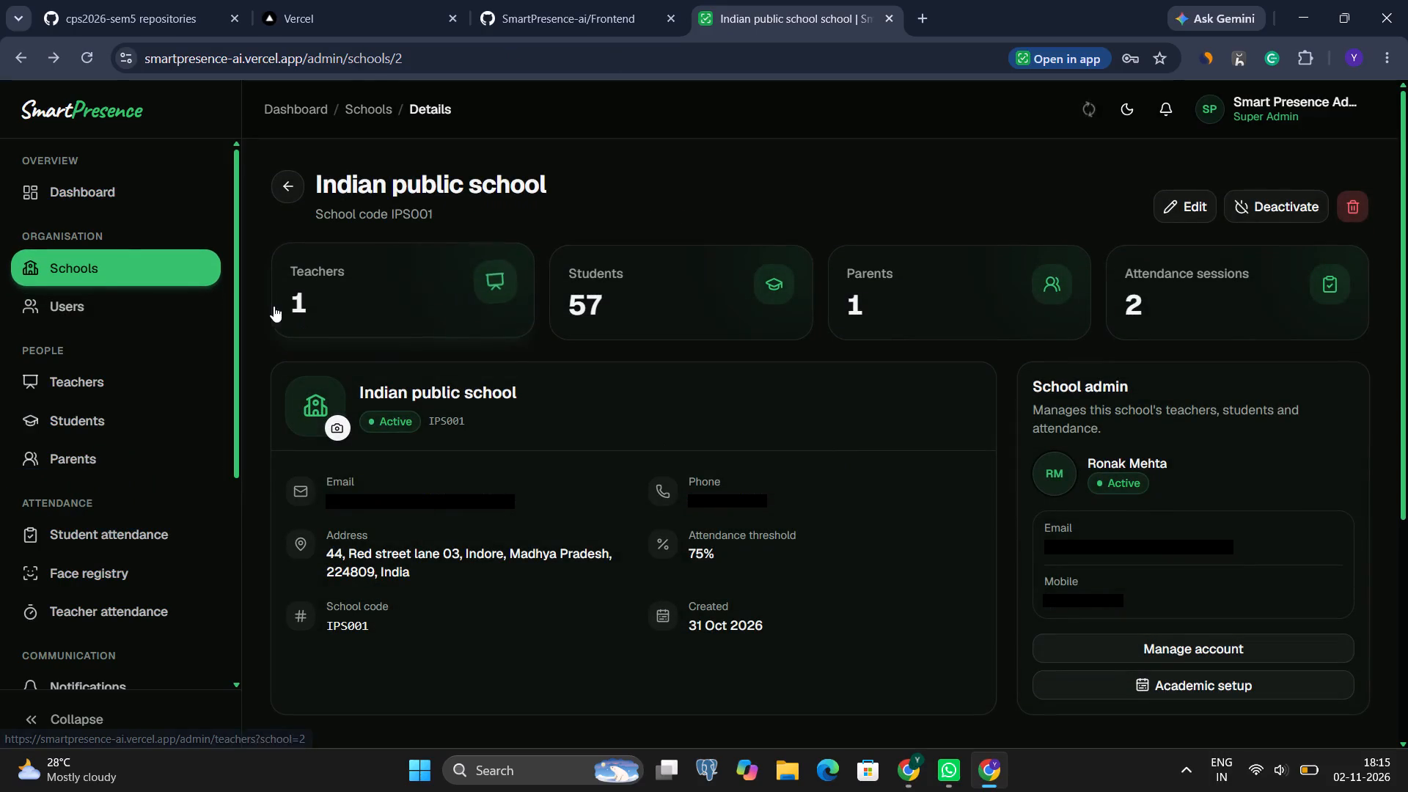
Check the admin dashboard and reopen Indian public school's details through the schools list.
click(91, 197)
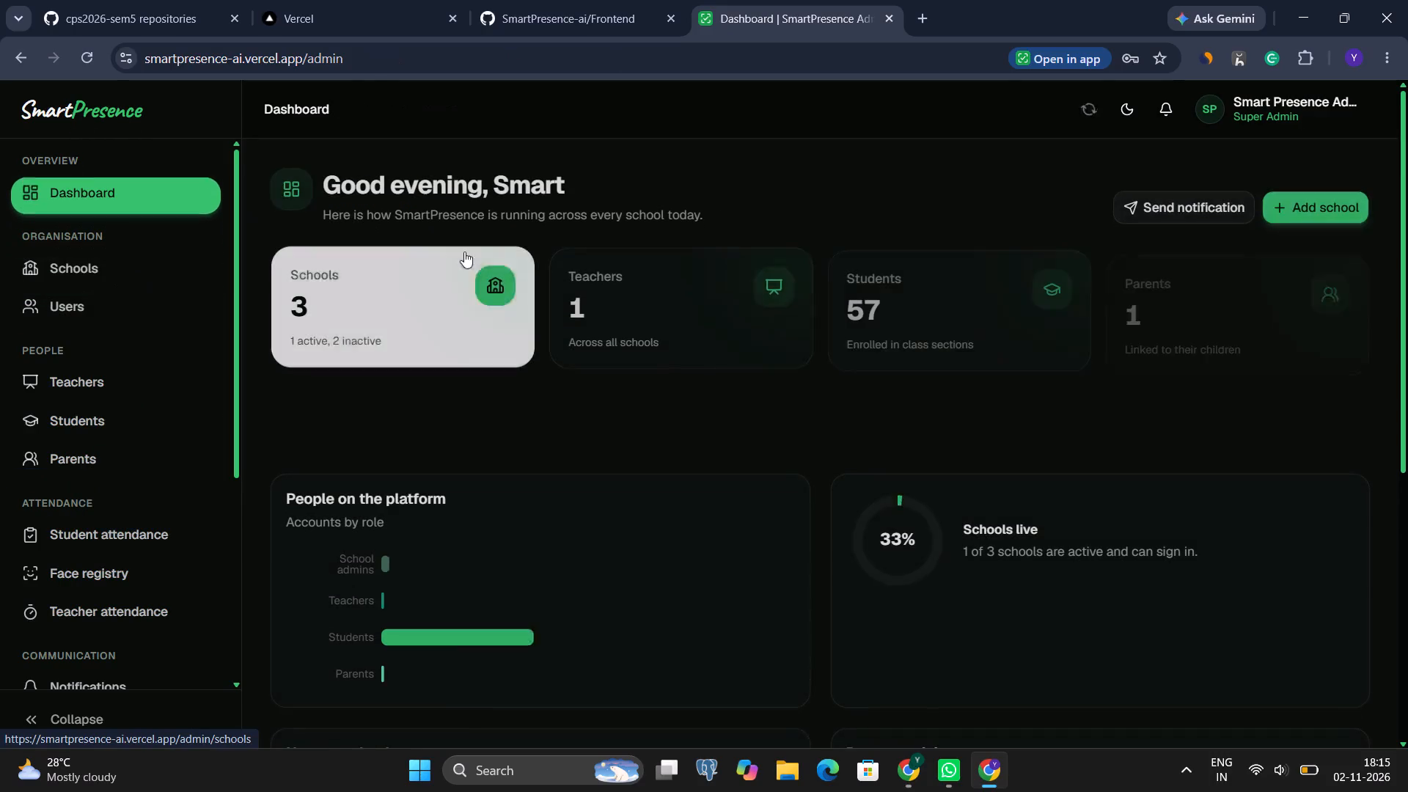
click(419, 290)
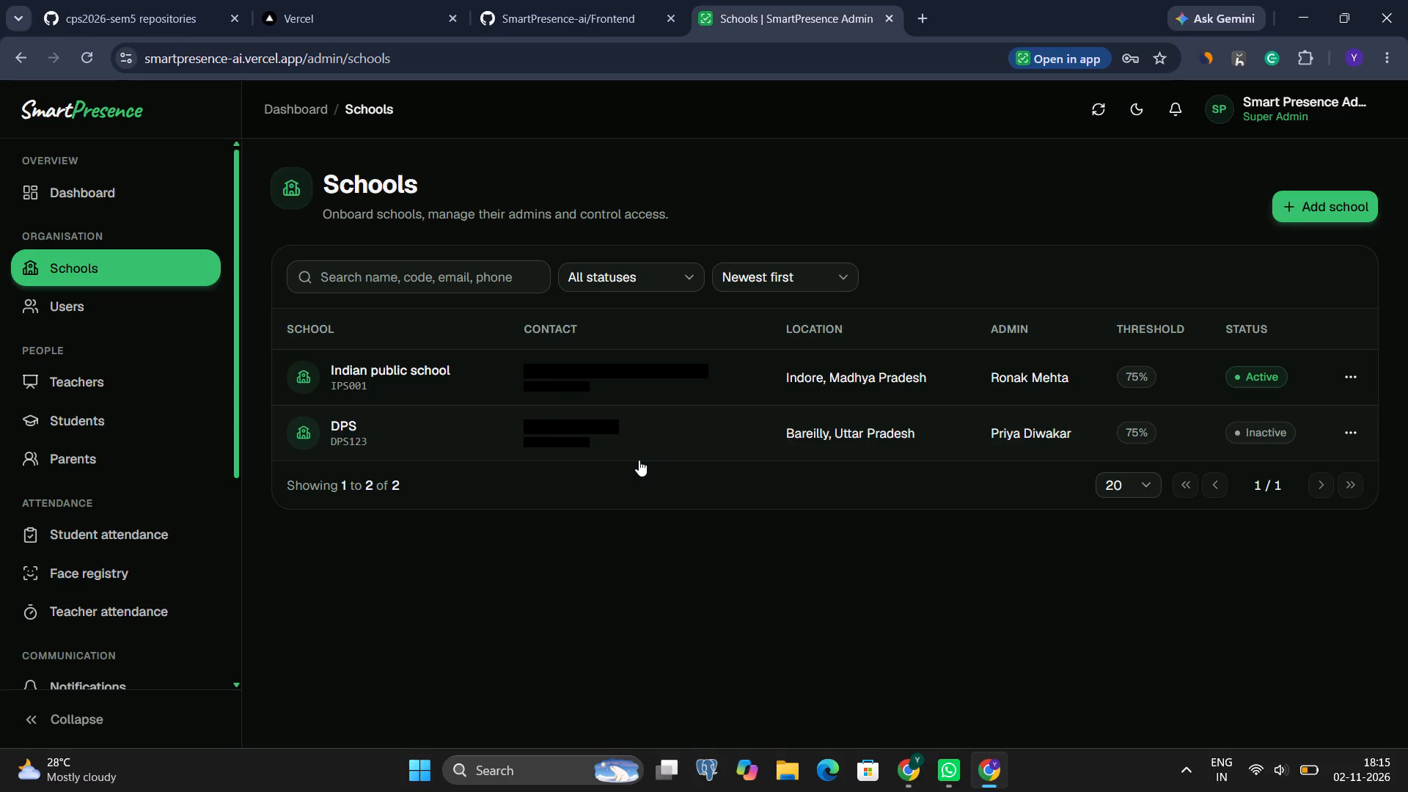
click(606, 388)
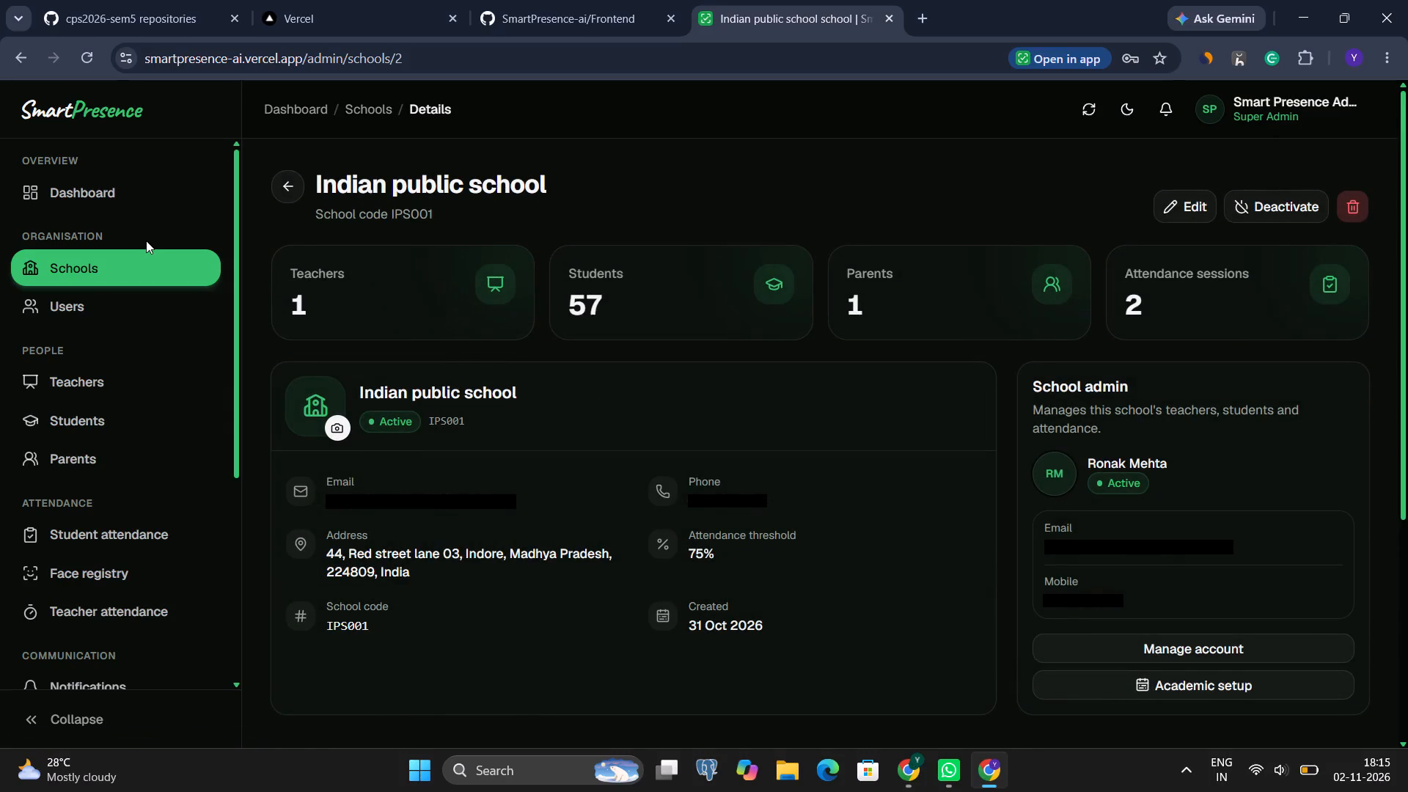
Start a new school entry with the name Khushi Kindergarden and the school code KHUSH001.
click(97, 204)
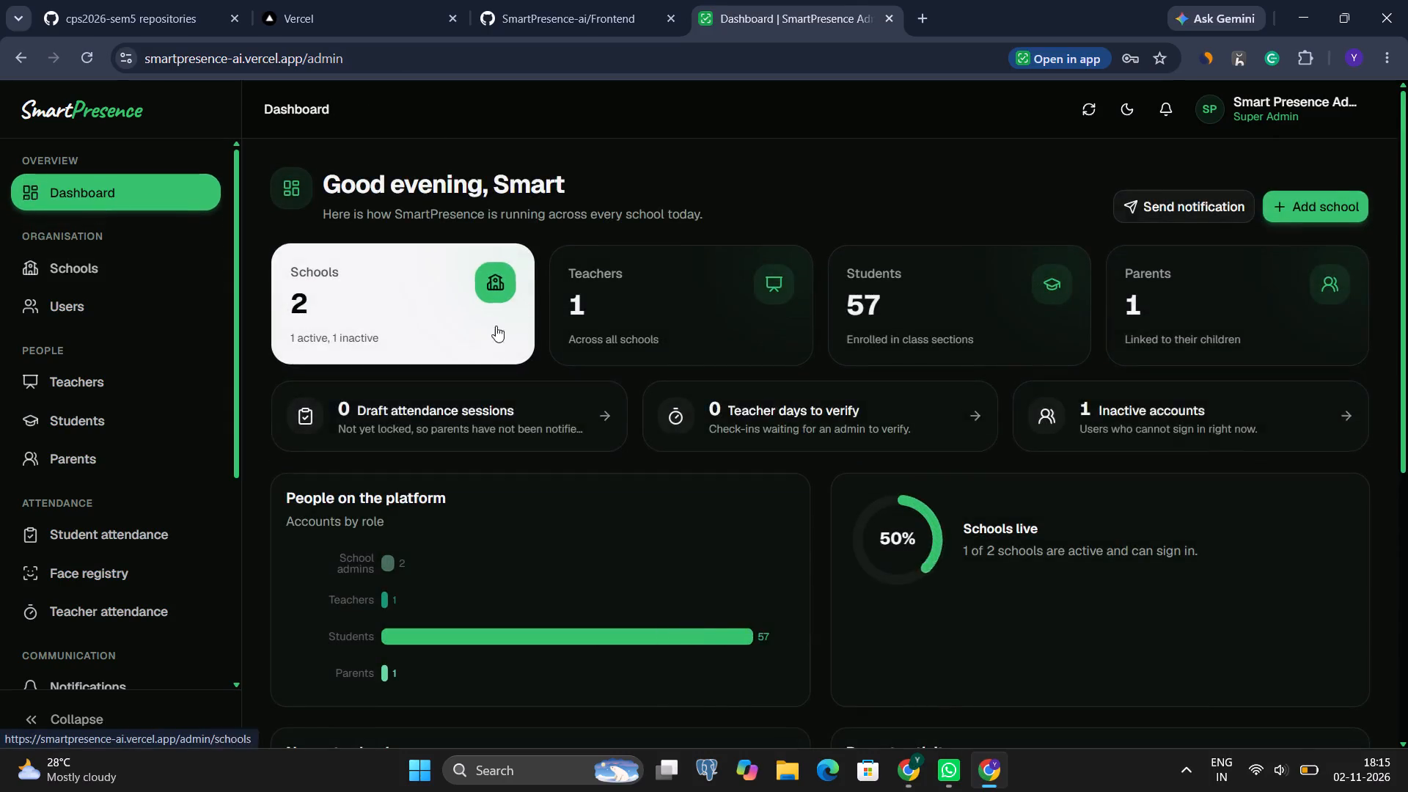
click(1306, 206)
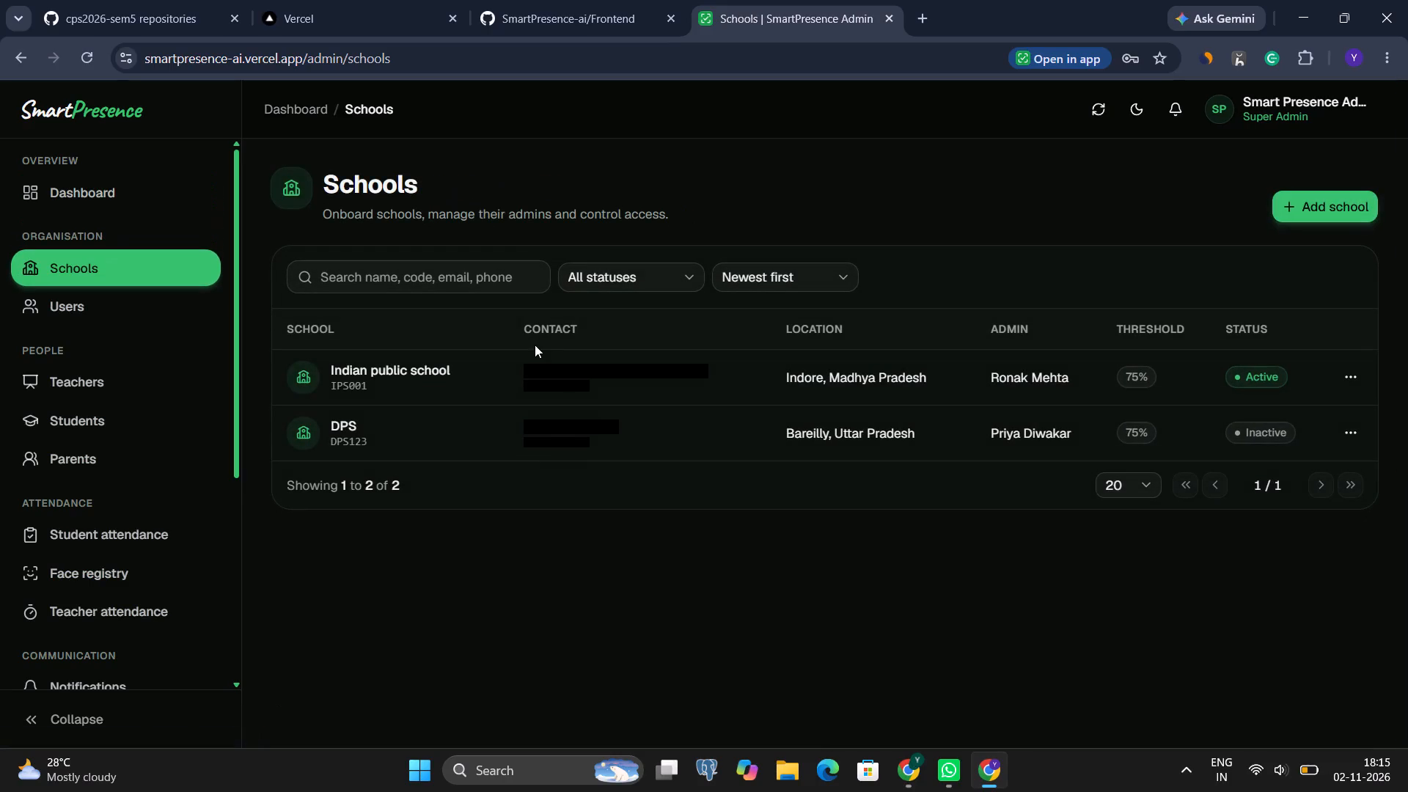
click(1325, 208)
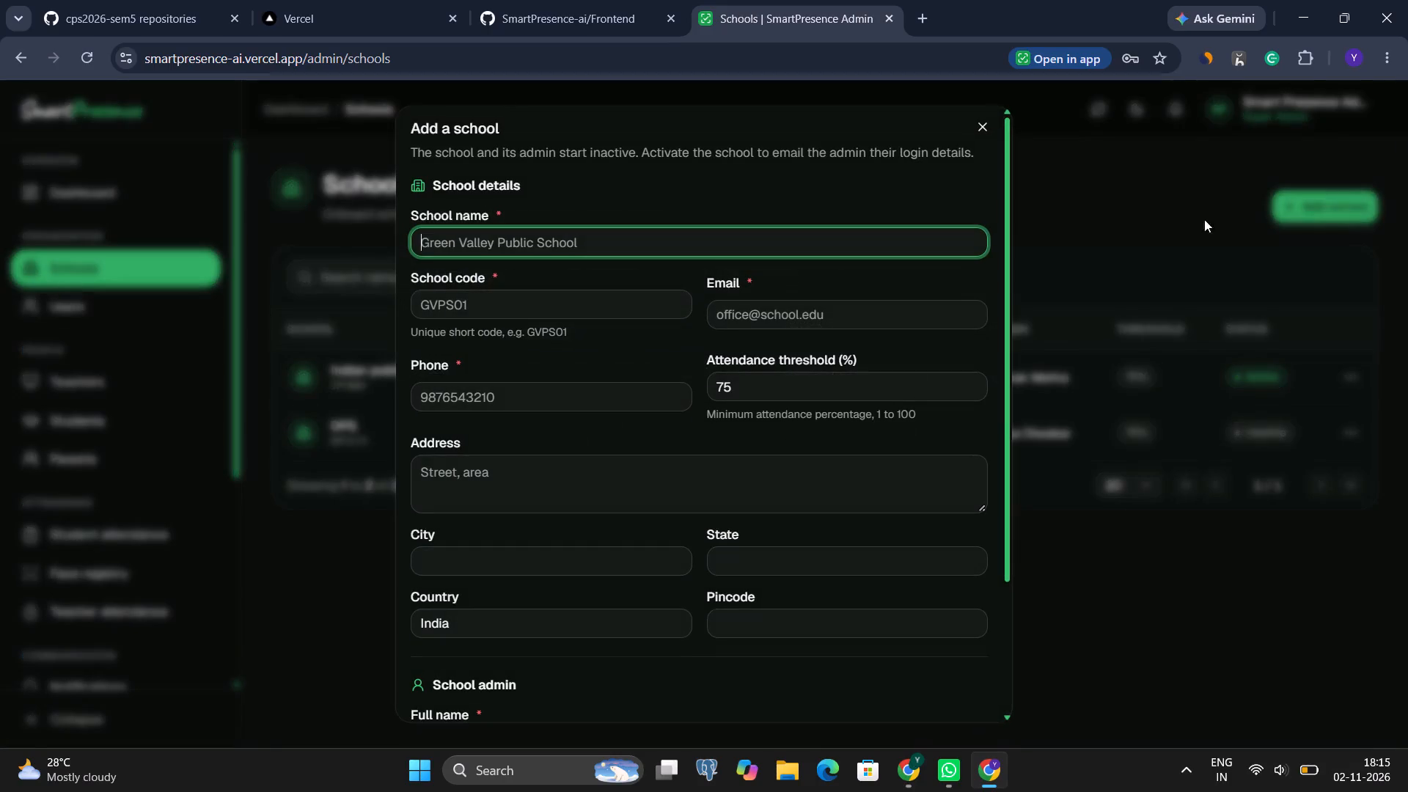
click(547, 247)
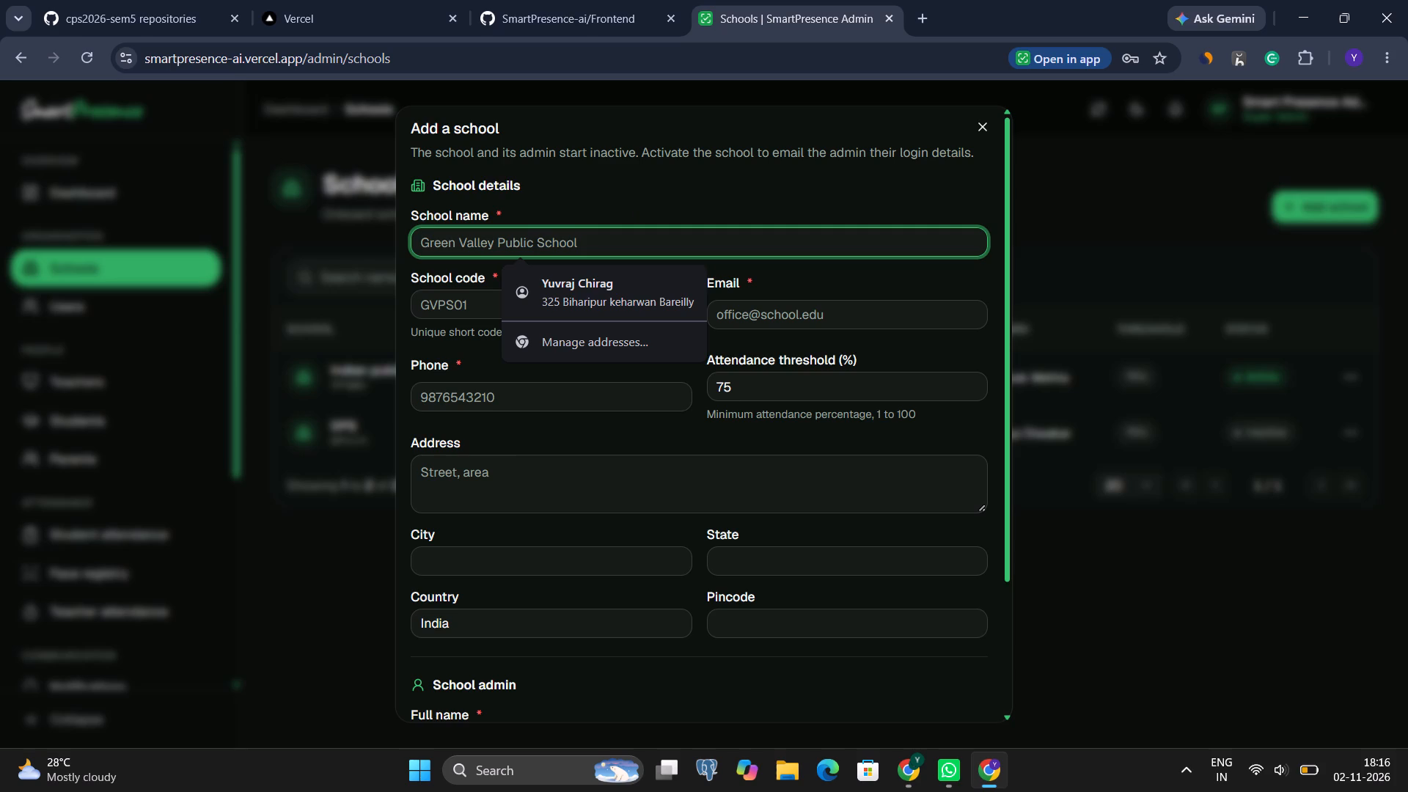
text(Kshi)
key(BackSpace)
key(BackSpace)
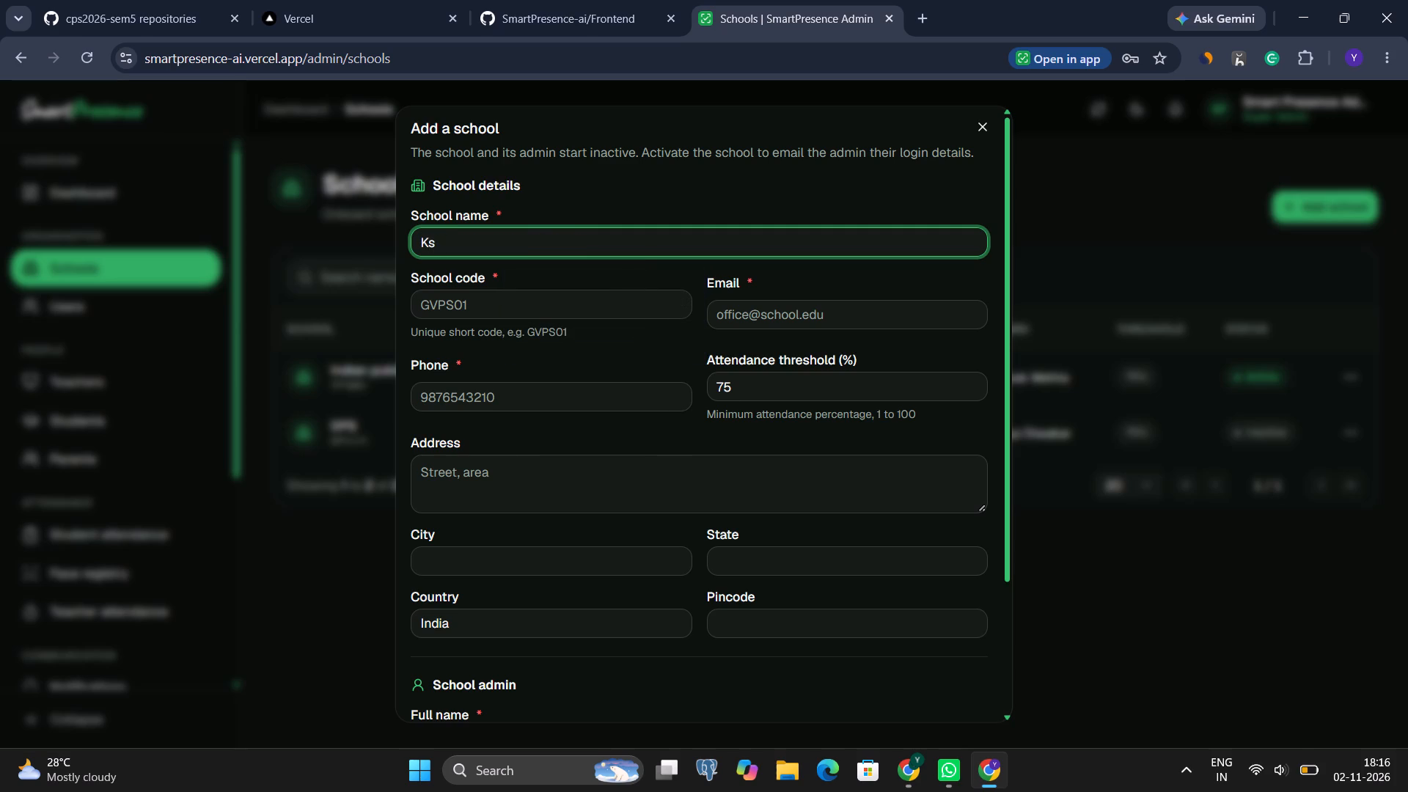
key(BackSpace)
key(shift+j)
key(BackSpace)
text(hushi Kindergarden)
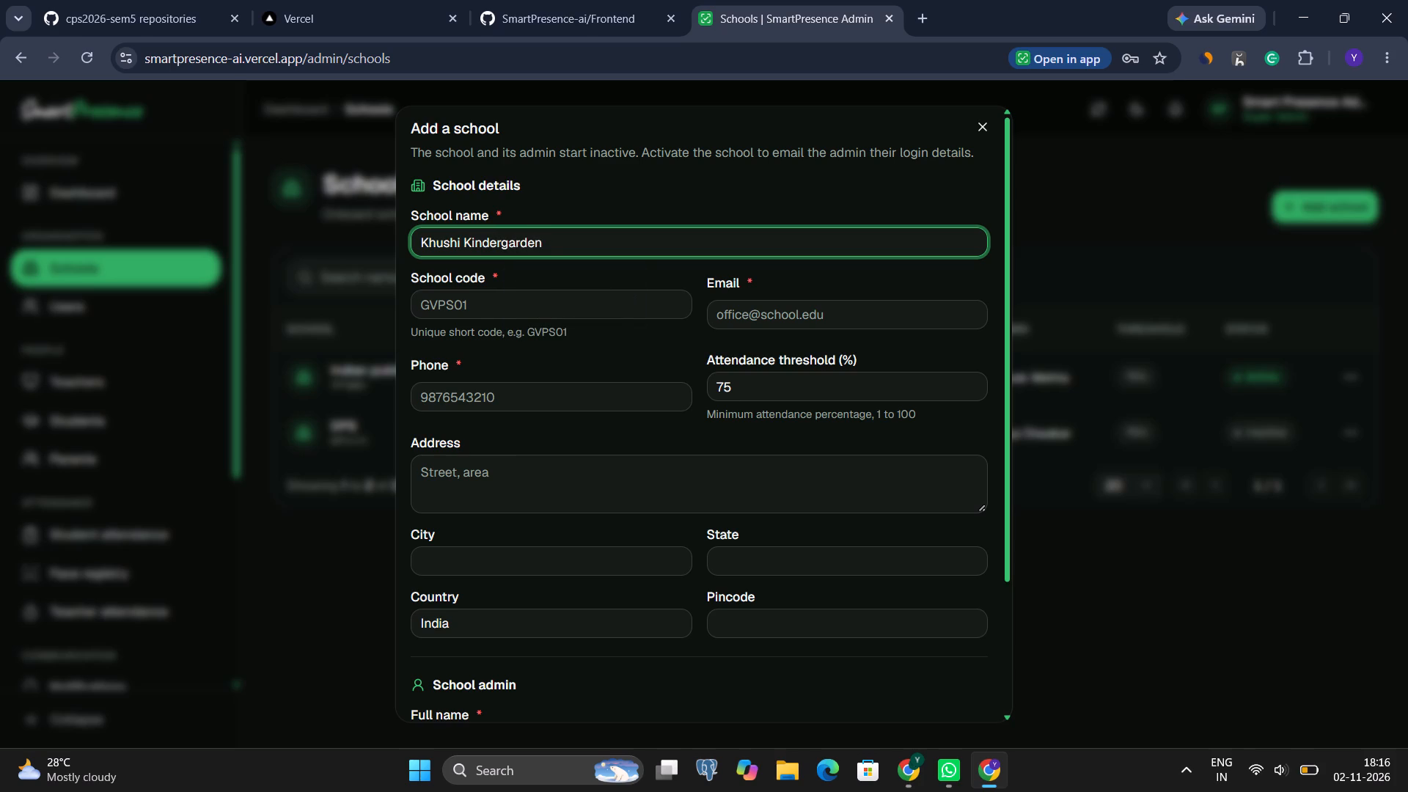
click(621, 304)
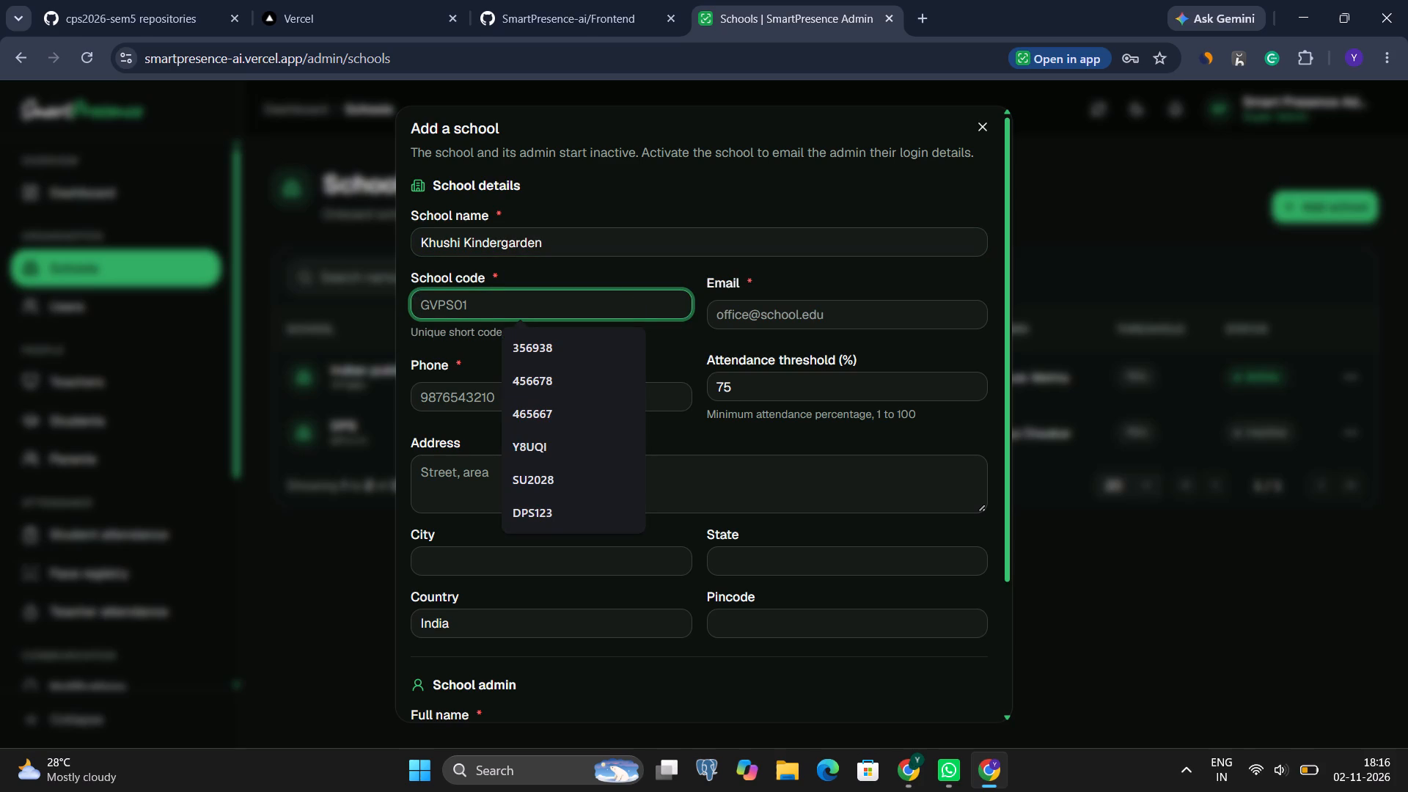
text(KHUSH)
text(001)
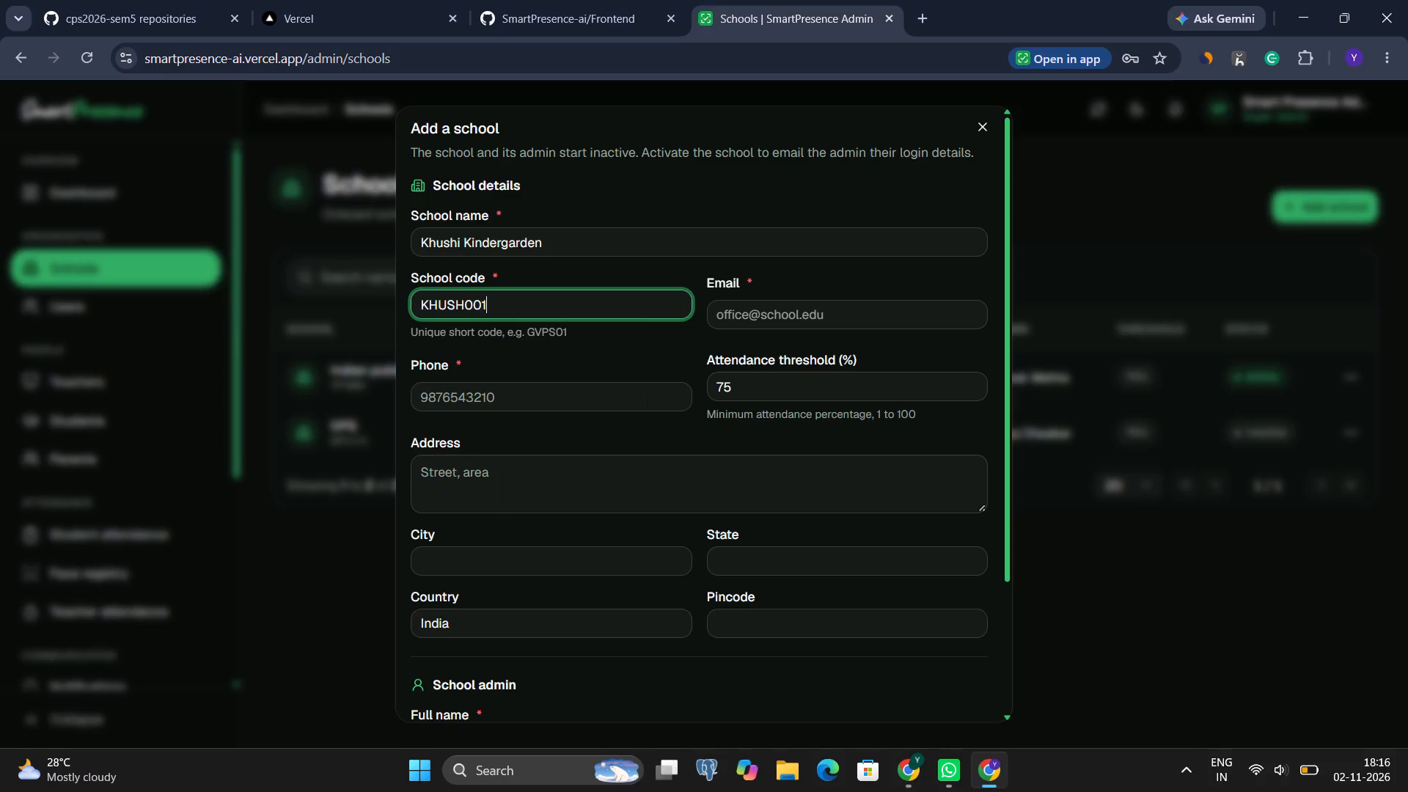
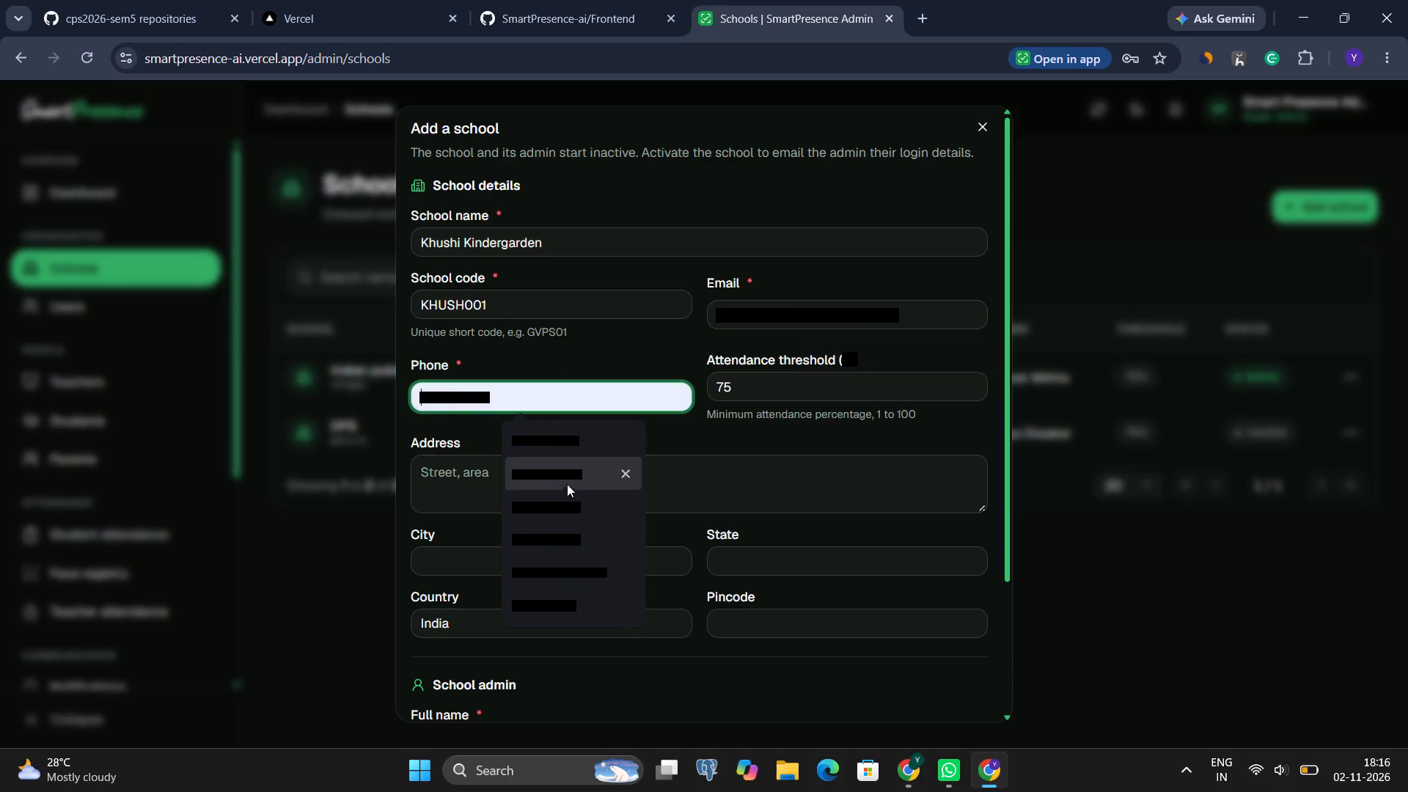
Fill in the new school's phone number with one of the saved suggestions.
click(571, 607)
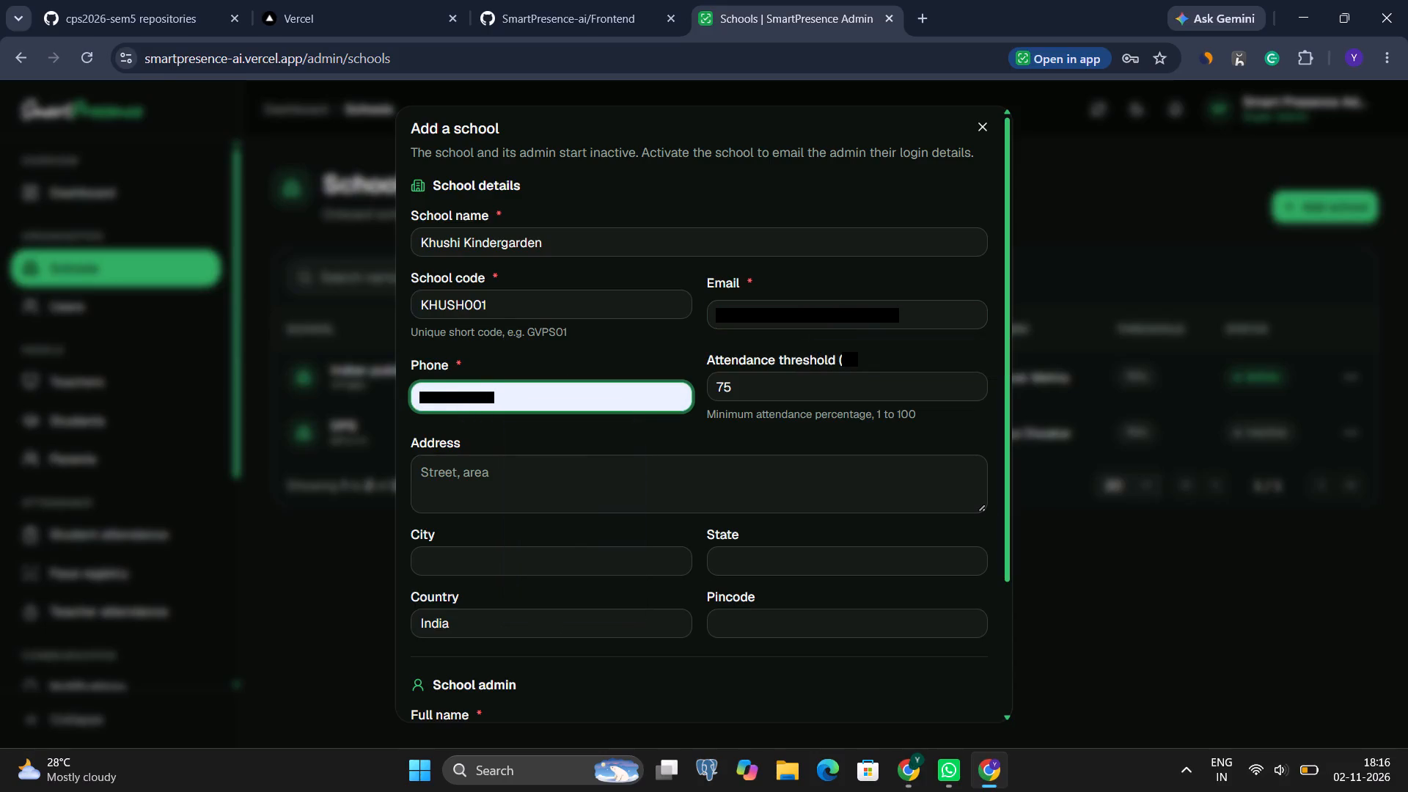
Enter the street and area of Khushi Kindergarden in the school's address, correcting the spelling of the locality.
click(504, 483)
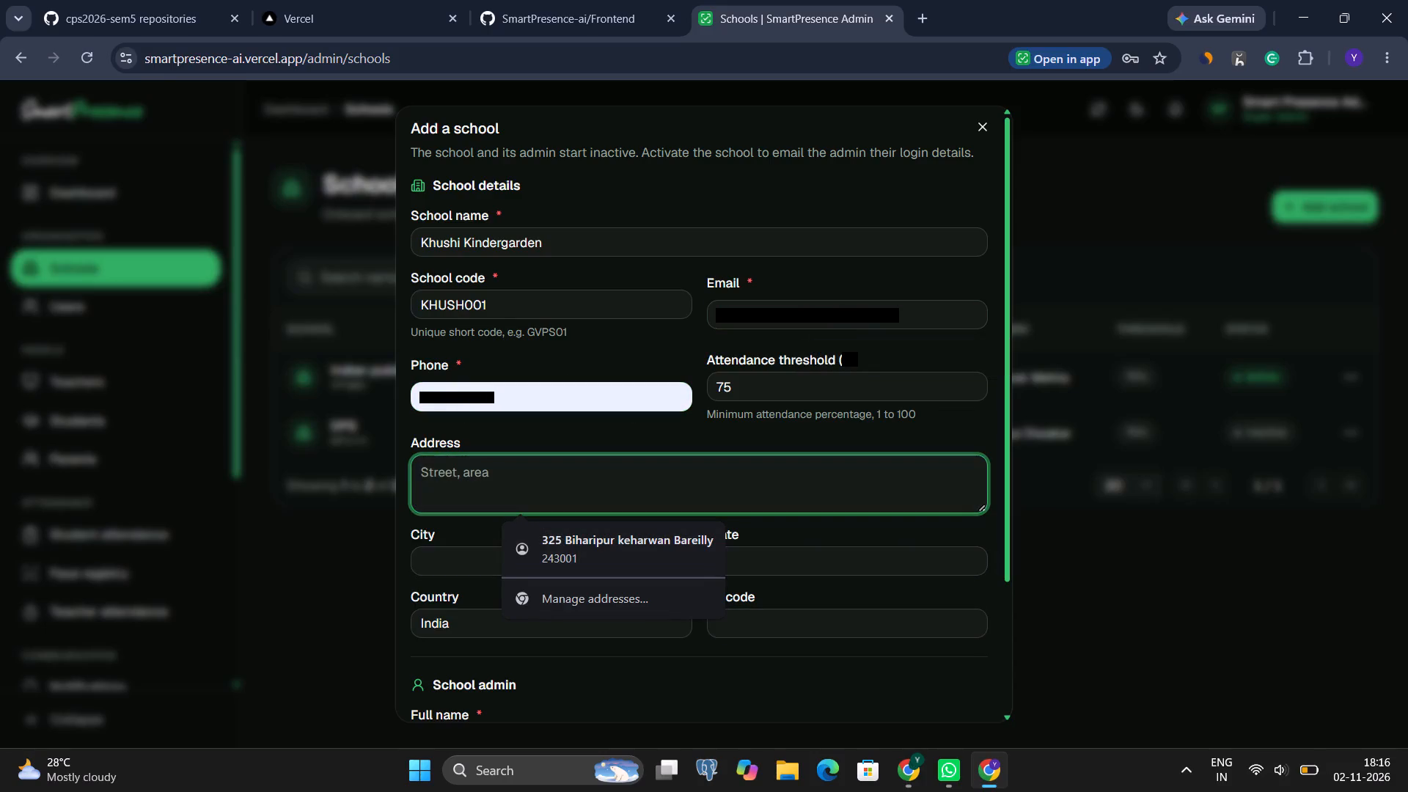
click(532, 482)
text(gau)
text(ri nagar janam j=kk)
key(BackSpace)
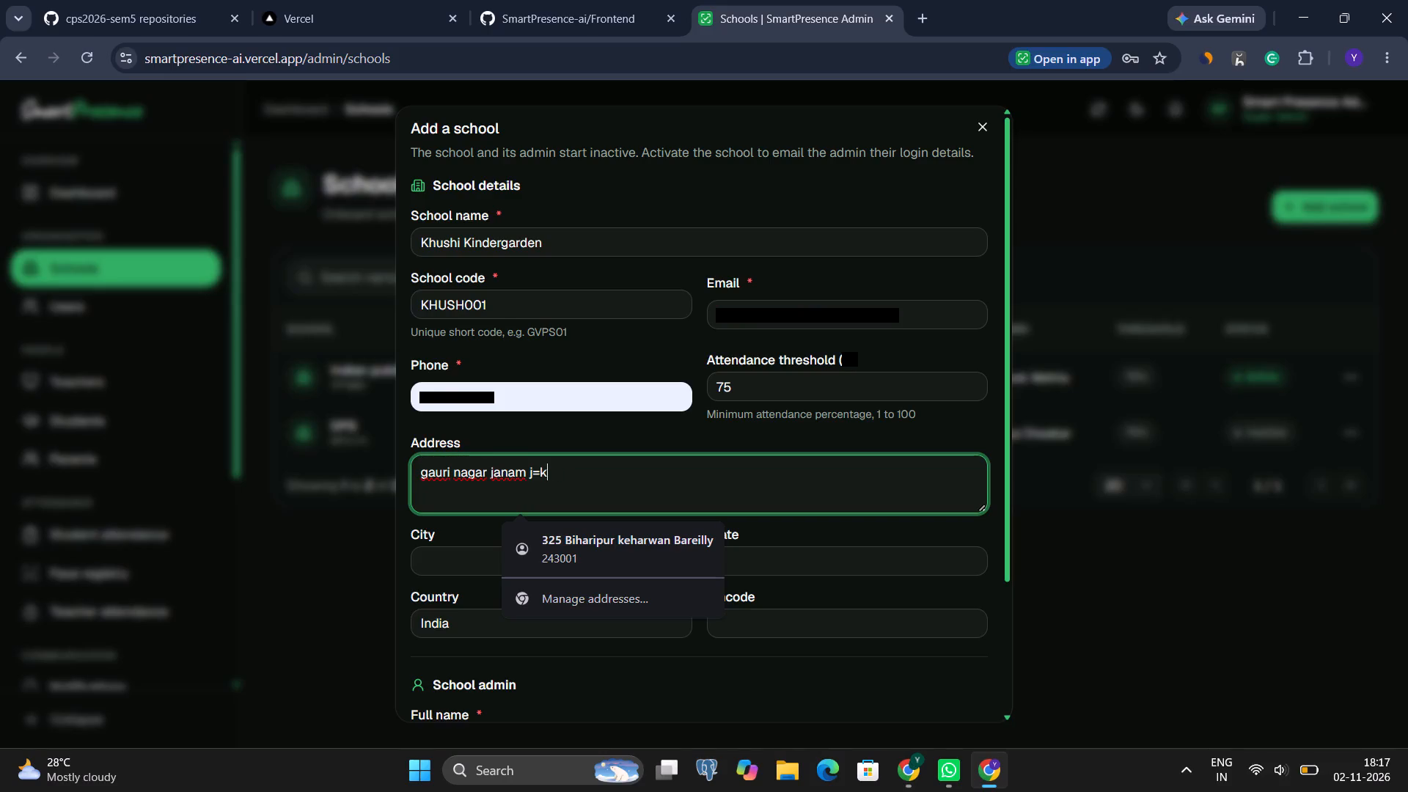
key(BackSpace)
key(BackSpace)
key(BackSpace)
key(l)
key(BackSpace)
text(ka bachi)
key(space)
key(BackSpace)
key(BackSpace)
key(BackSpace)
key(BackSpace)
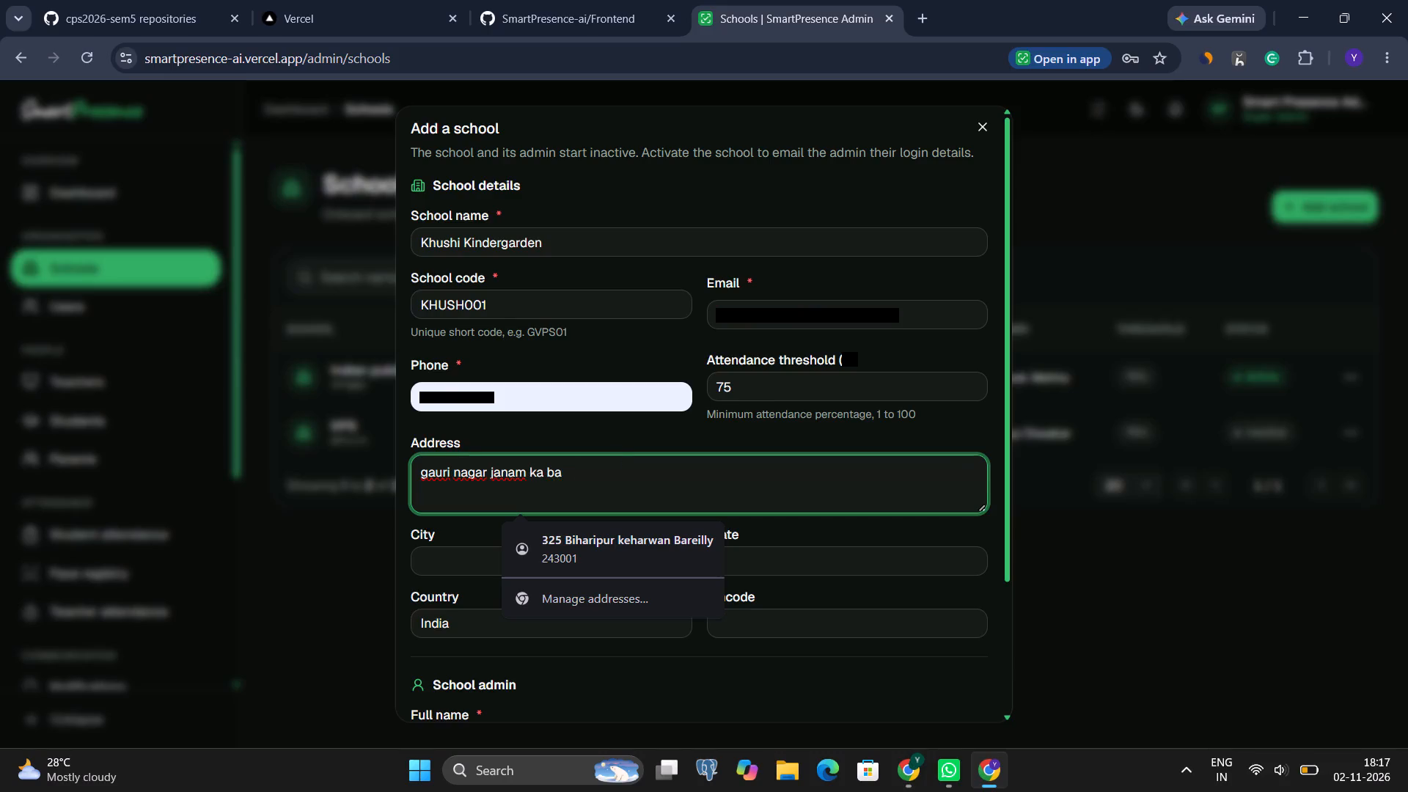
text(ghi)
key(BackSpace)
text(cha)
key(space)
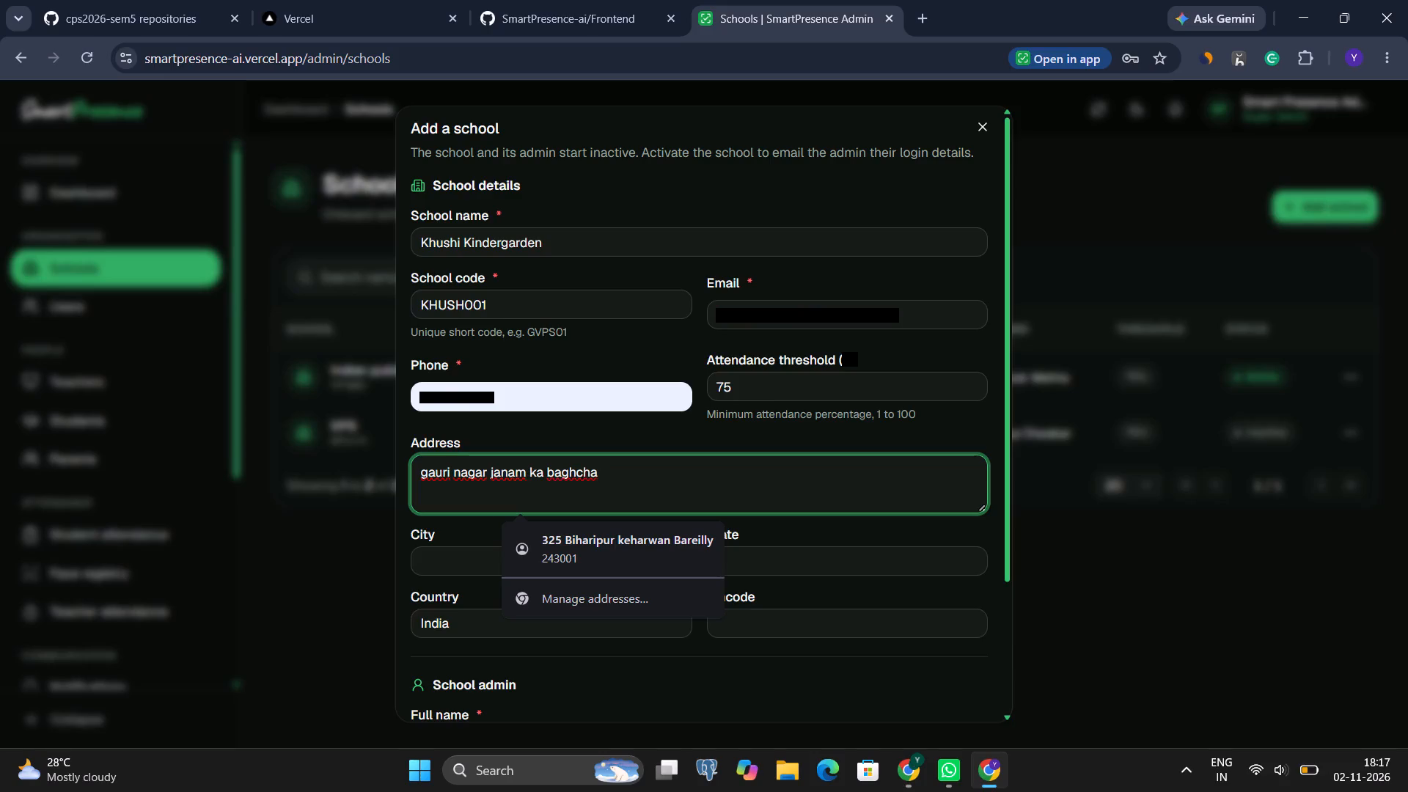
click(576, 471)
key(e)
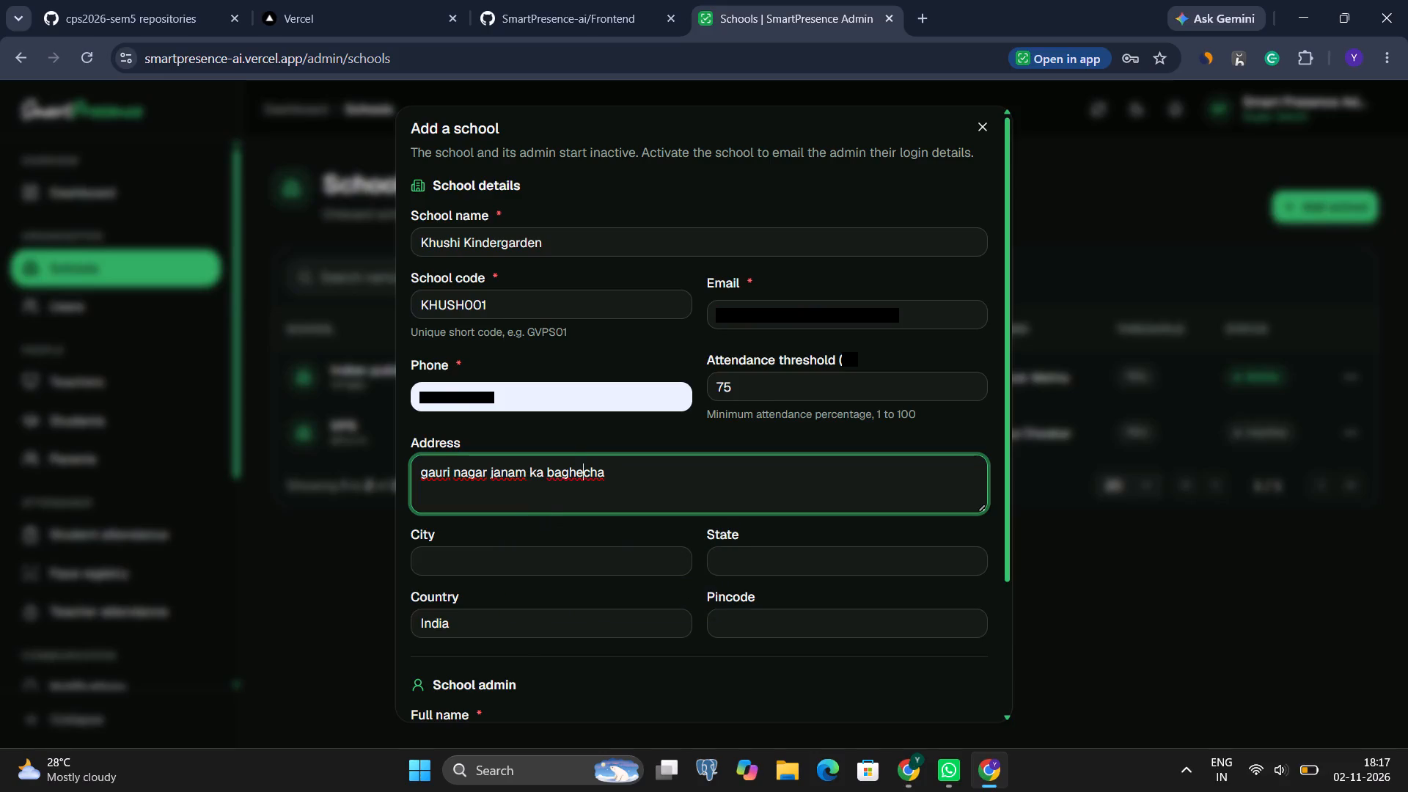
key(BackSpace)
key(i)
Complete the school's location with Indore as the city, MP as the state, and its pincode.
click(564, 571)
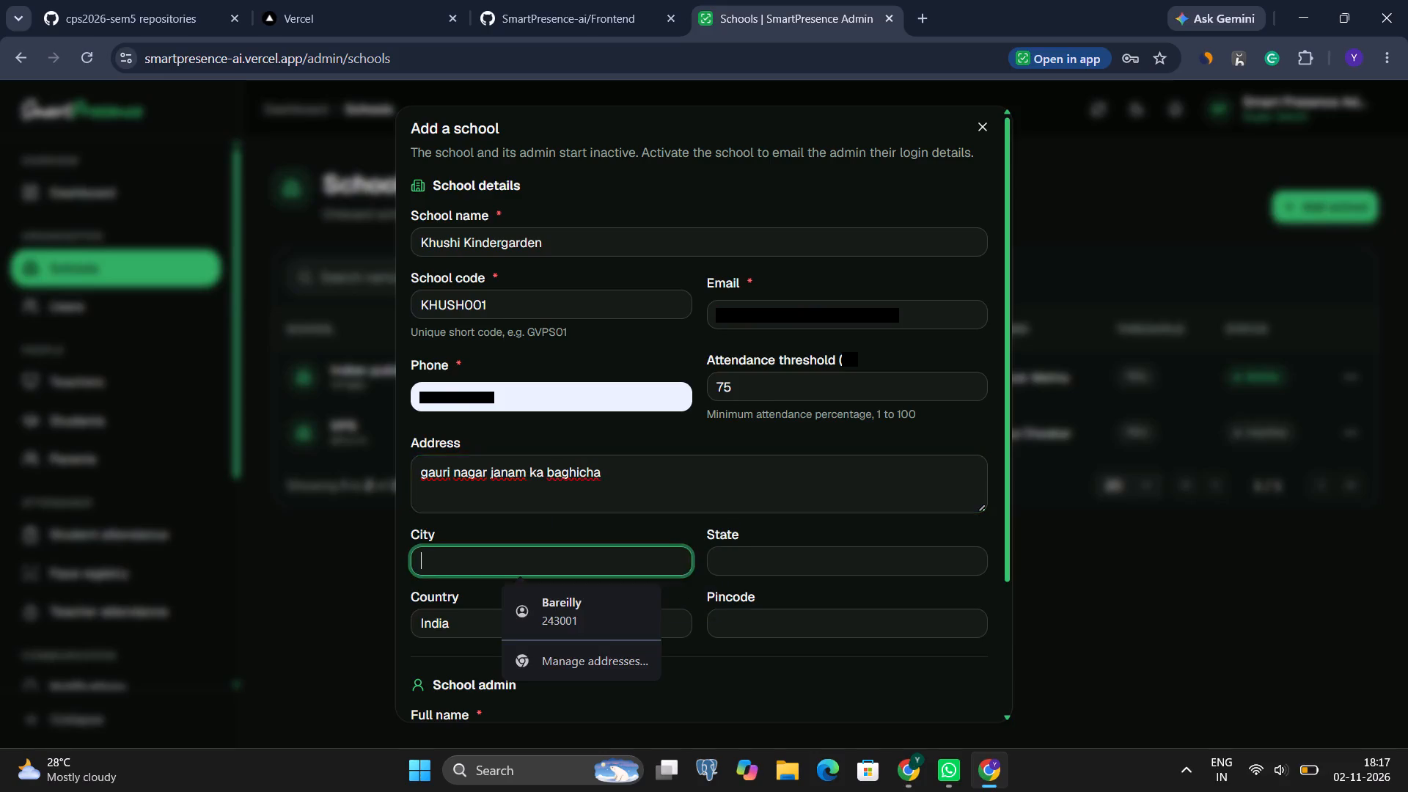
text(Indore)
click(747, 557)
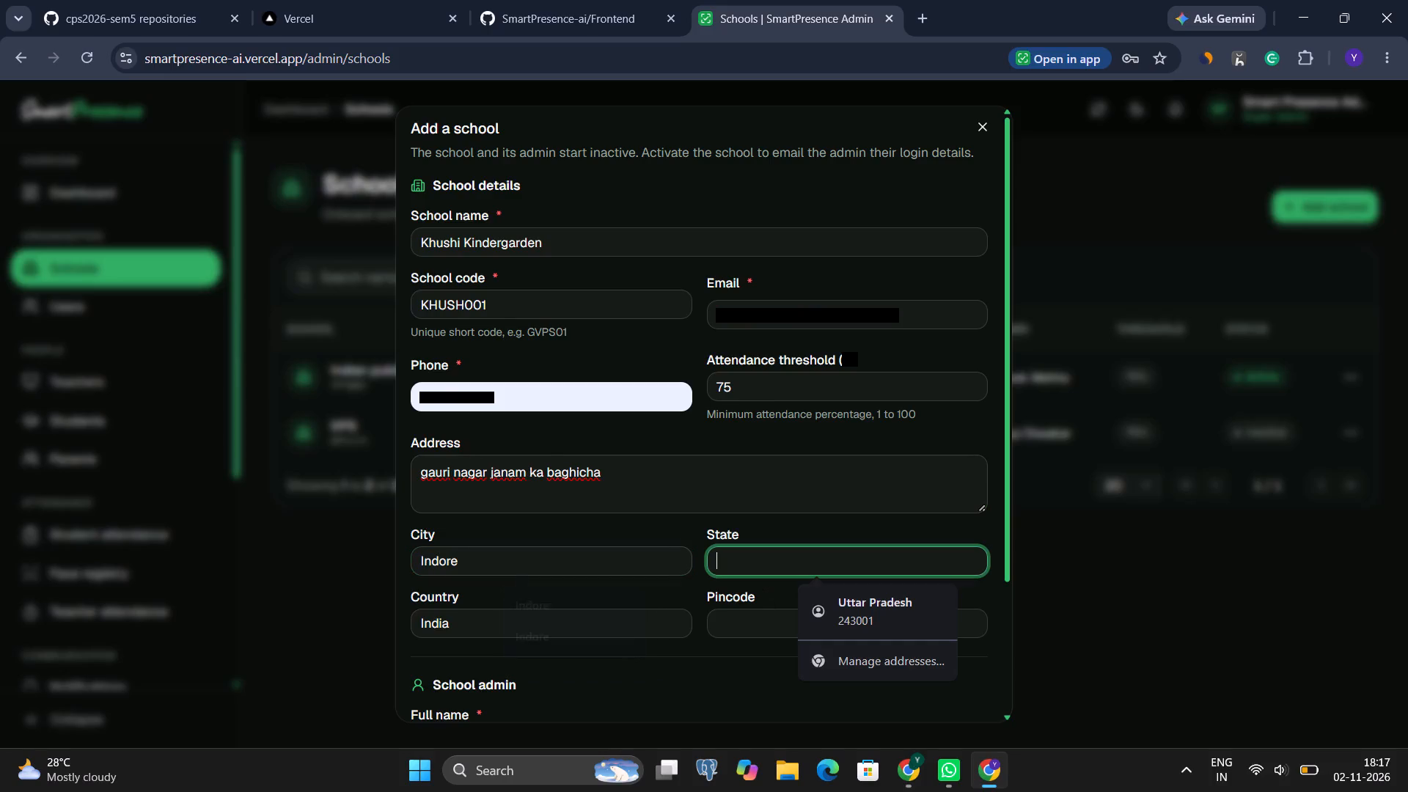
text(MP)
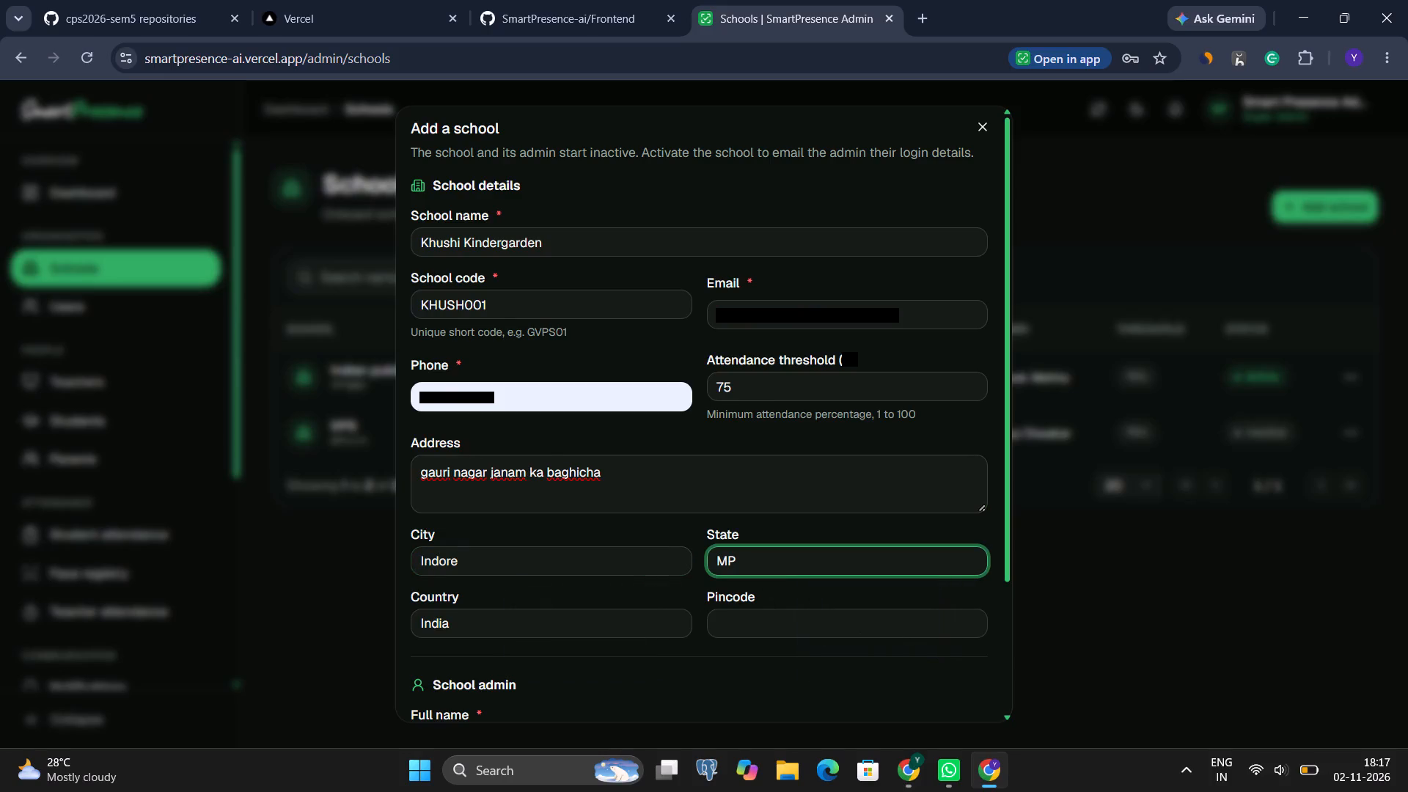
click(741, 617)
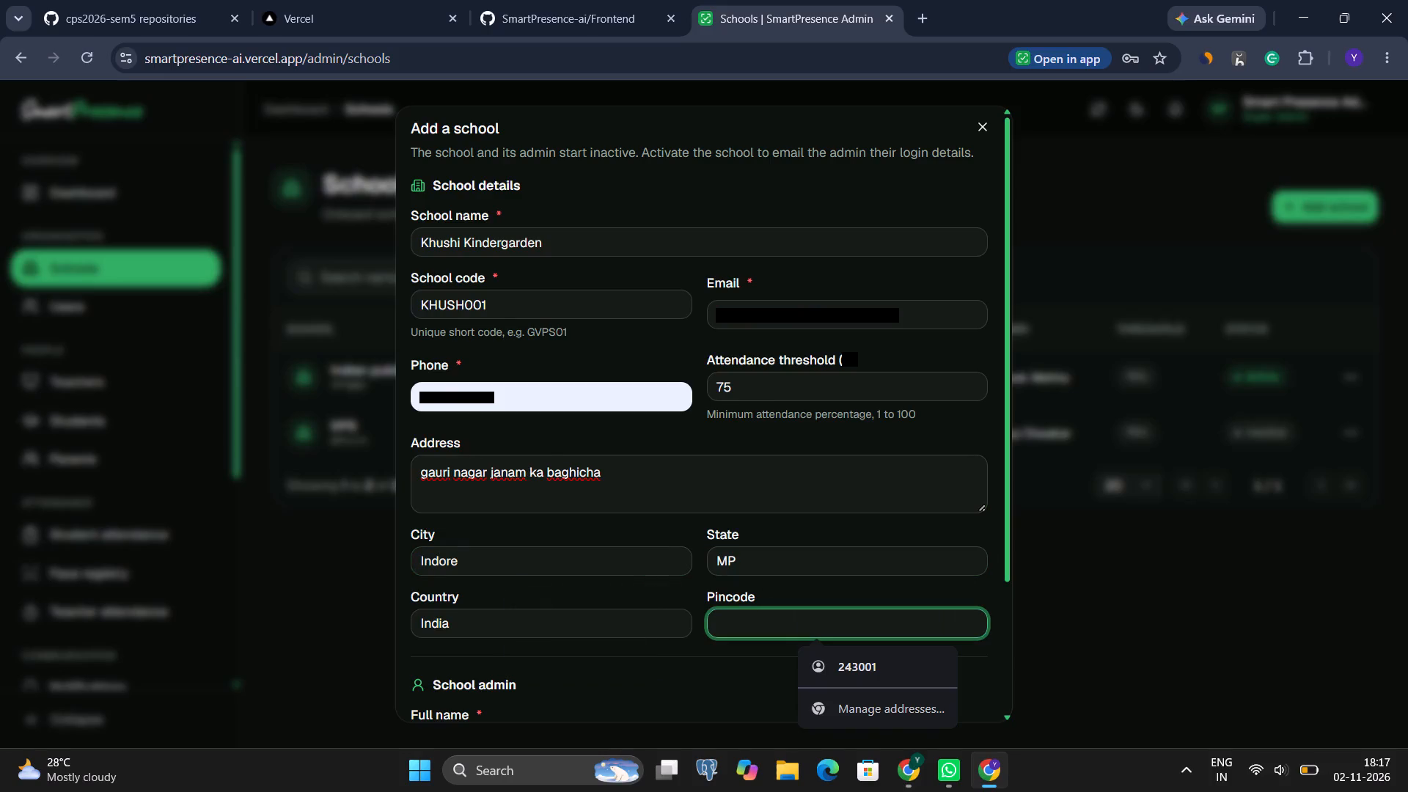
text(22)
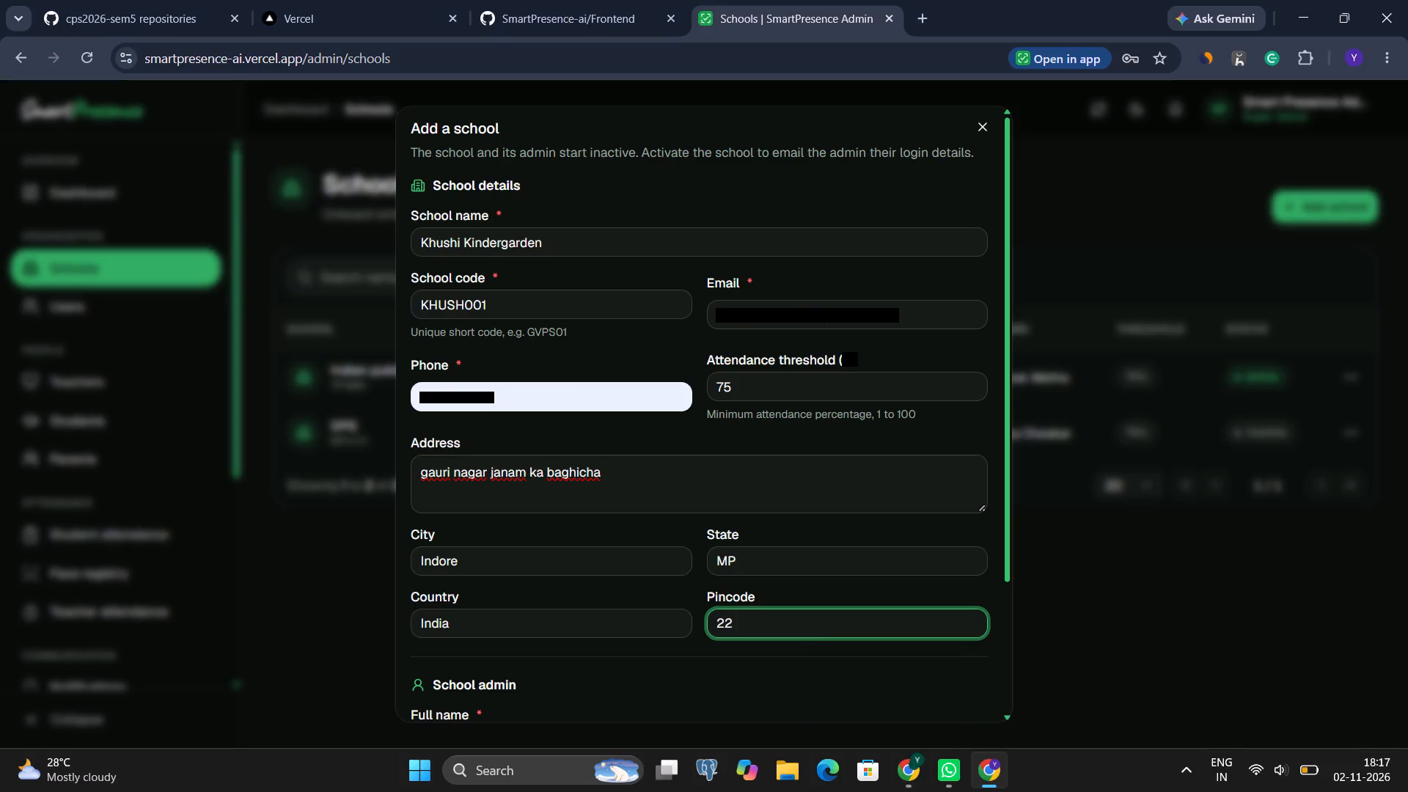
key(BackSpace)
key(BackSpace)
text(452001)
Enter the full name of the school admin for Khushi Kindergarden.
scroll(741, 617, down, 7)
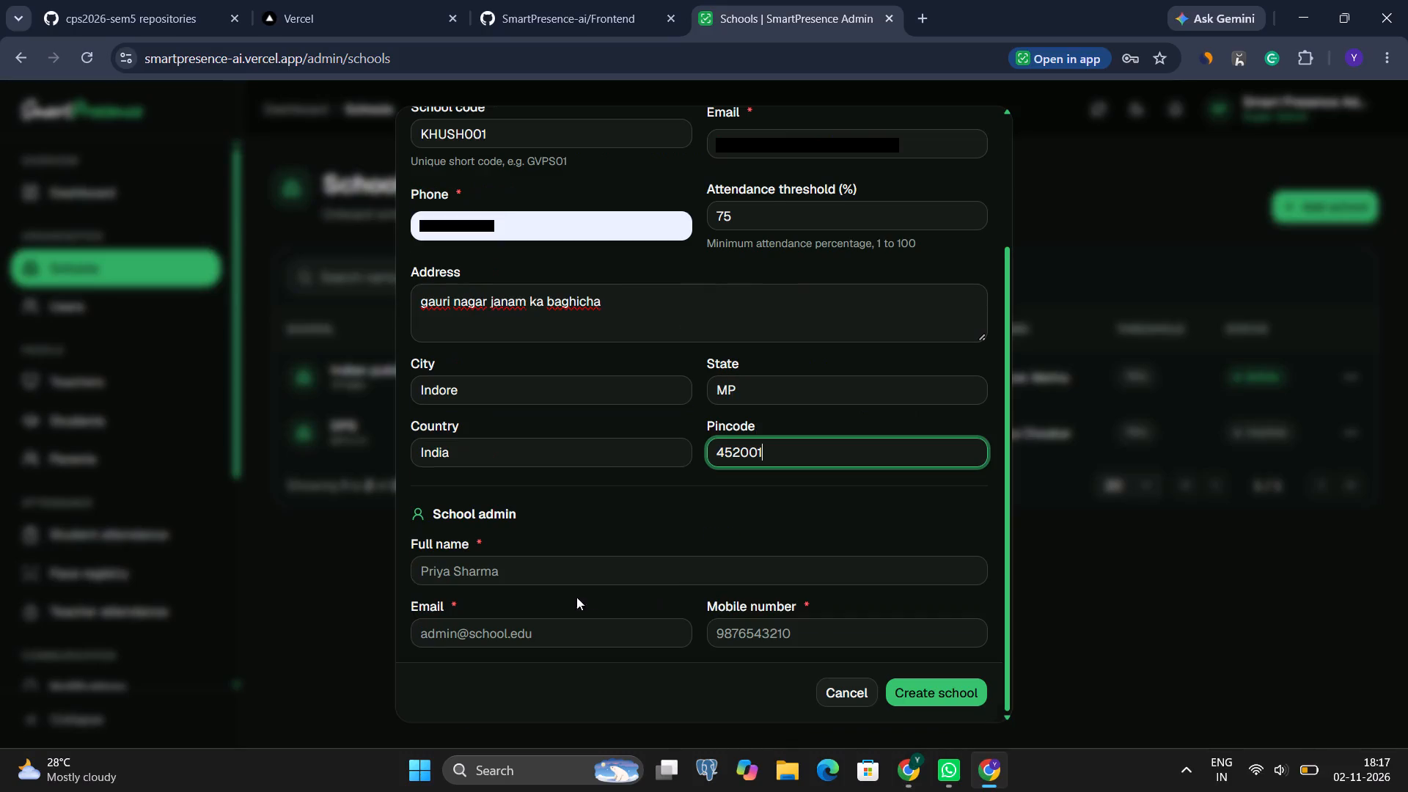
click(559, 580)
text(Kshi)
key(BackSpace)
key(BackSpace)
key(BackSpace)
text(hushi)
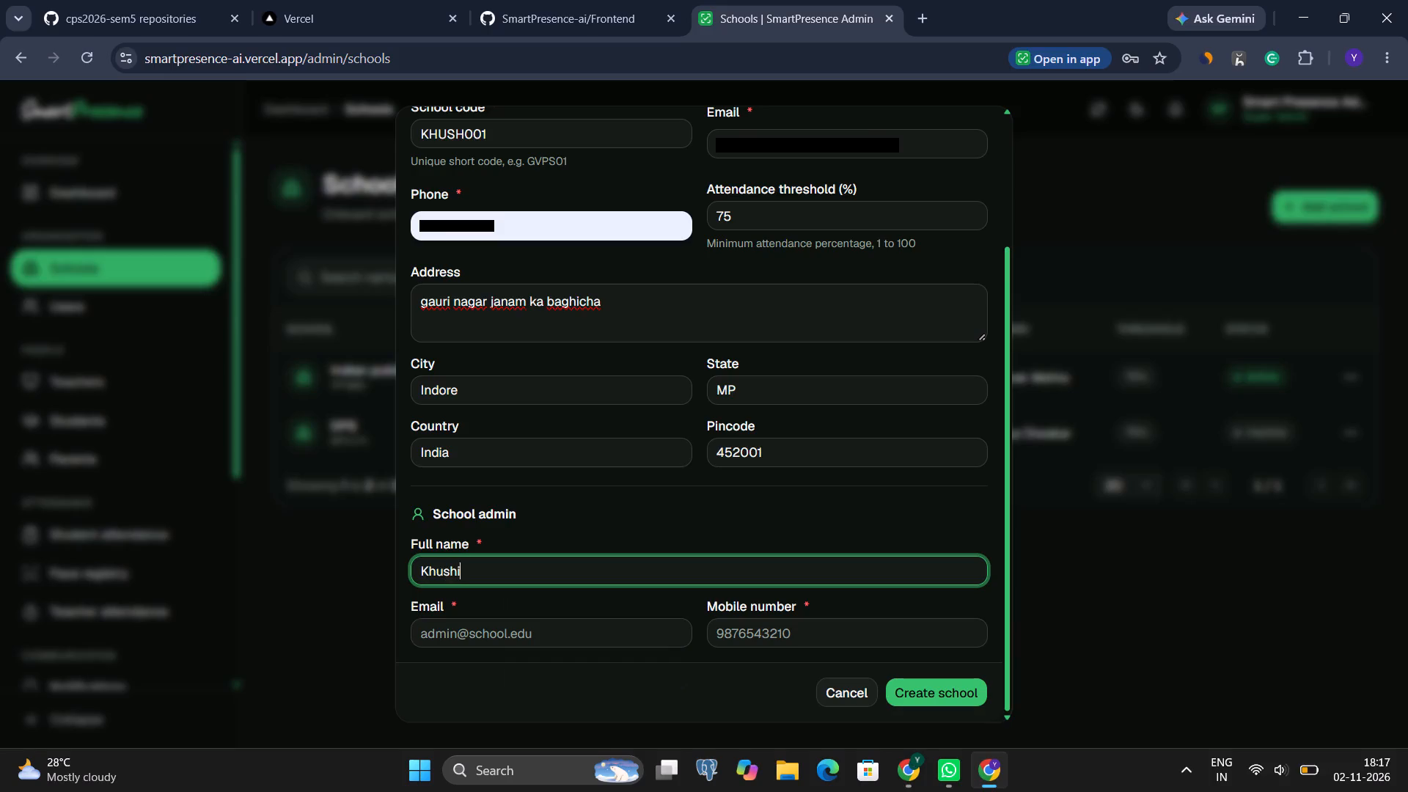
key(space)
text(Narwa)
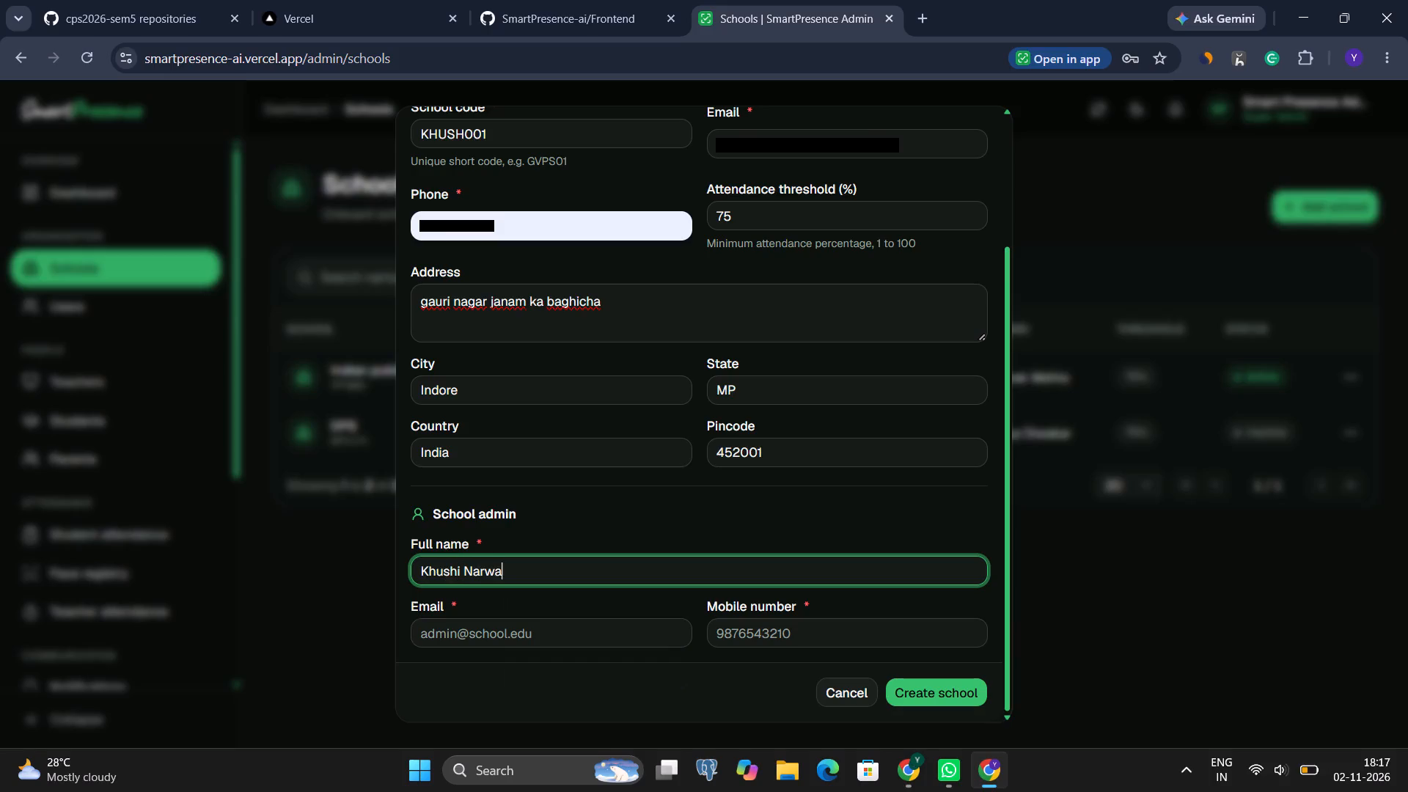
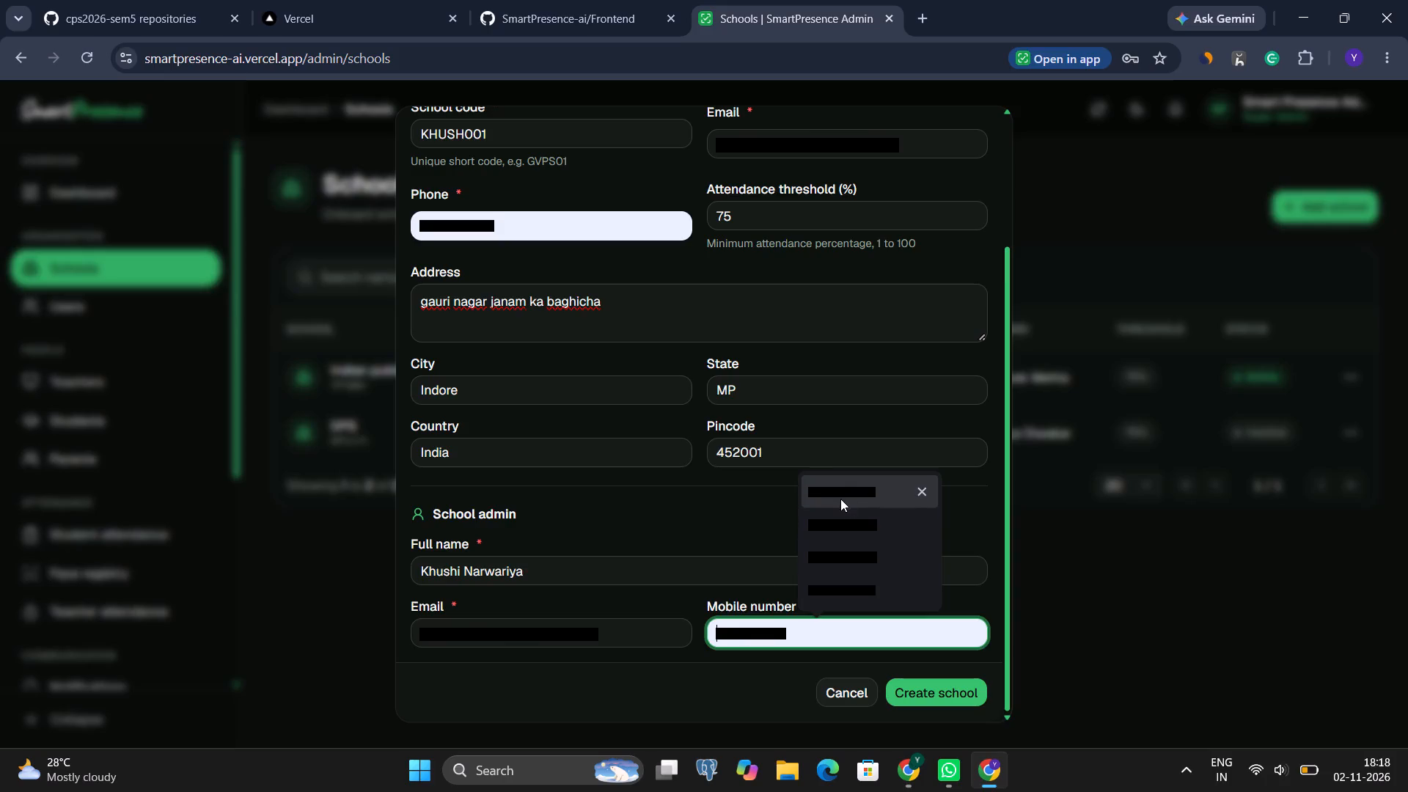
Fill in the school admin's mobile number with a saved suggestion and create the school, dismissing the offer to save the address.
click(840, 497)
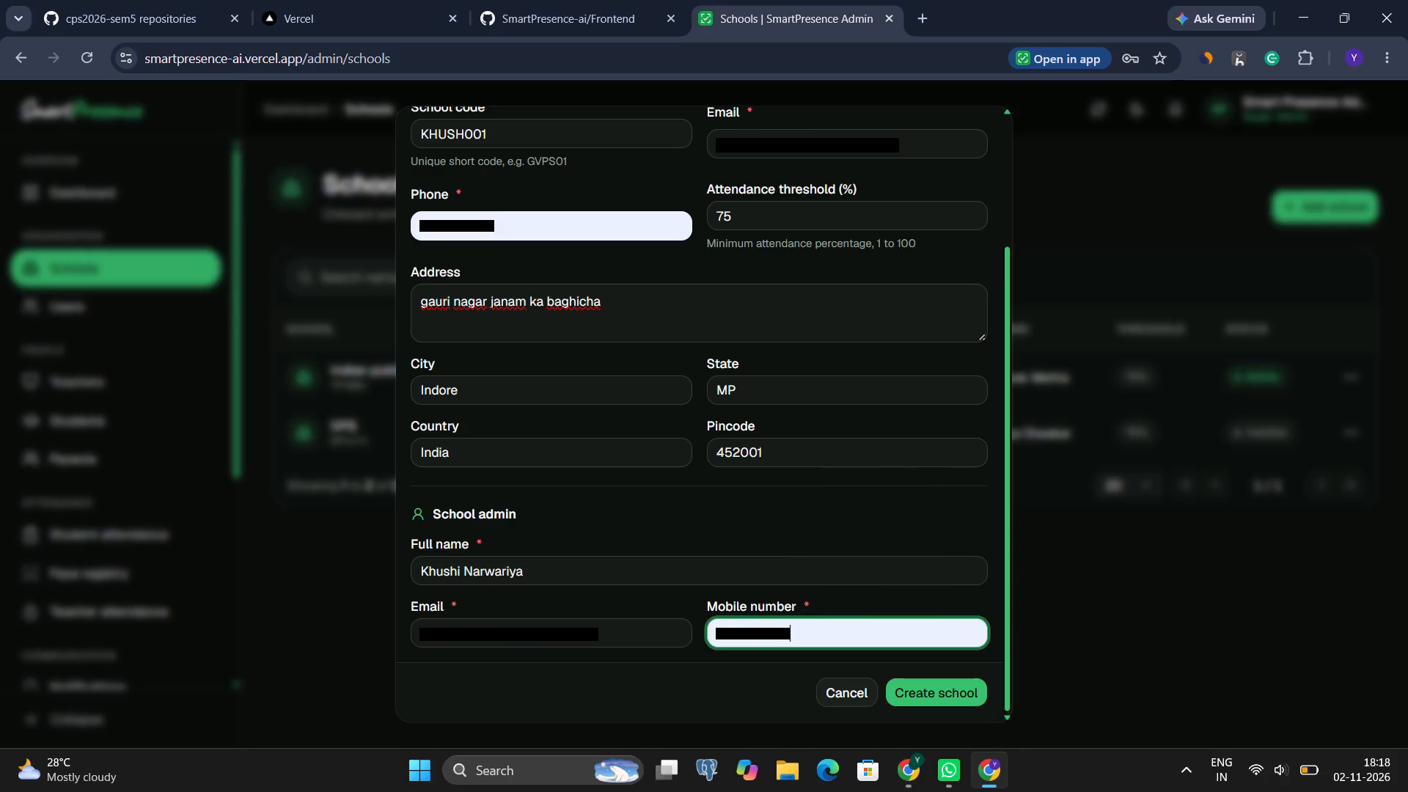
click(950, 697)
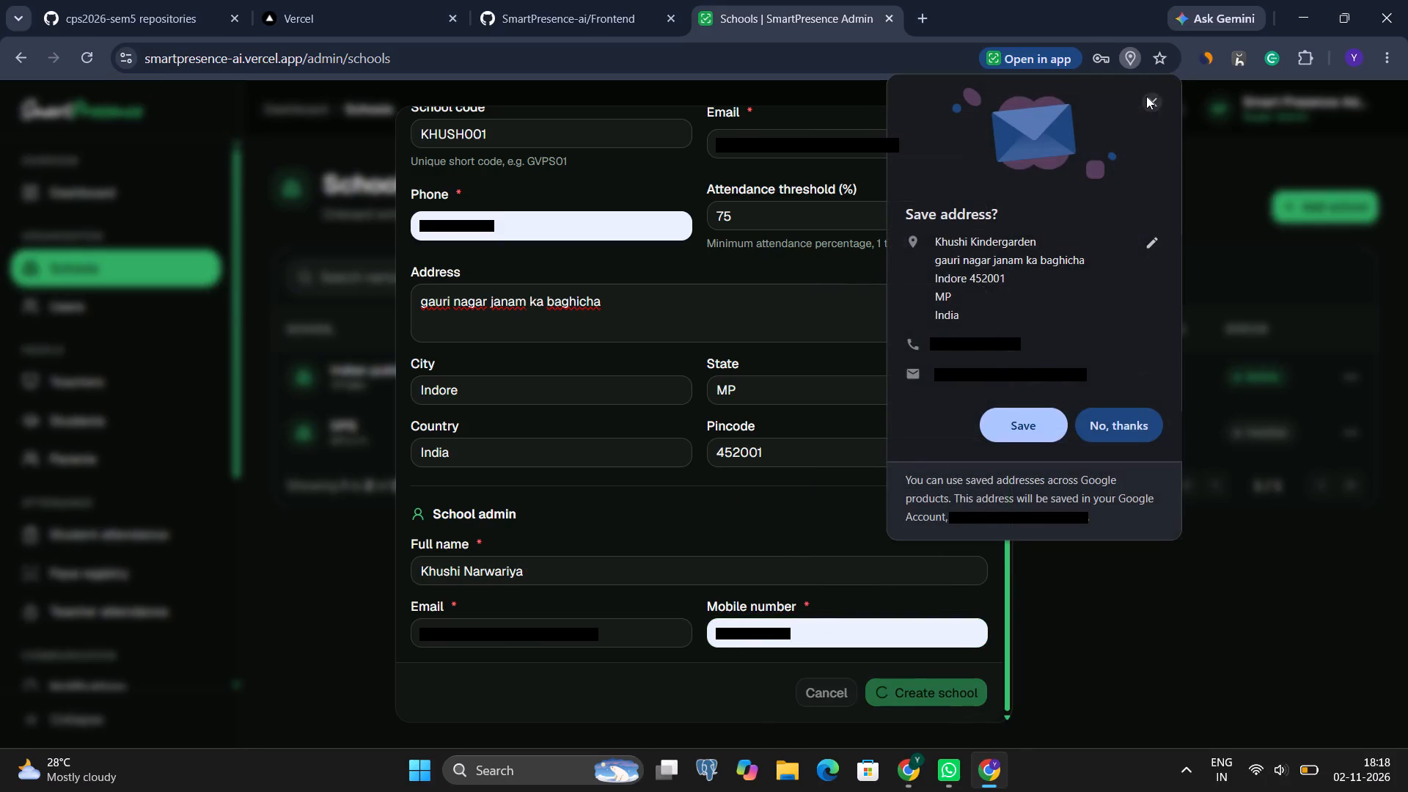
click(1148, 99)
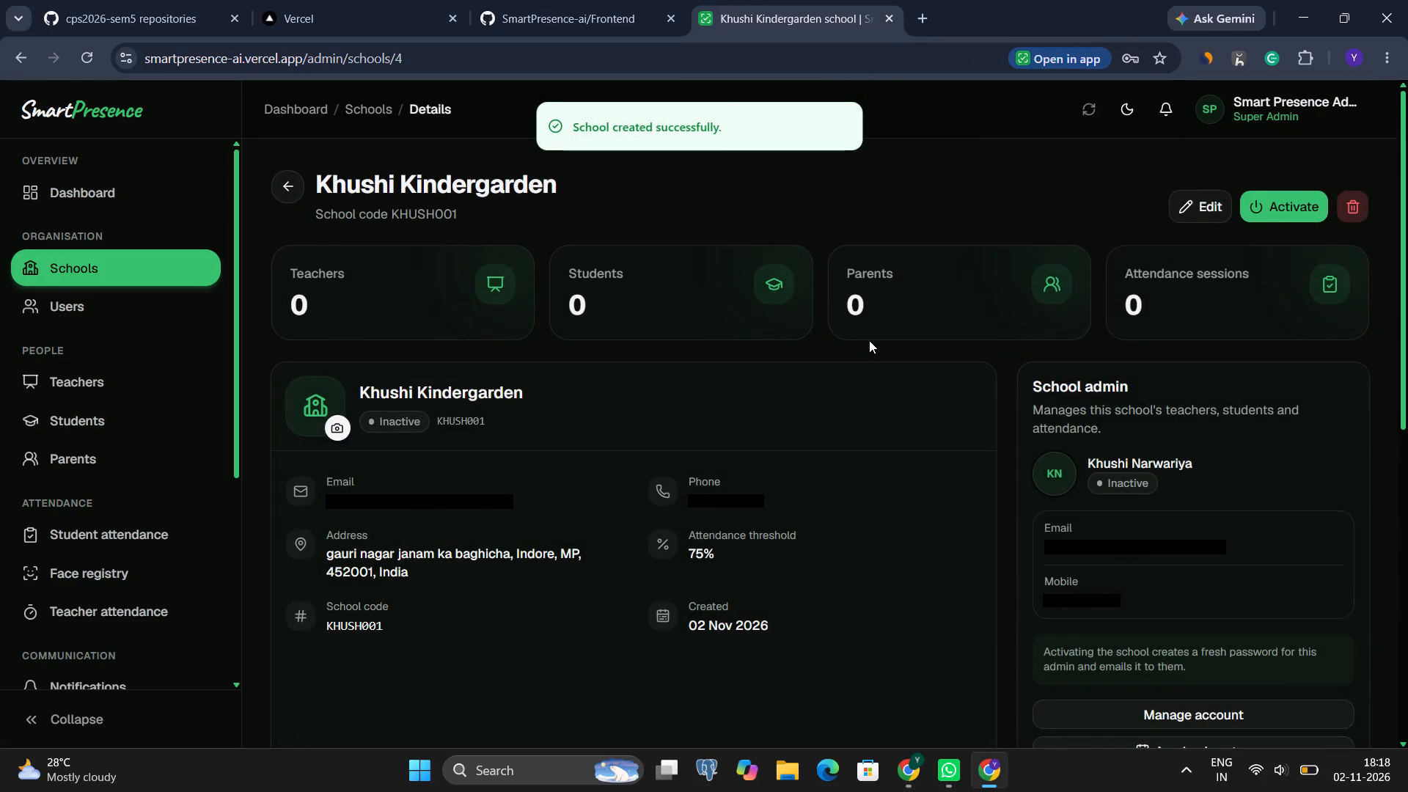
Start adding an academic year for Khushi Kindergarden named 2026-2027 with the start date 01-11-2026.
scroll(1102, 356, down, 11)
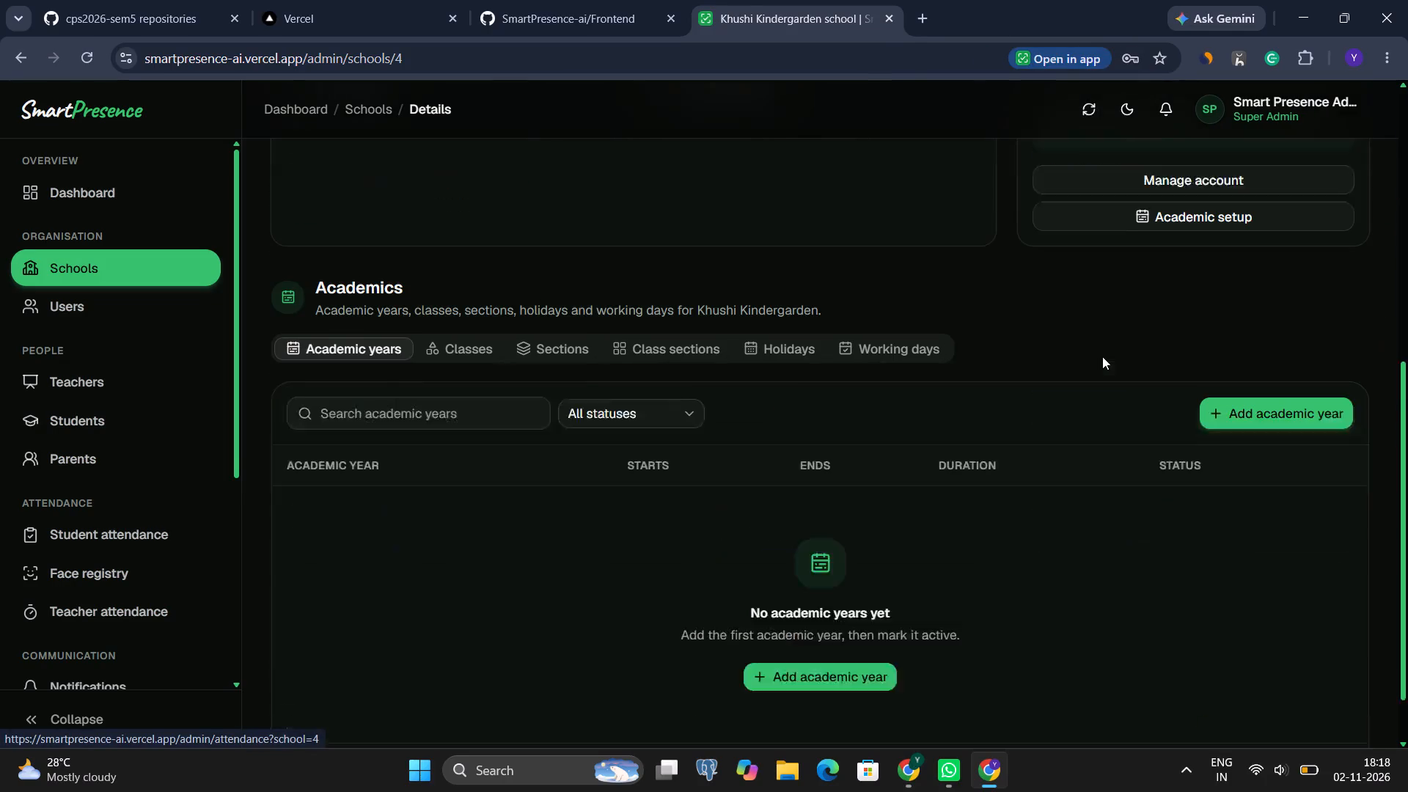
click(1240, 348)
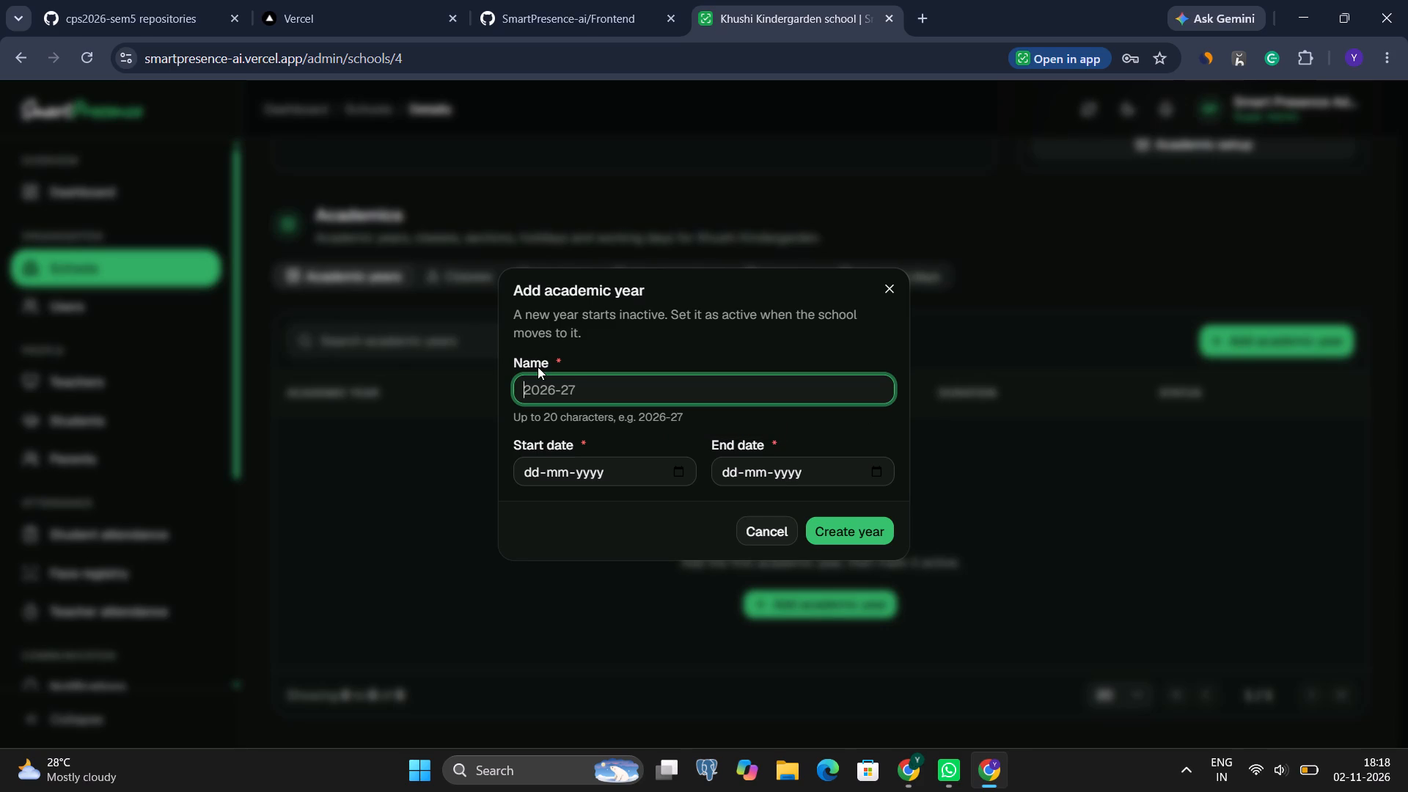
text(2026)
text(-2027)
click(679, 472)
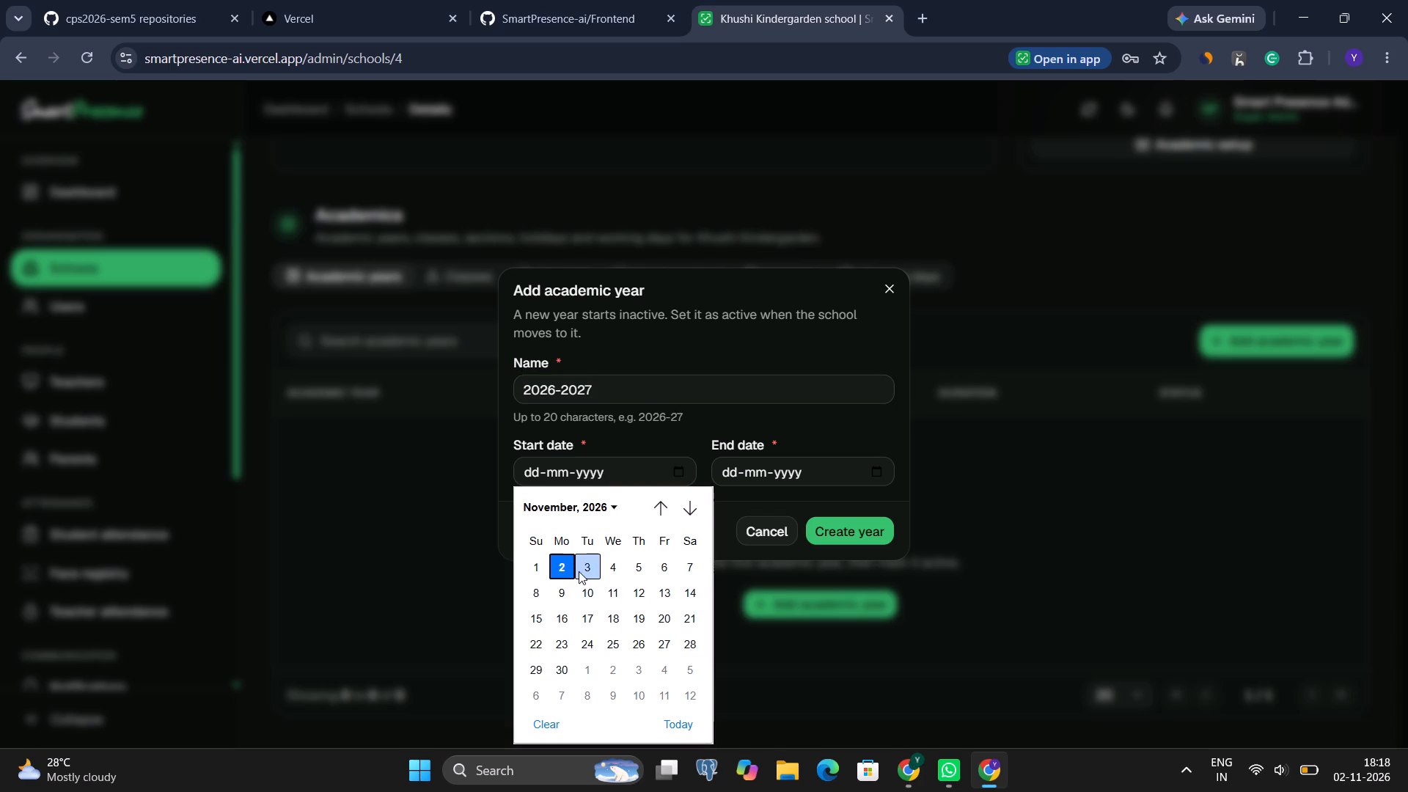
click(535, 570)
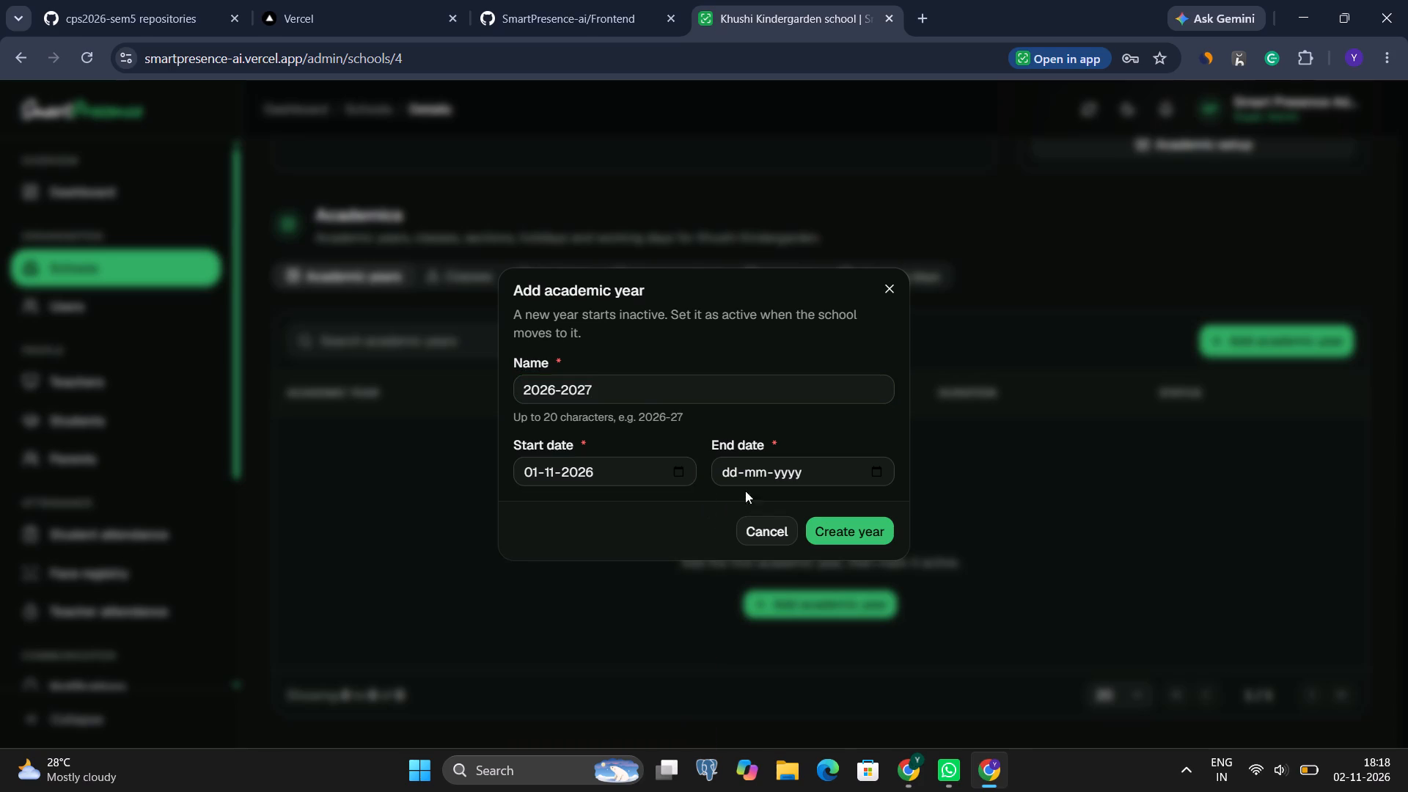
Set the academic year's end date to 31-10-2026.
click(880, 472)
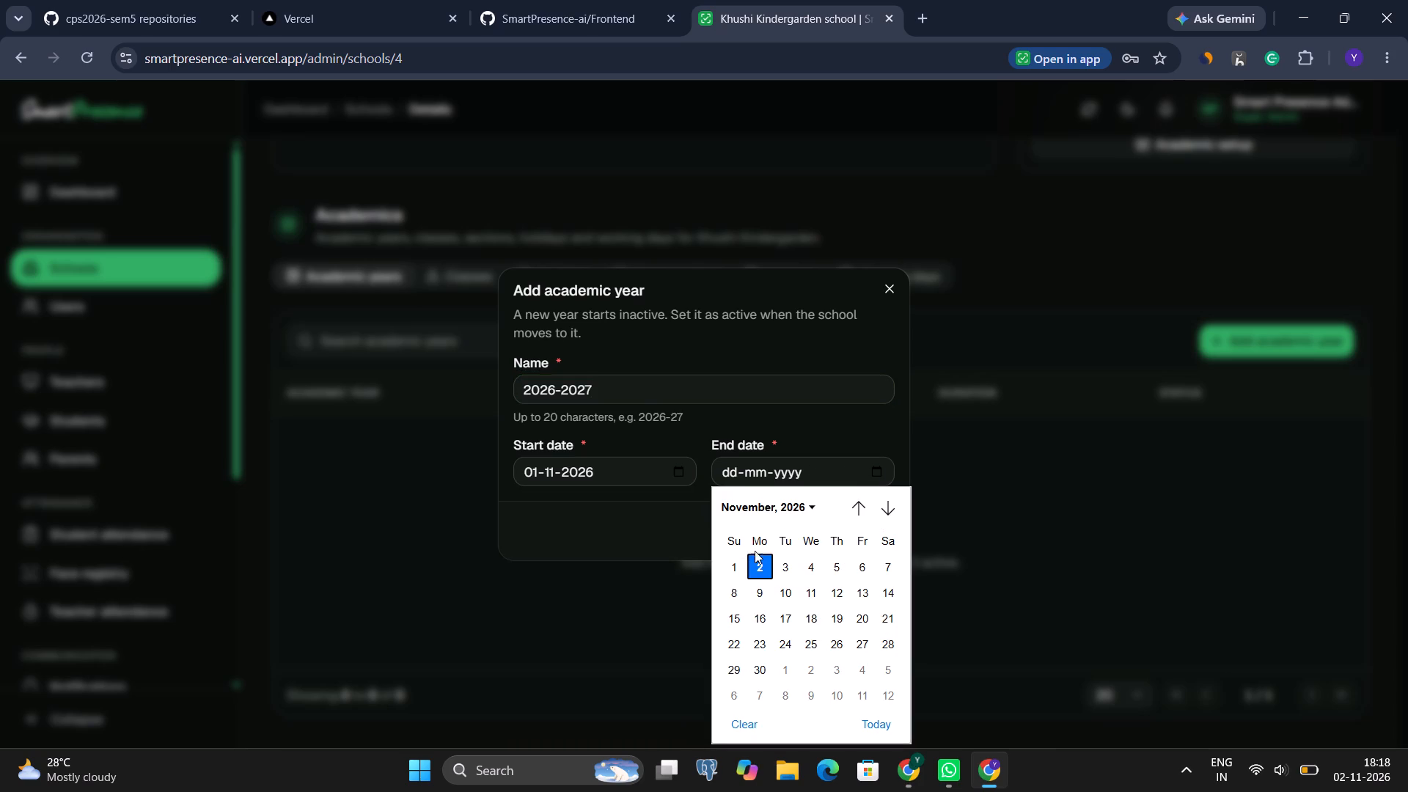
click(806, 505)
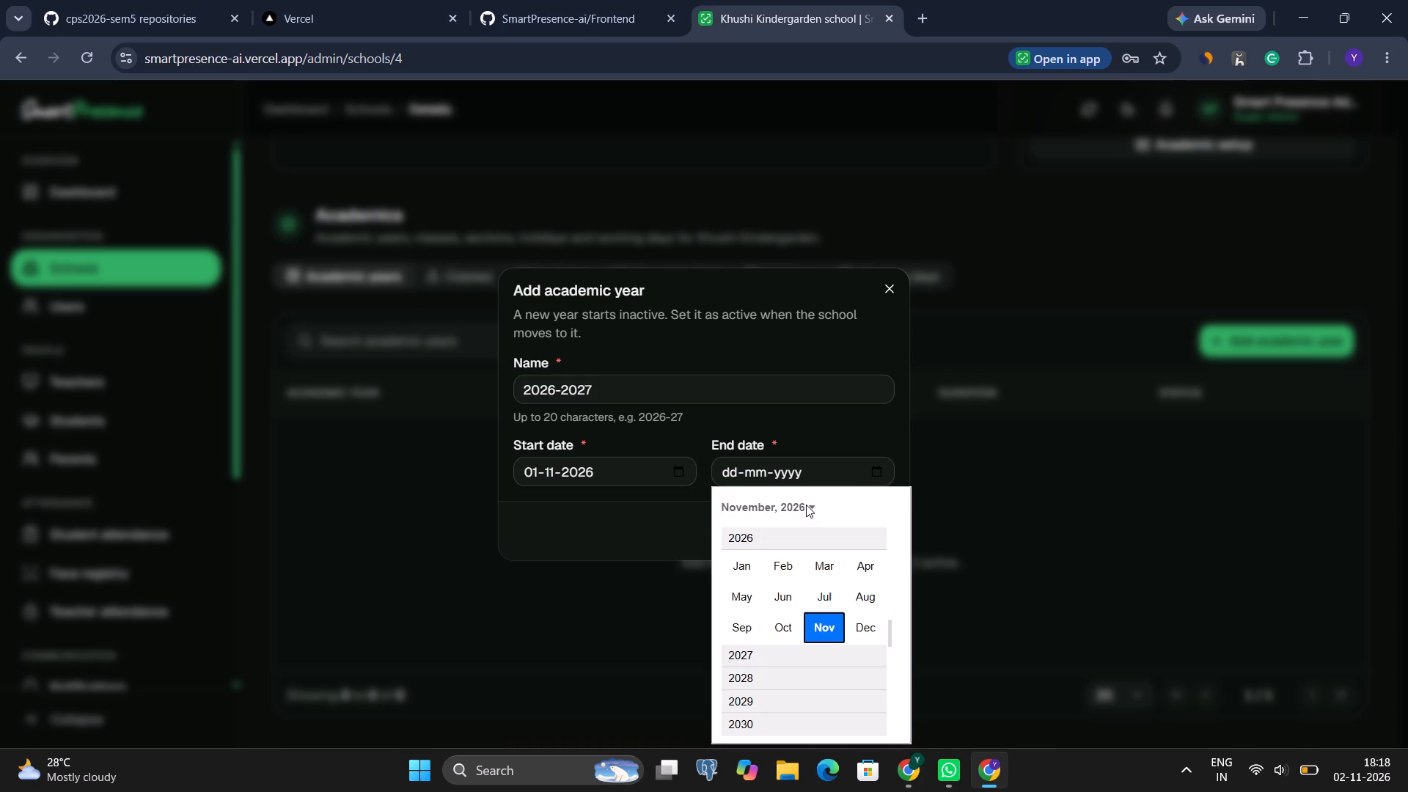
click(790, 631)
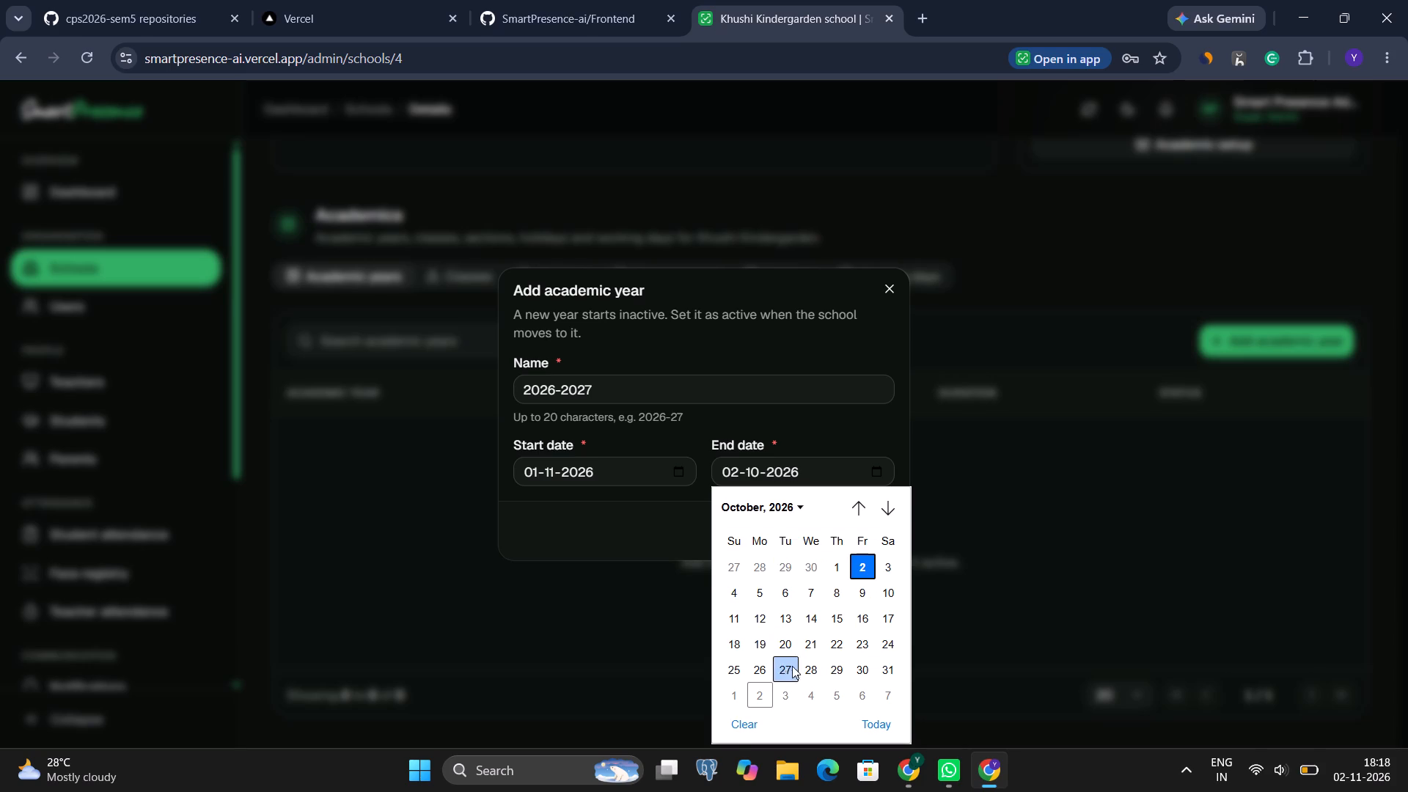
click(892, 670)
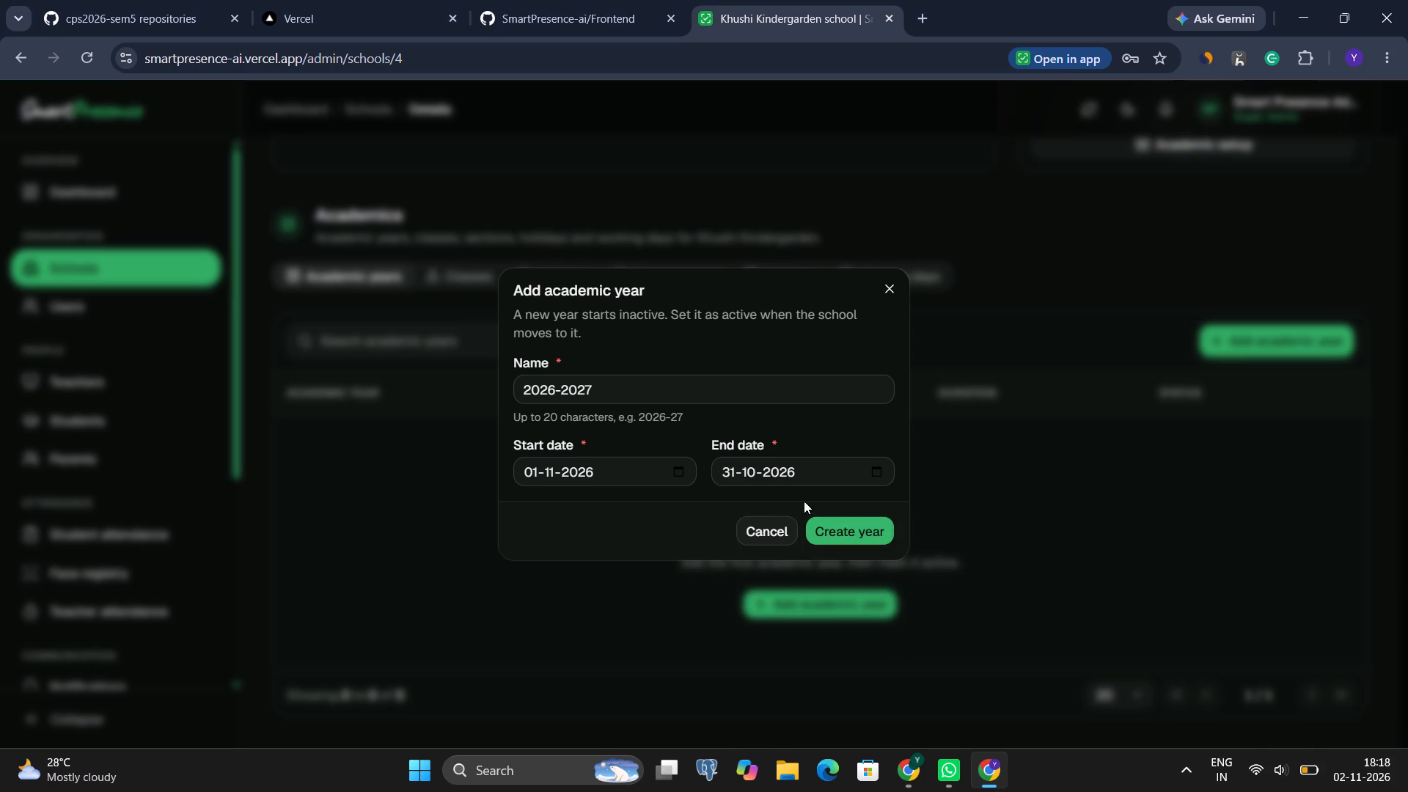
Set the academic year's end date to 31-10-2027 and create the year.
click(887, 470)
click(874, 474)
click(792, 504)
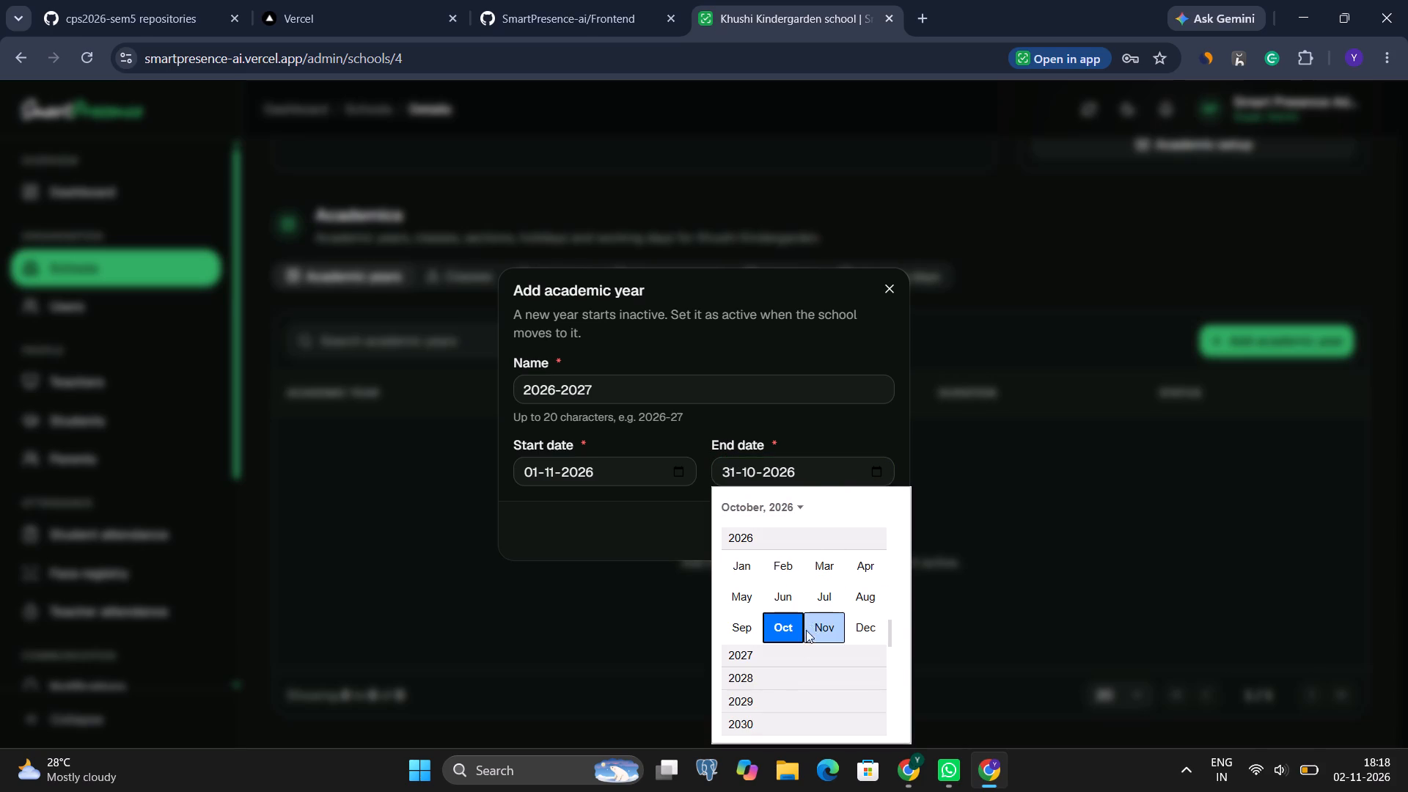
click(764, 656)
click(799, 634)
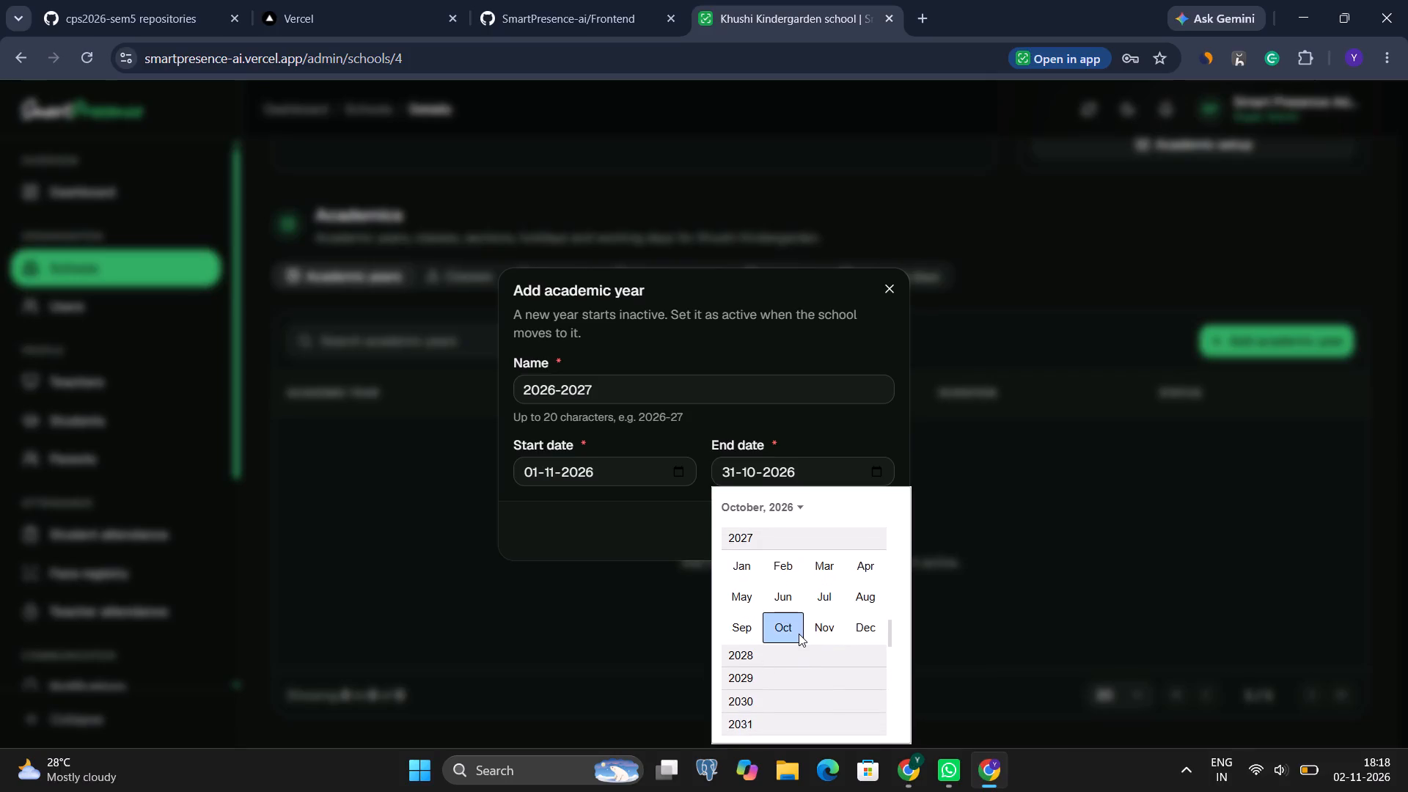
click(734, 688)
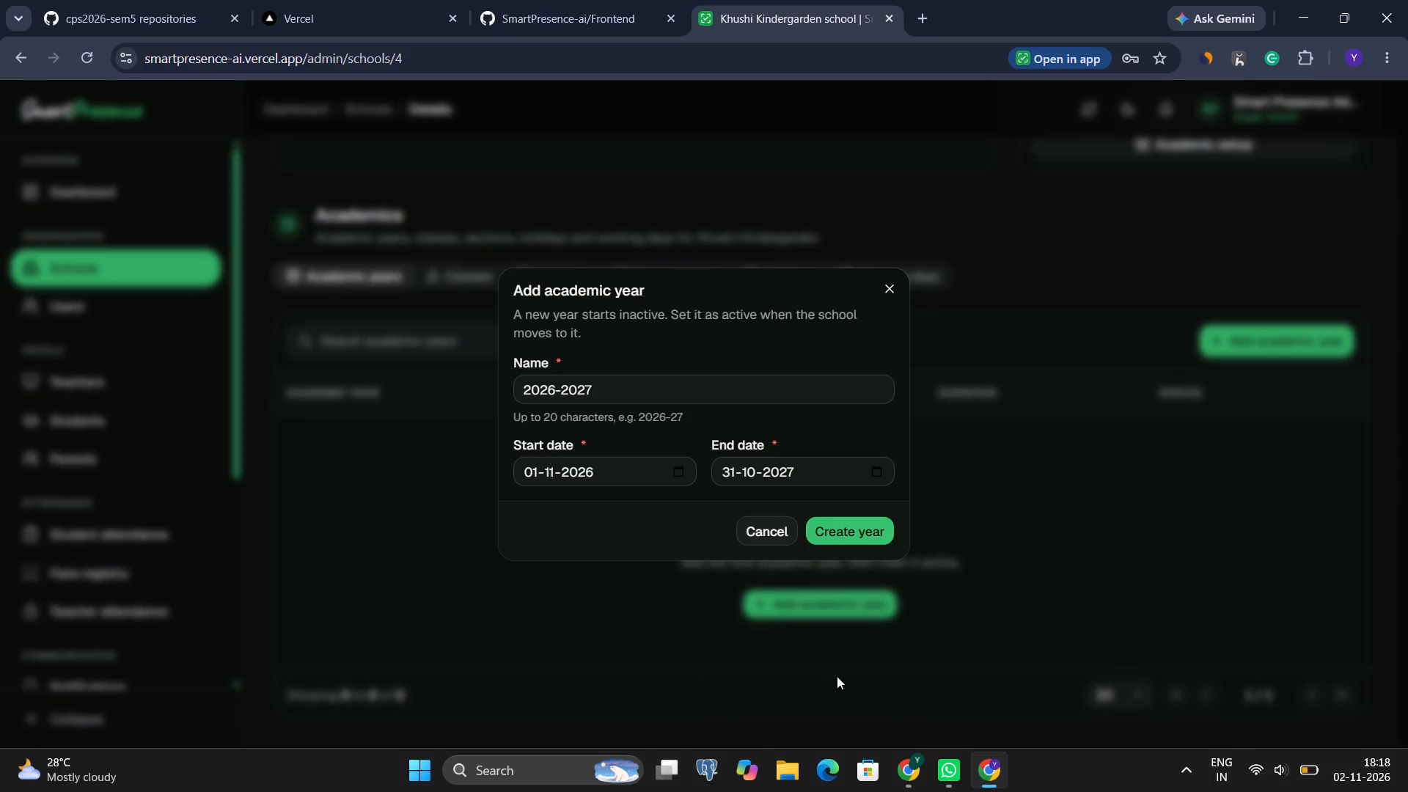
click(873, 528)
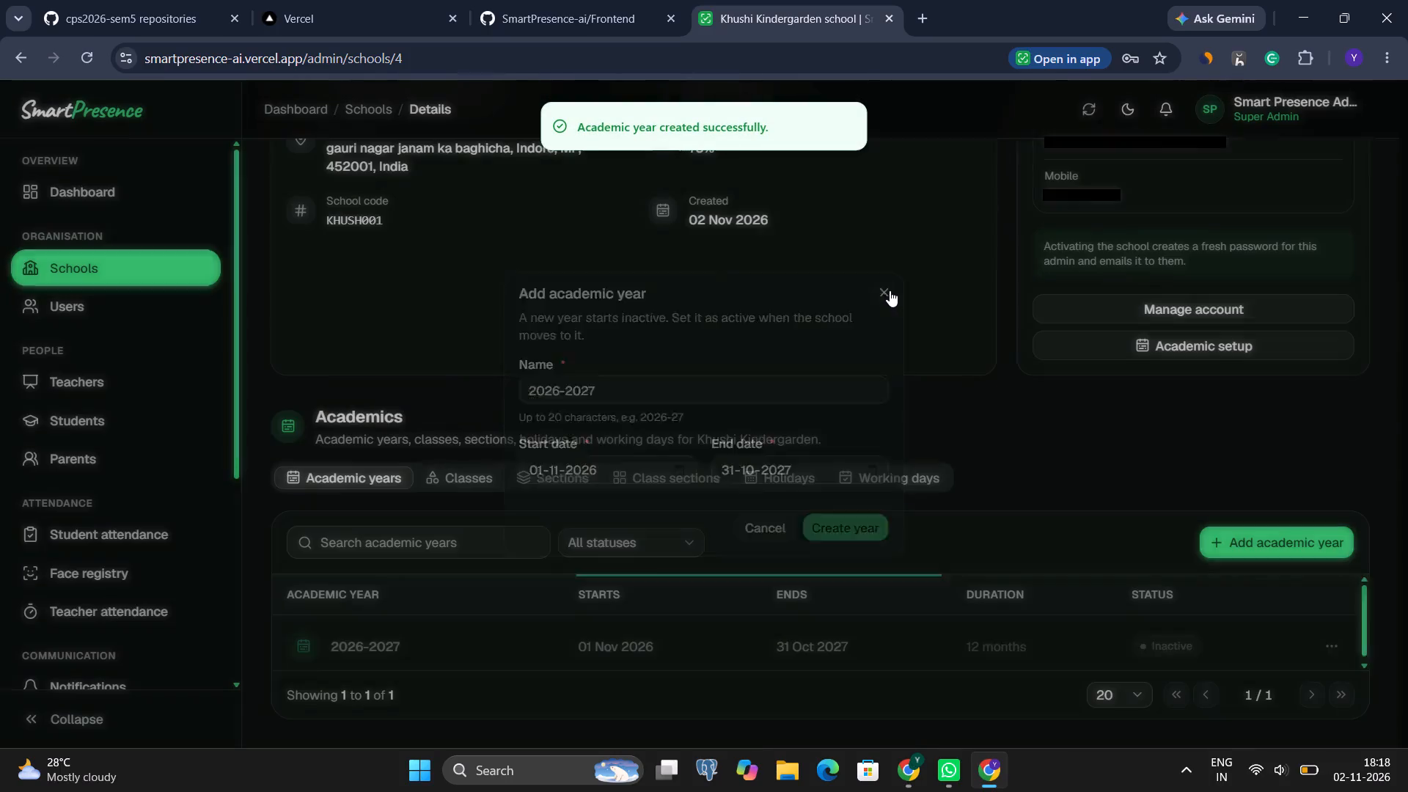
click(890, 291)
Activate Khushi Kindergarden and confirm emailing the login details to its school admin.
scroll(908, 440, down, 1)
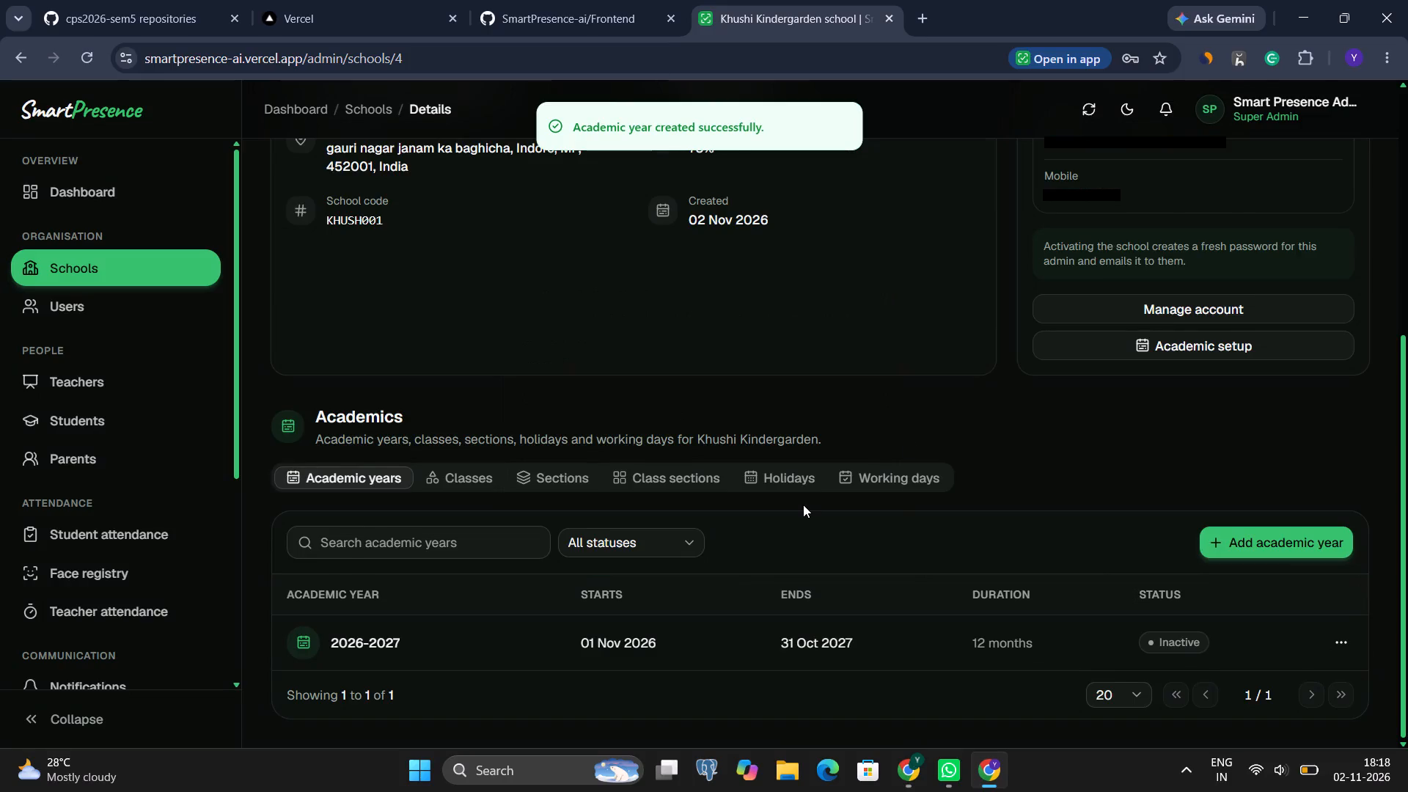
scroll(803, 505, up, 11)
click(1275, 205)
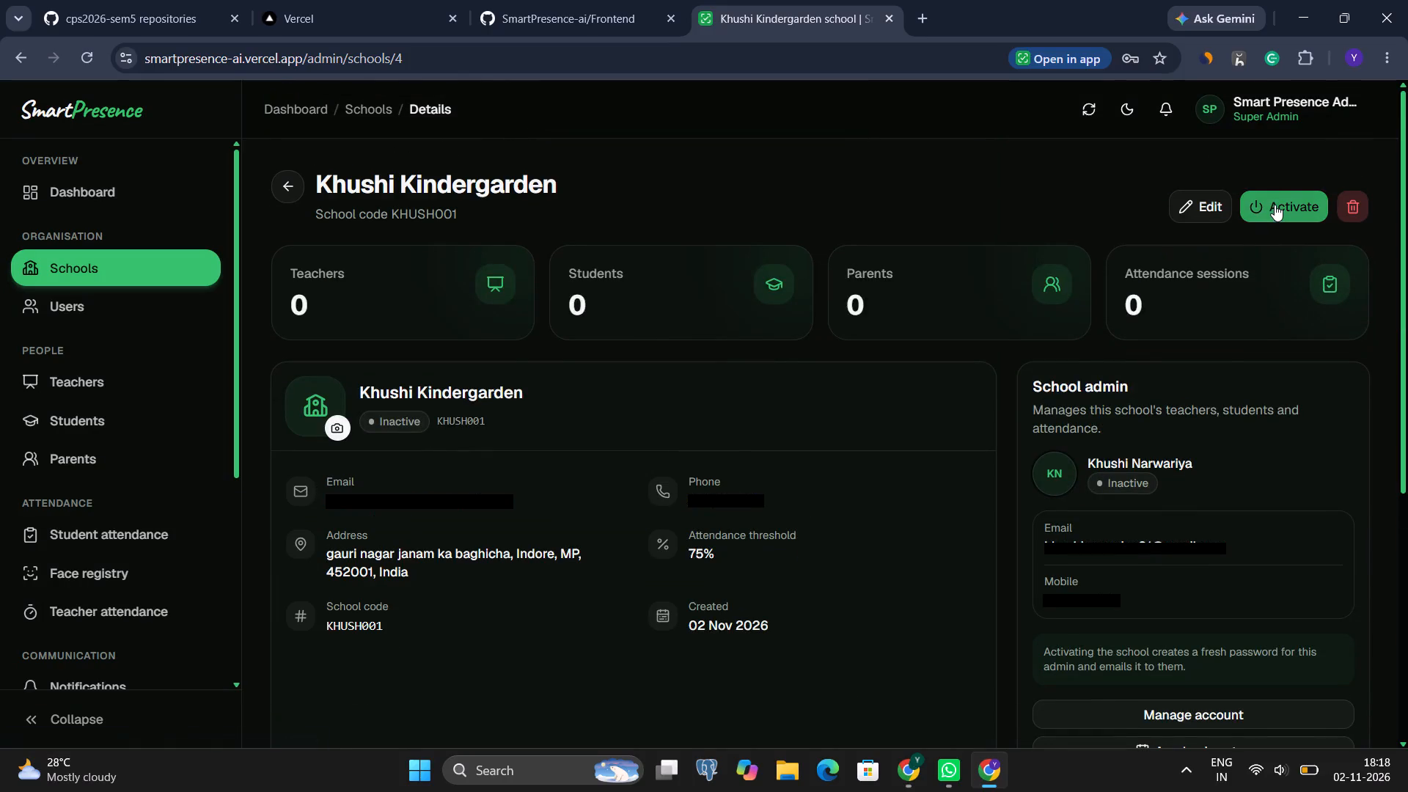
click(818, 467)
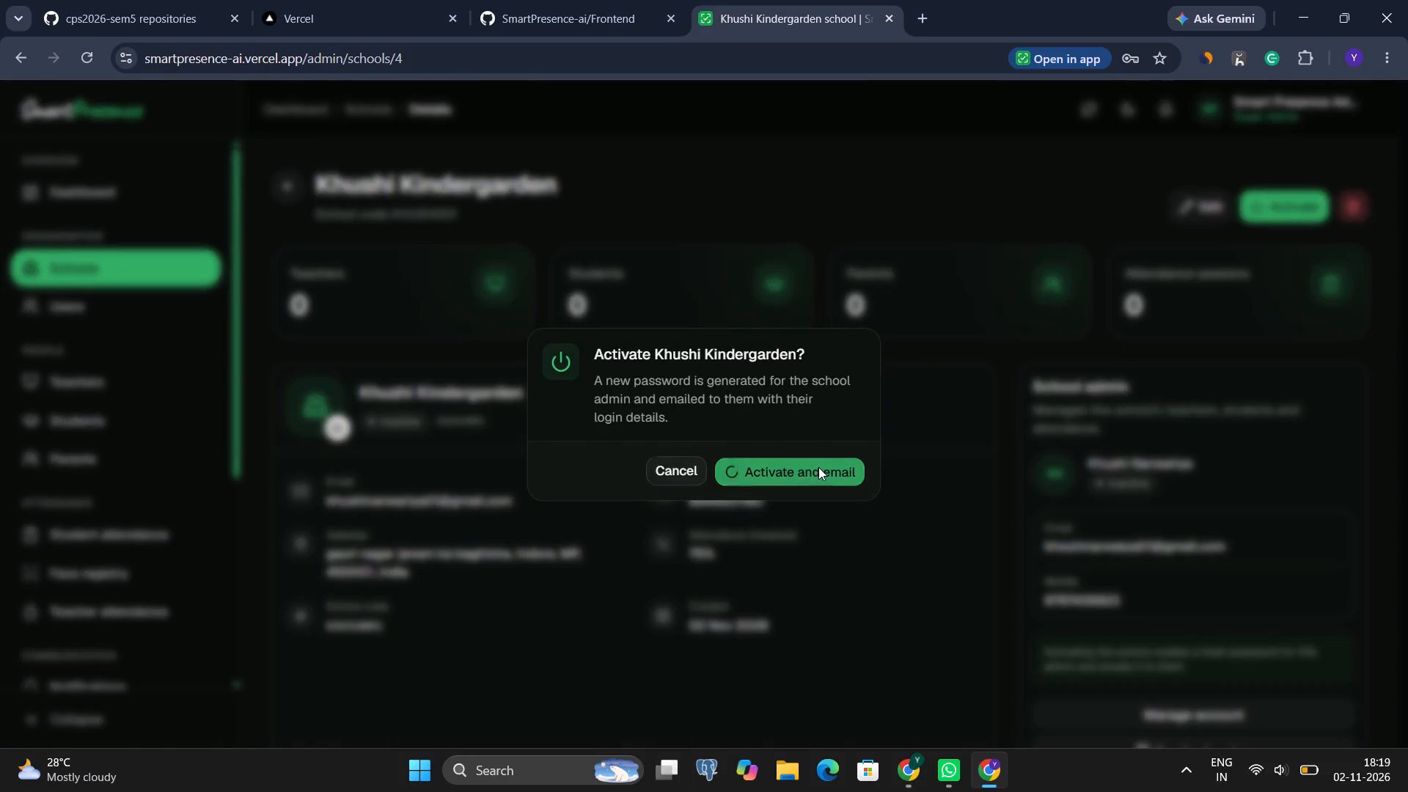
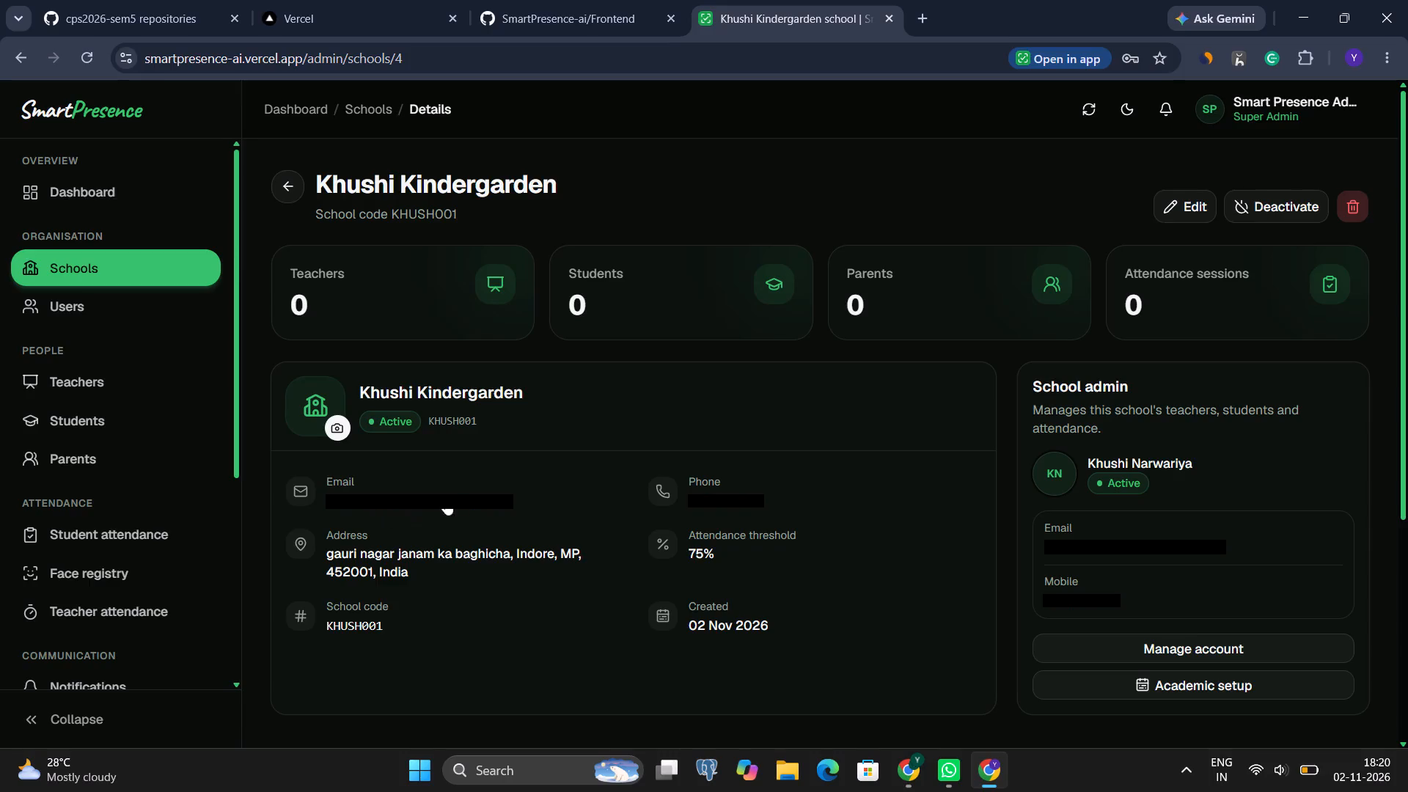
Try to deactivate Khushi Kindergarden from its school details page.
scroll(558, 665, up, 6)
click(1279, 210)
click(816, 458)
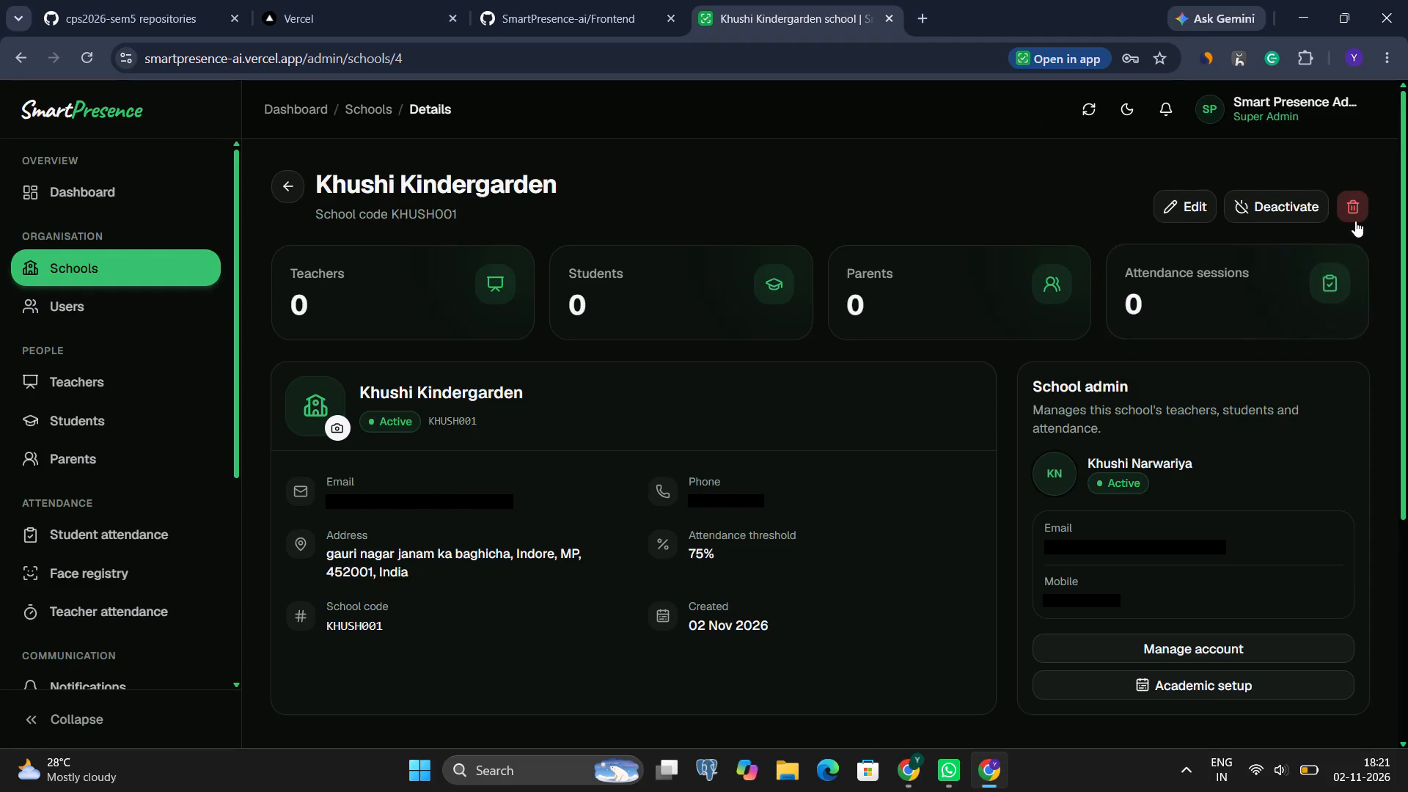
Review Khushi Kindergarden's editable school details without changing them, check its academic years, and reload the page.
click(1197, 208)
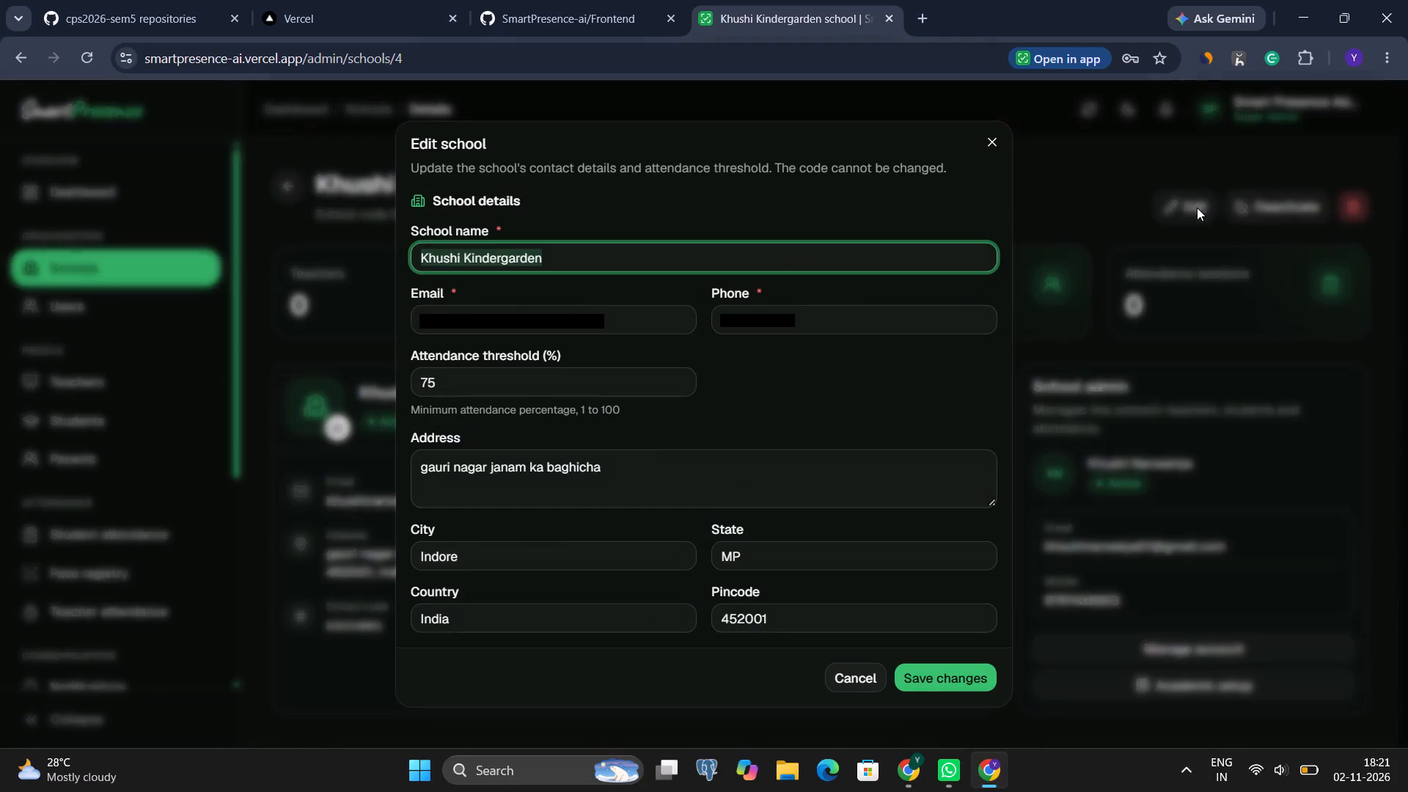
scroll(579, 557, down, 5)
click(997, 141)
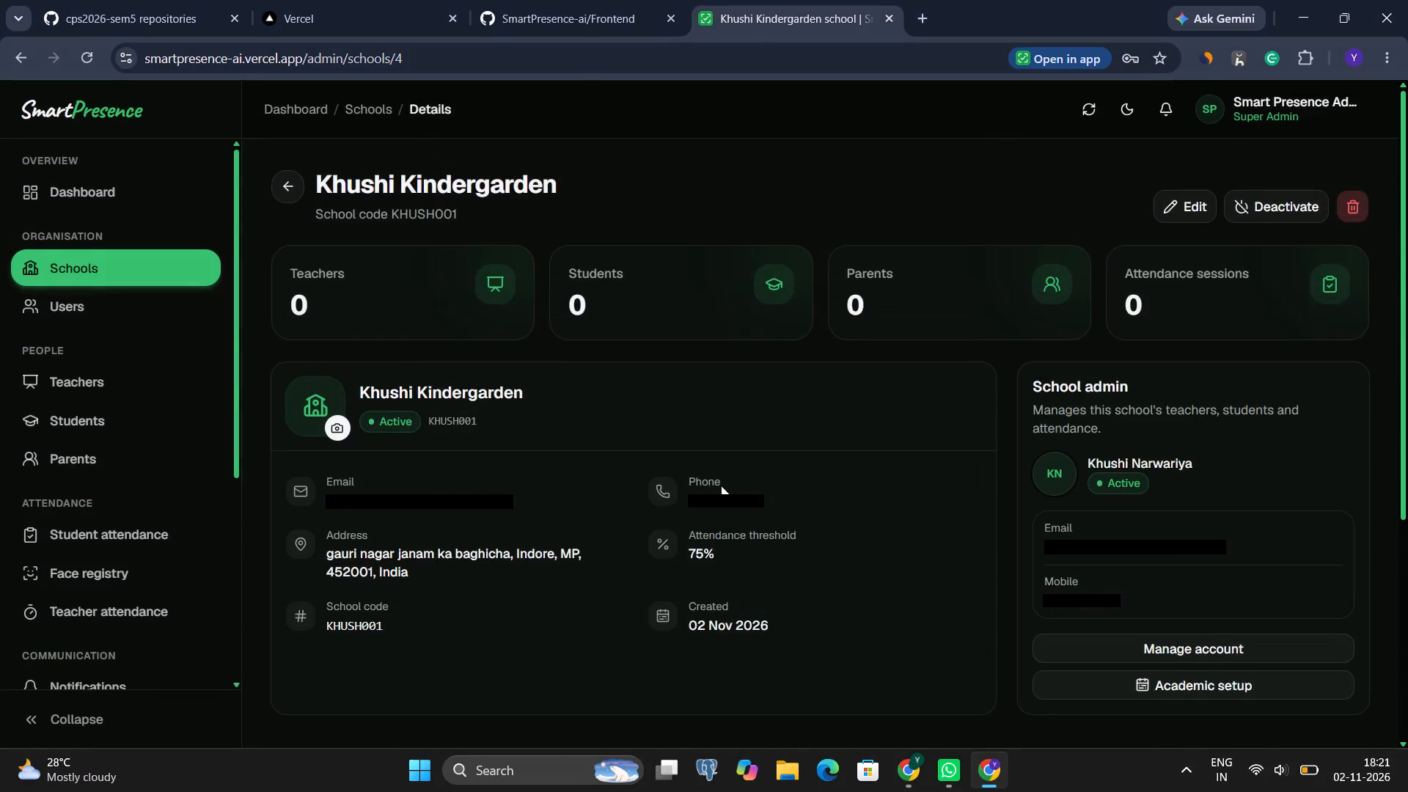
scroll(705, 465, down, 1)
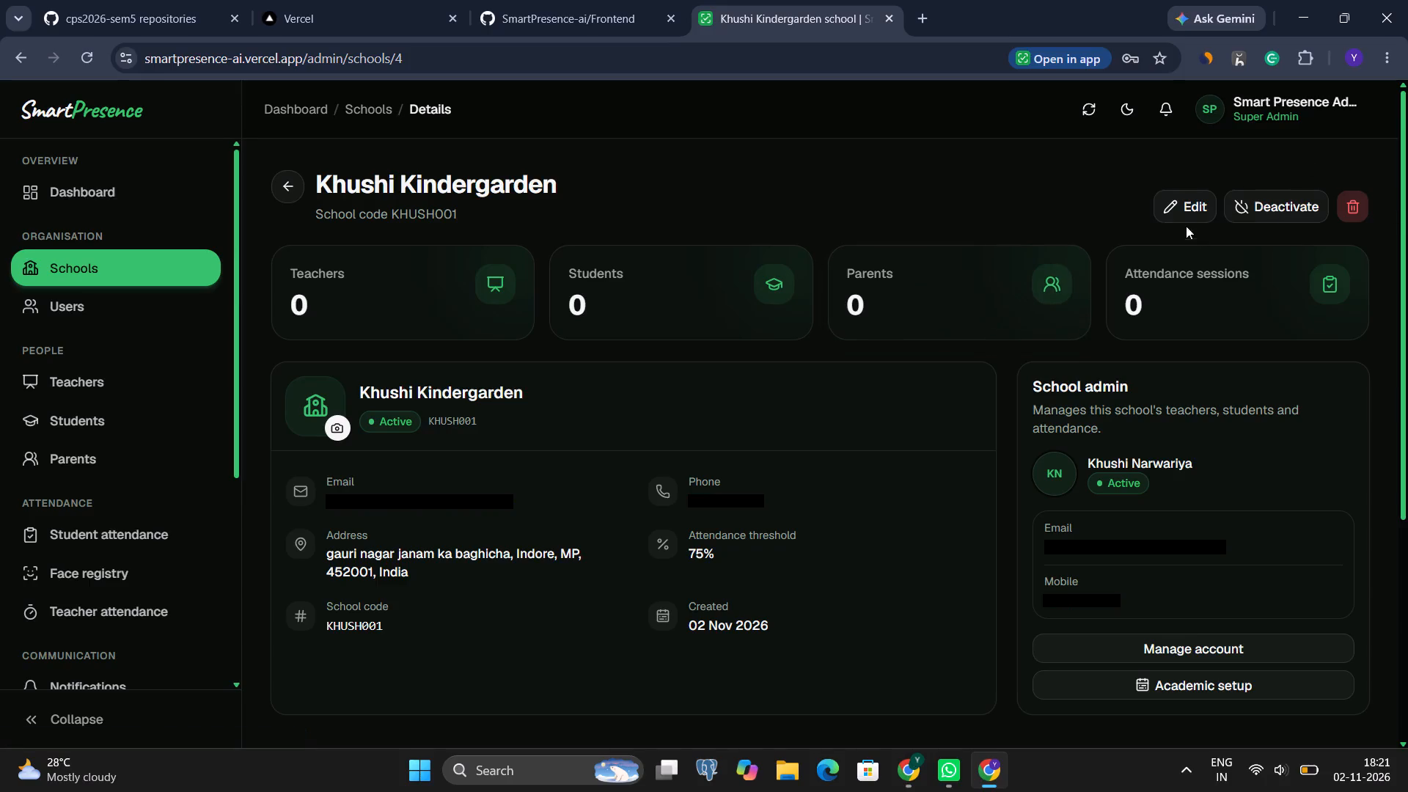
scroll(1218, 392, down, 4)
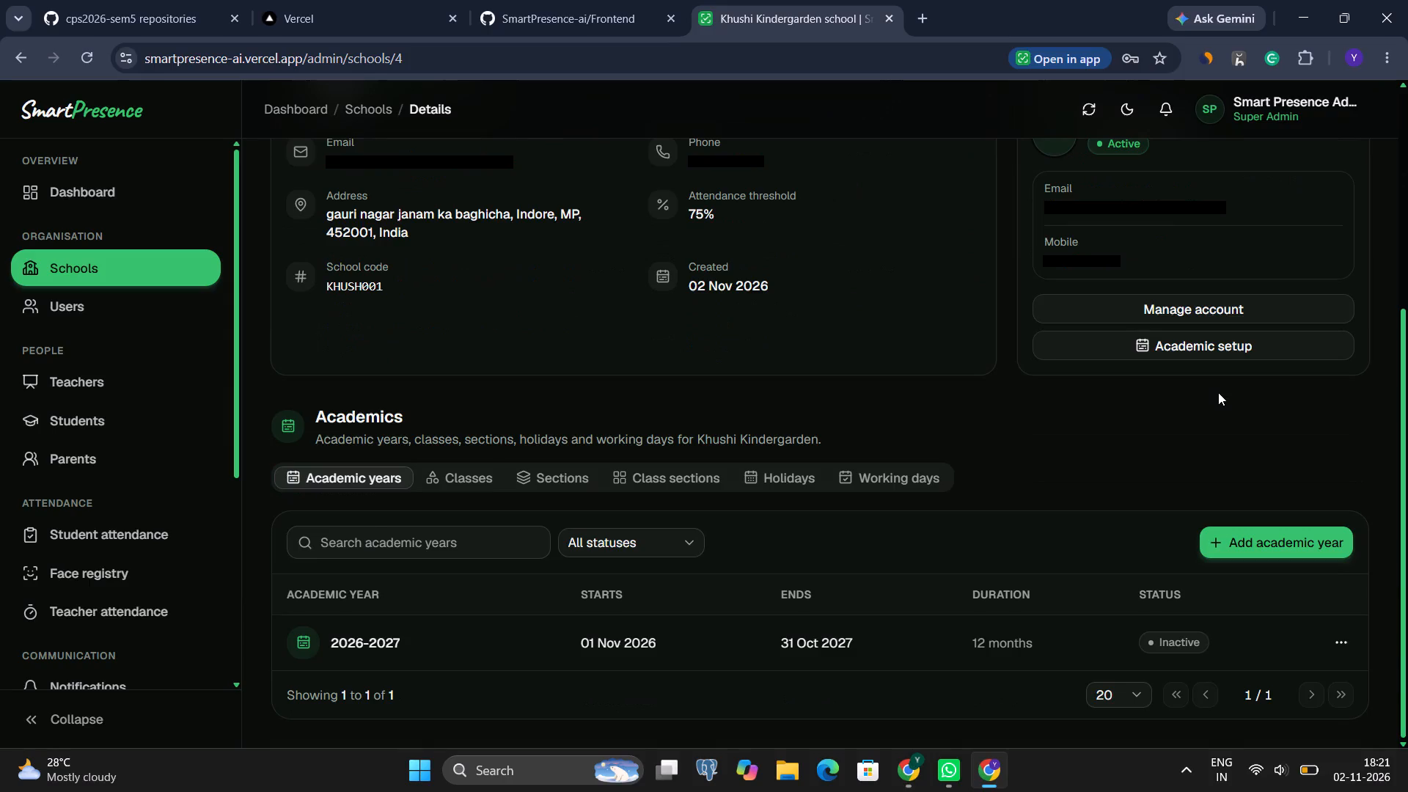
scroll(1218, 392, up, 7)
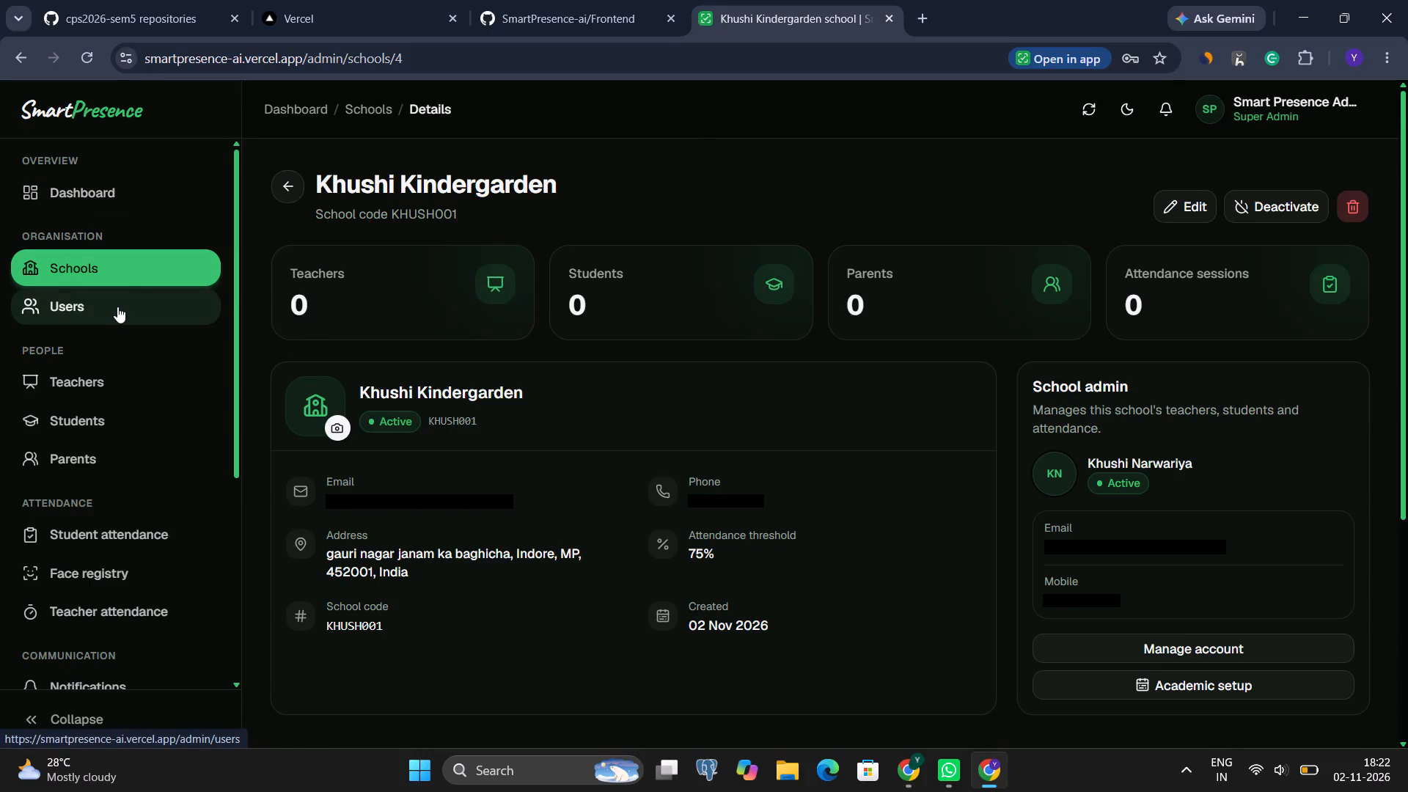
click(85, 50)
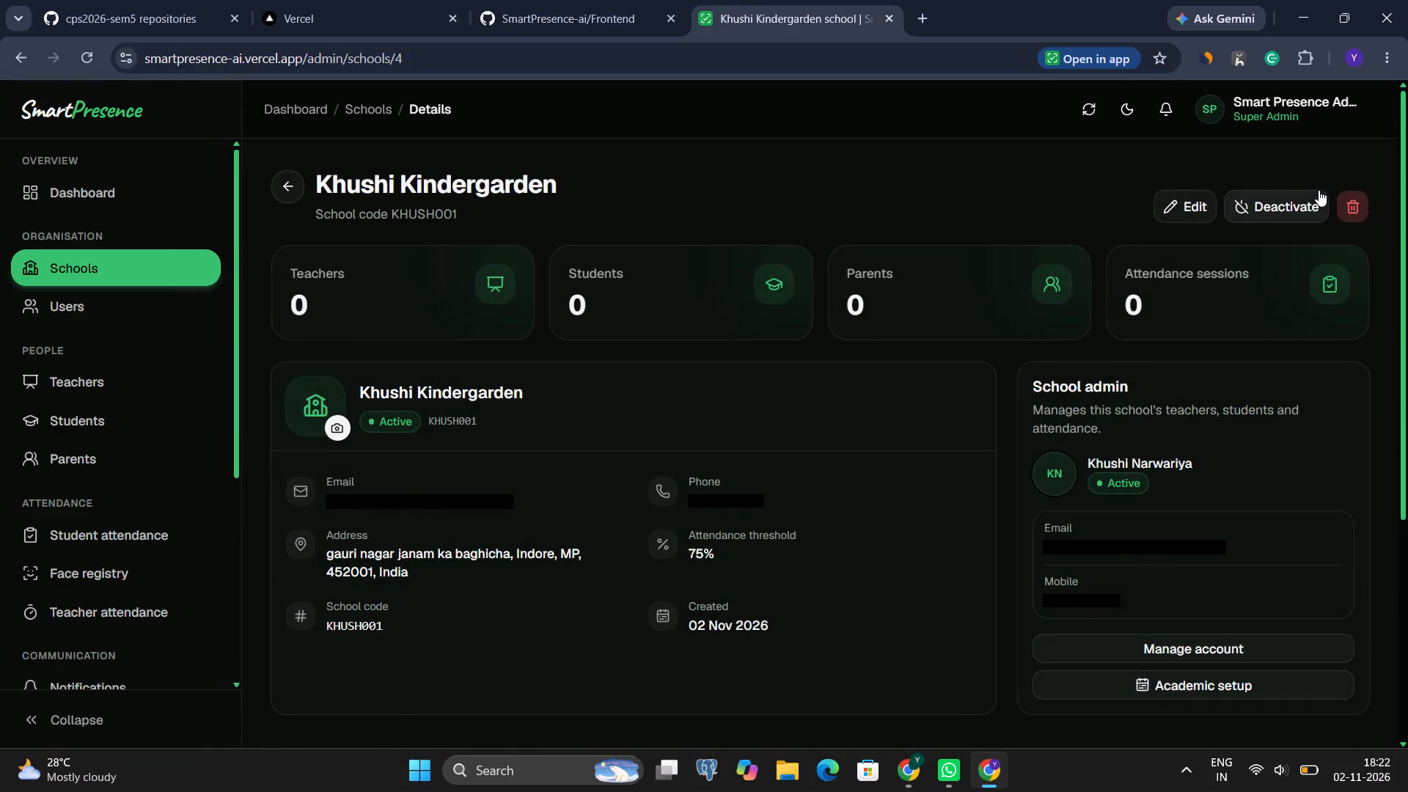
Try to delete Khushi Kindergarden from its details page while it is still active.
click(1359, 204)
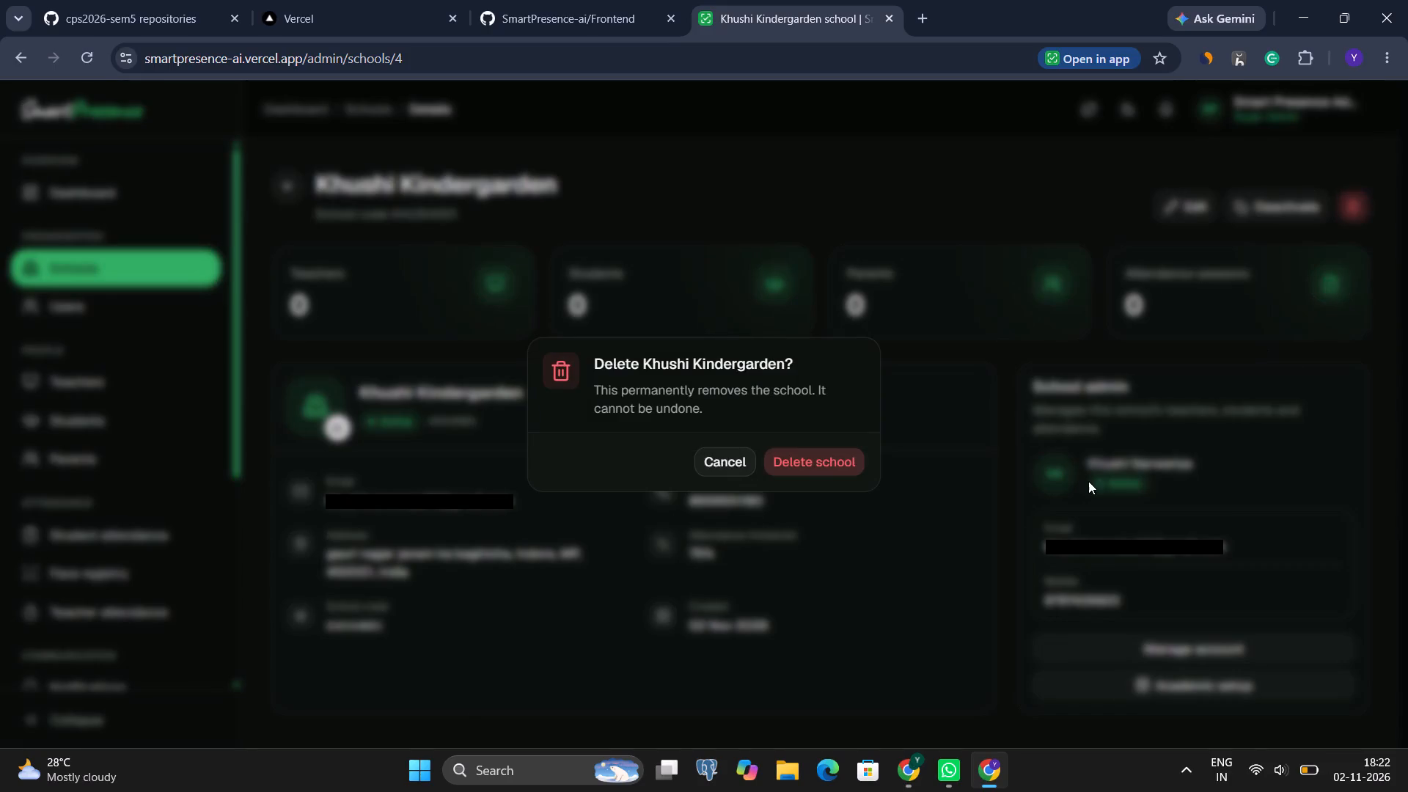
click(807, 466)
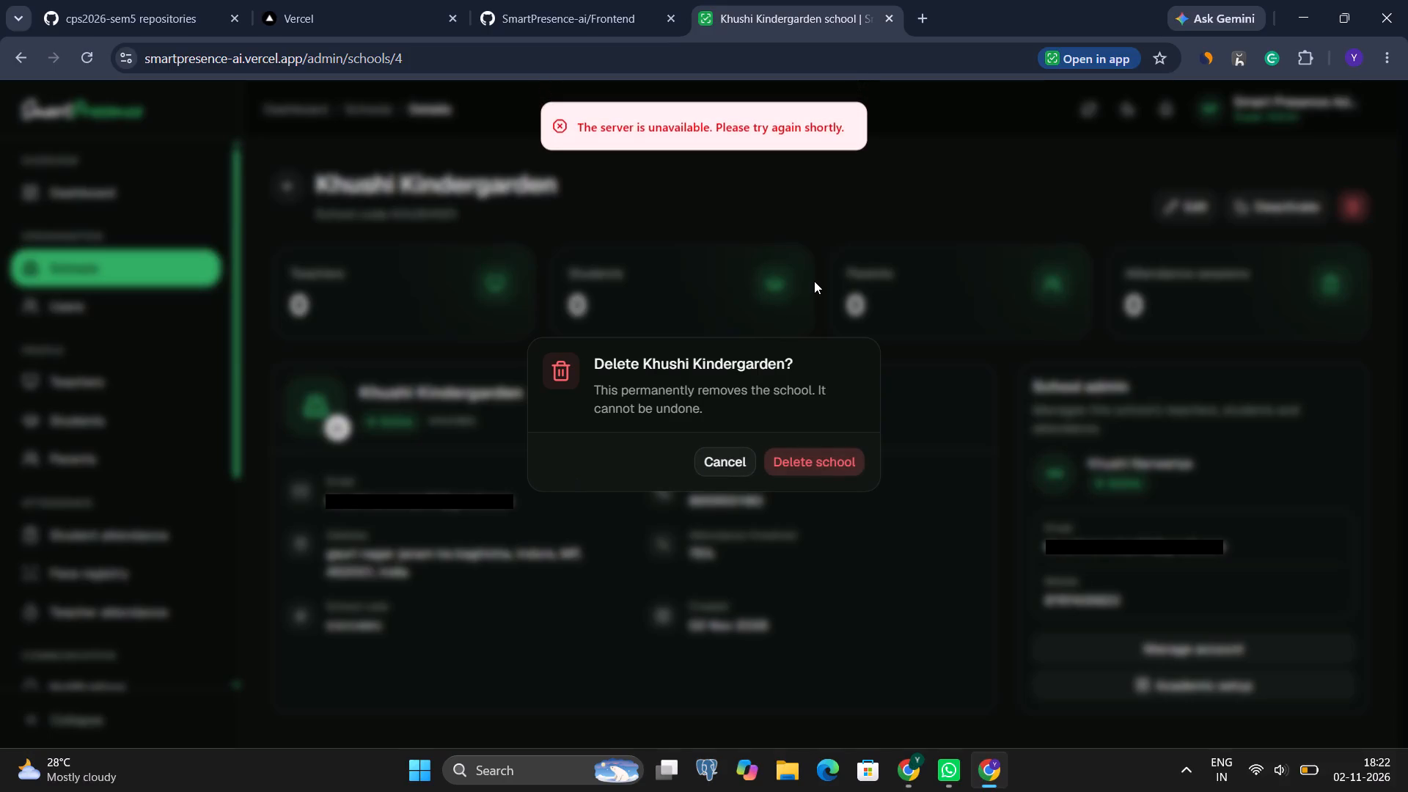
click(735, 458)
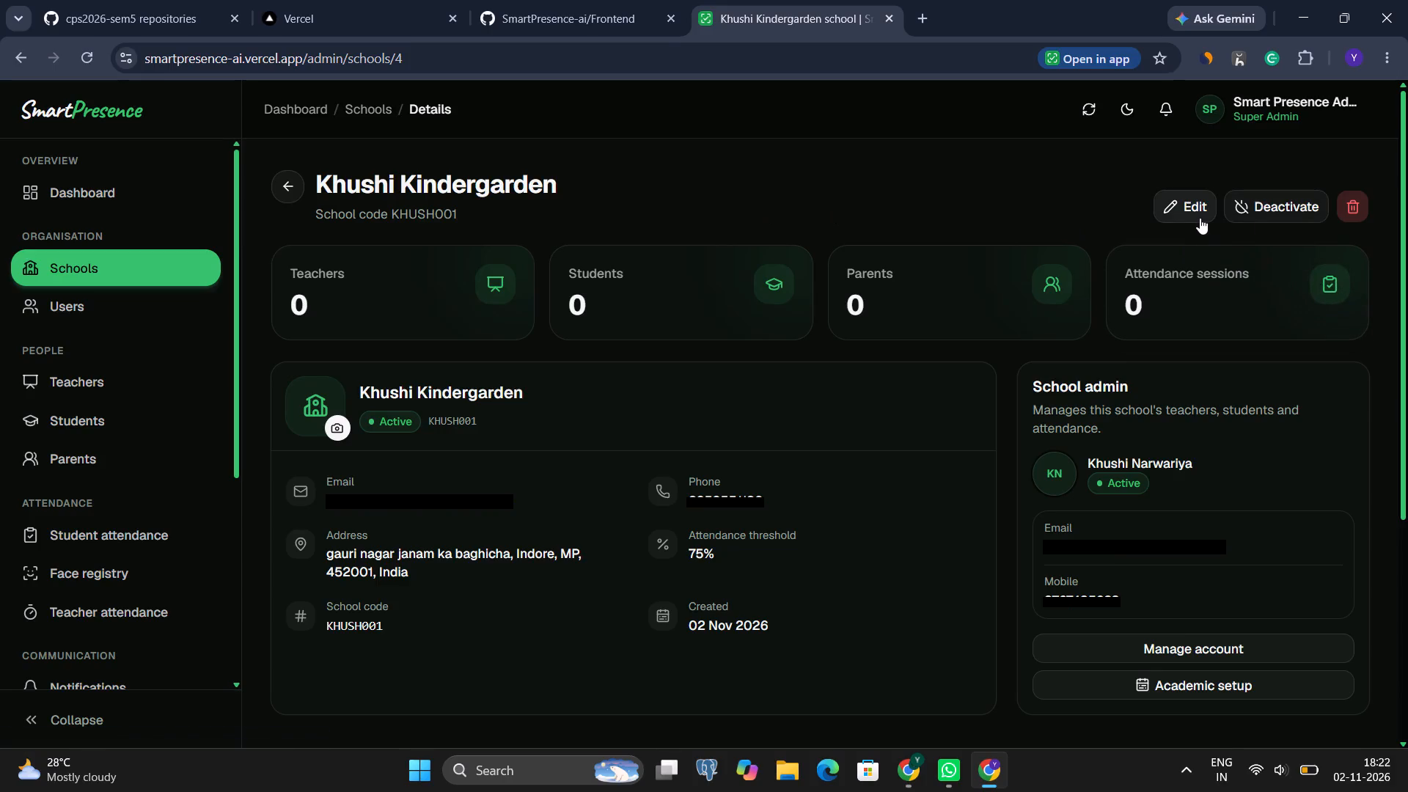
Deactivate Khushi Kindergarden and confirm the status change.
click(1254, 199)
click(841, 457)
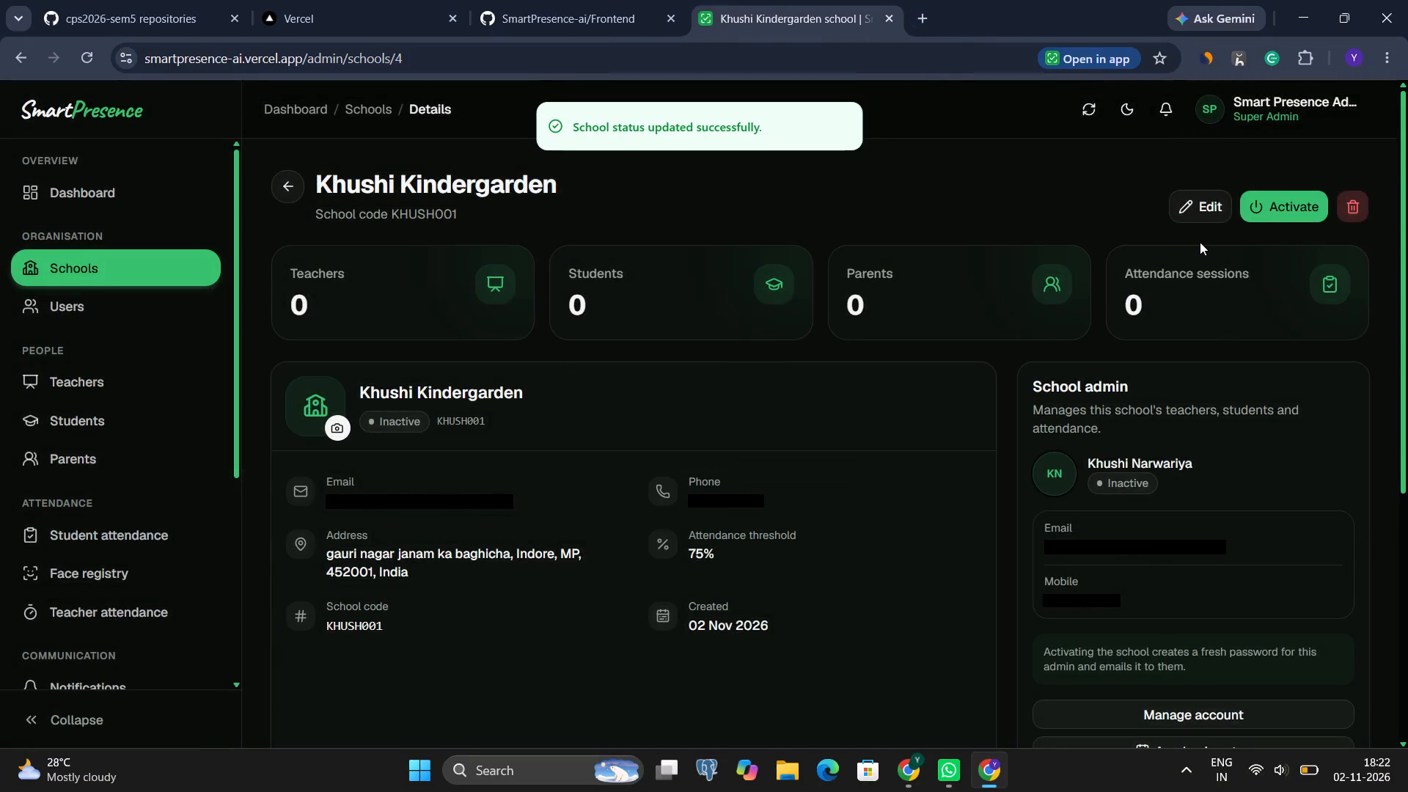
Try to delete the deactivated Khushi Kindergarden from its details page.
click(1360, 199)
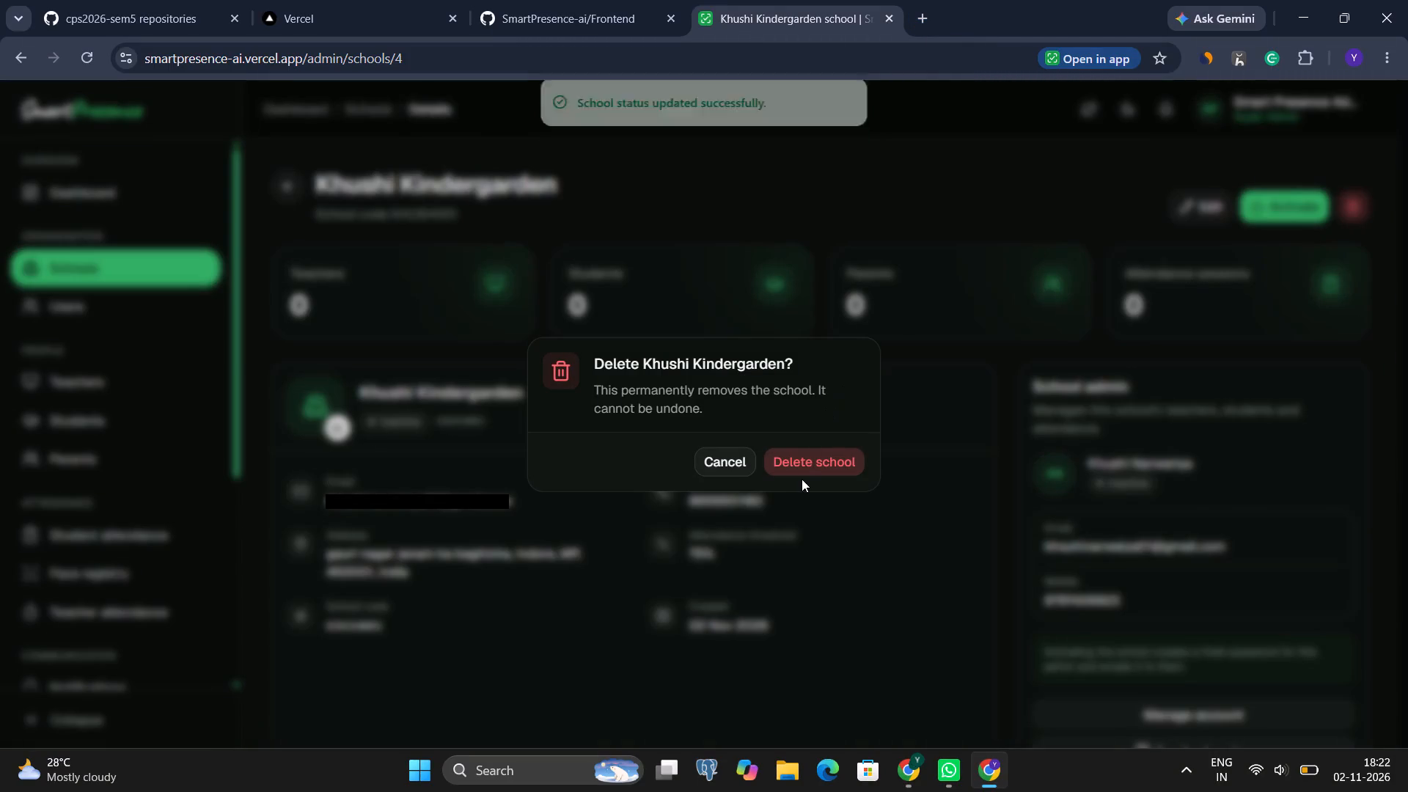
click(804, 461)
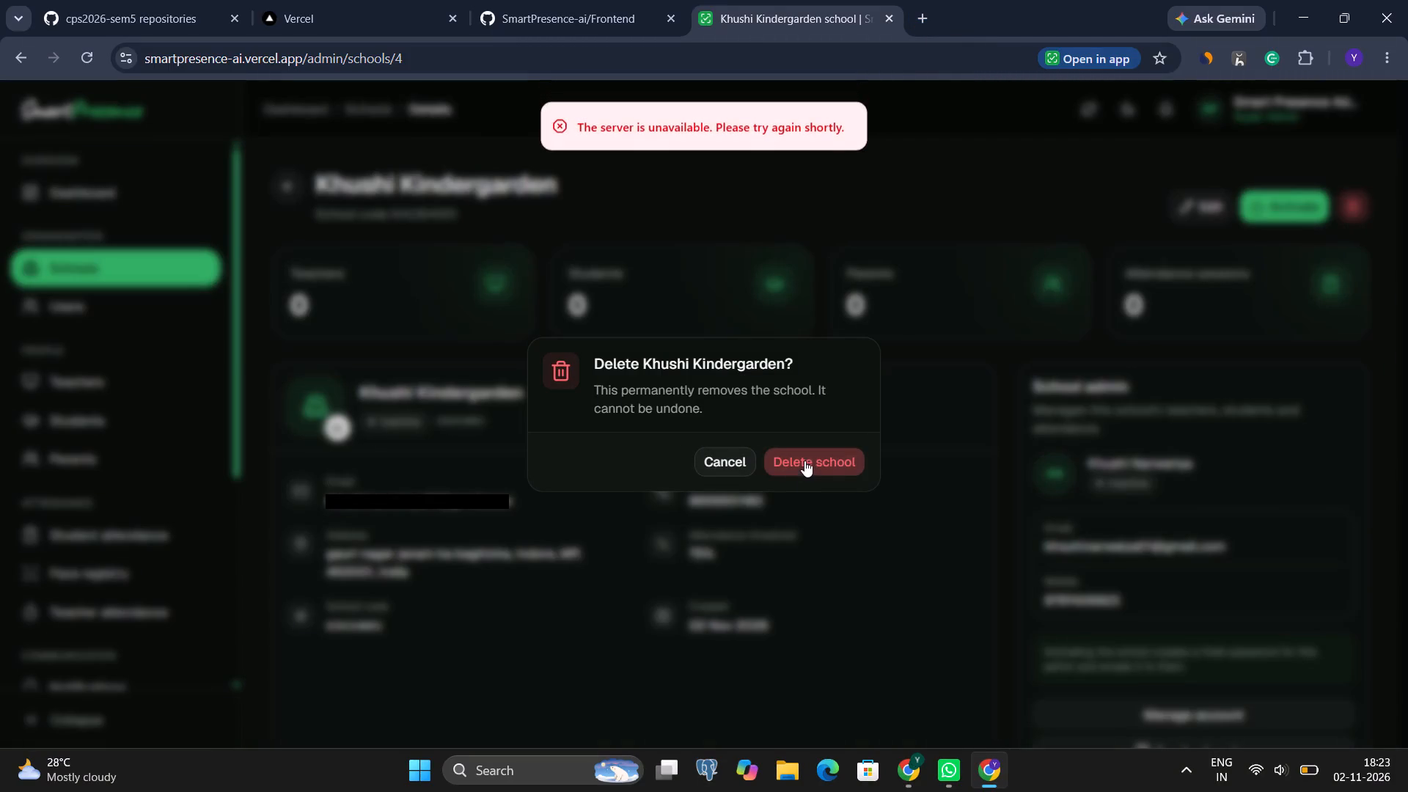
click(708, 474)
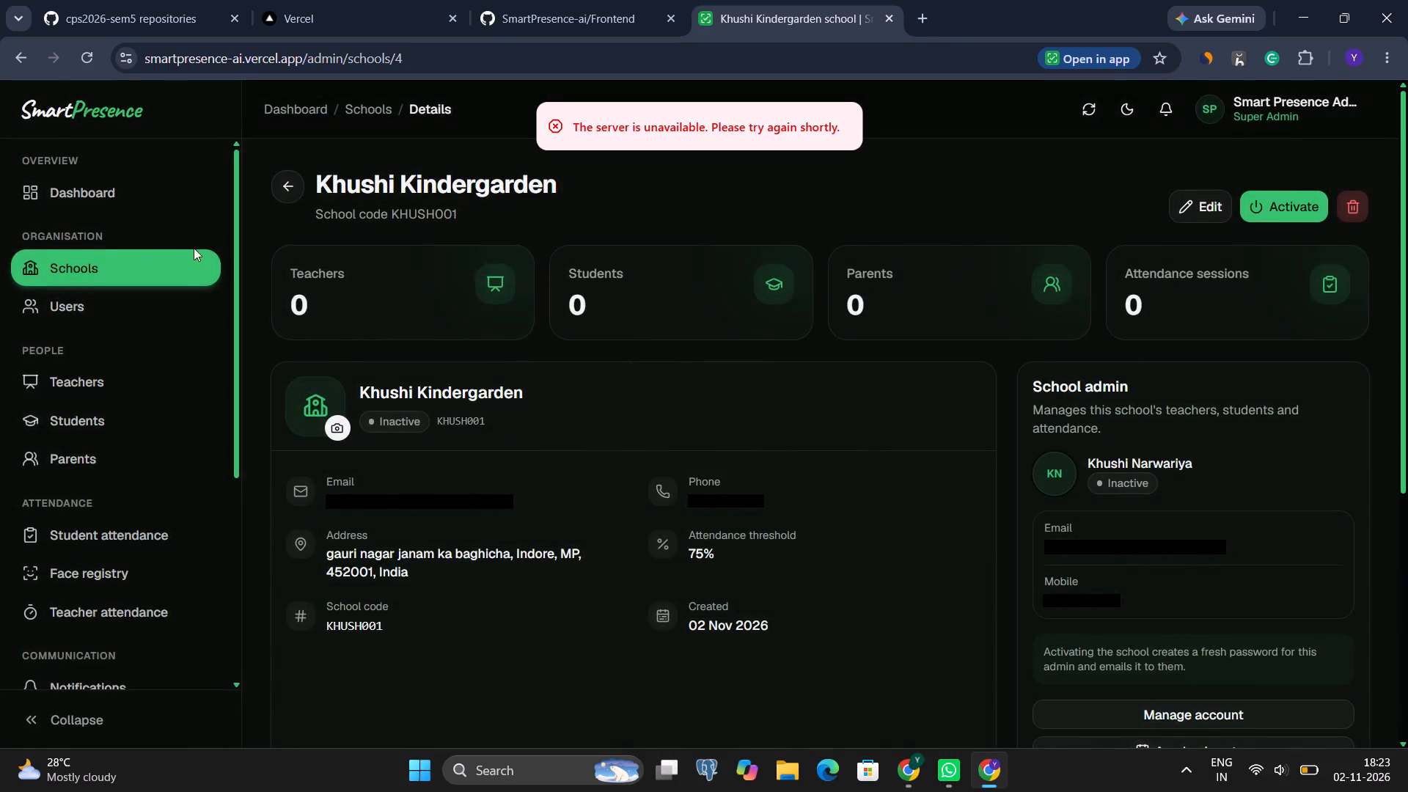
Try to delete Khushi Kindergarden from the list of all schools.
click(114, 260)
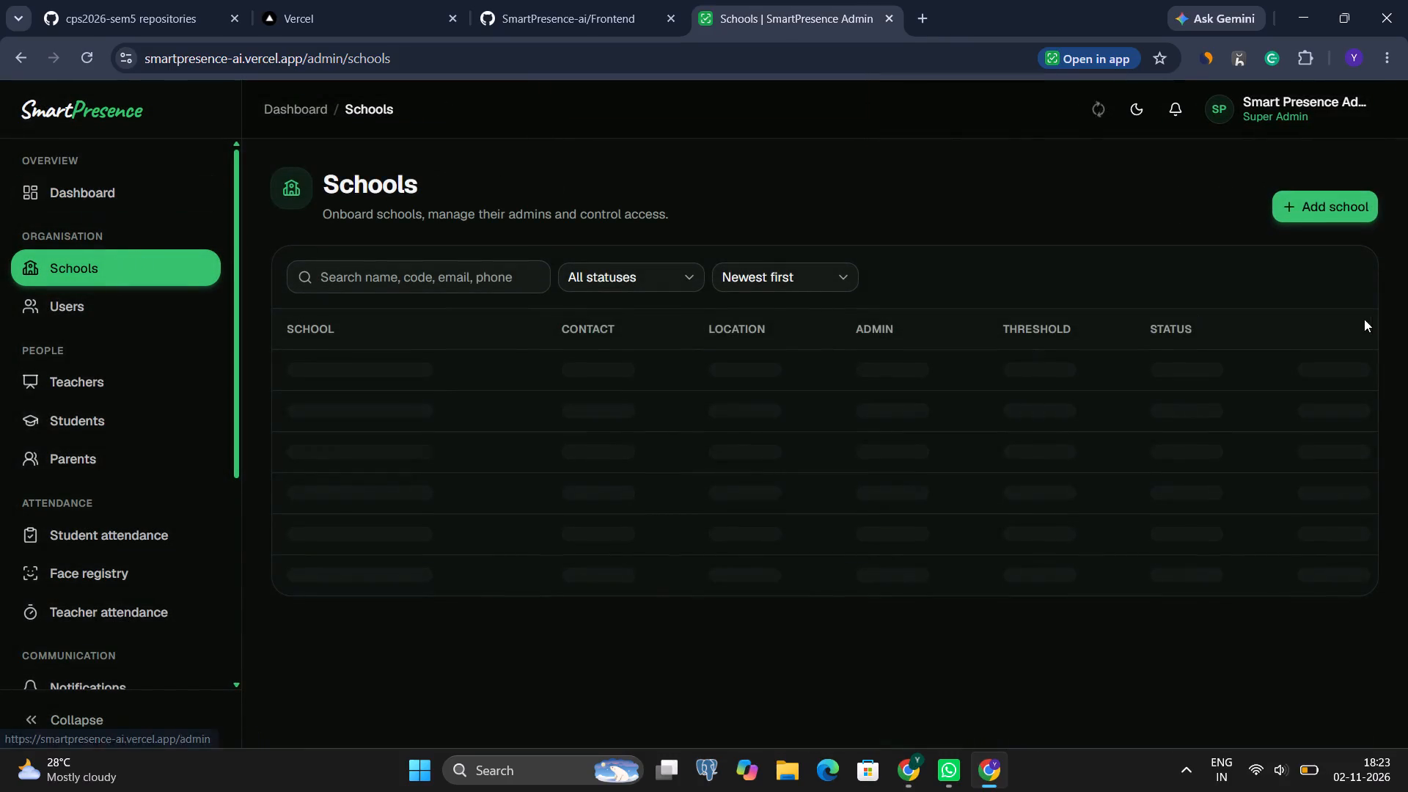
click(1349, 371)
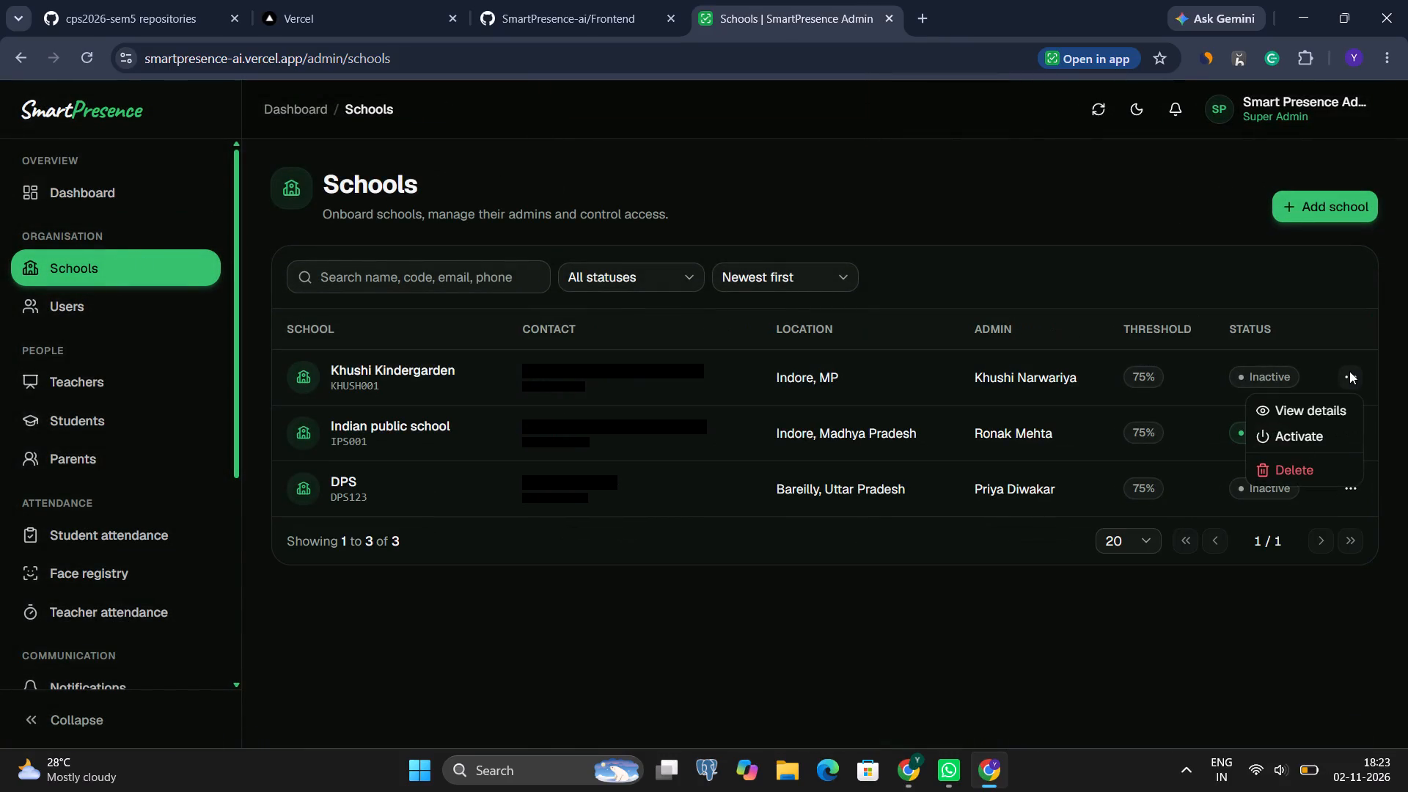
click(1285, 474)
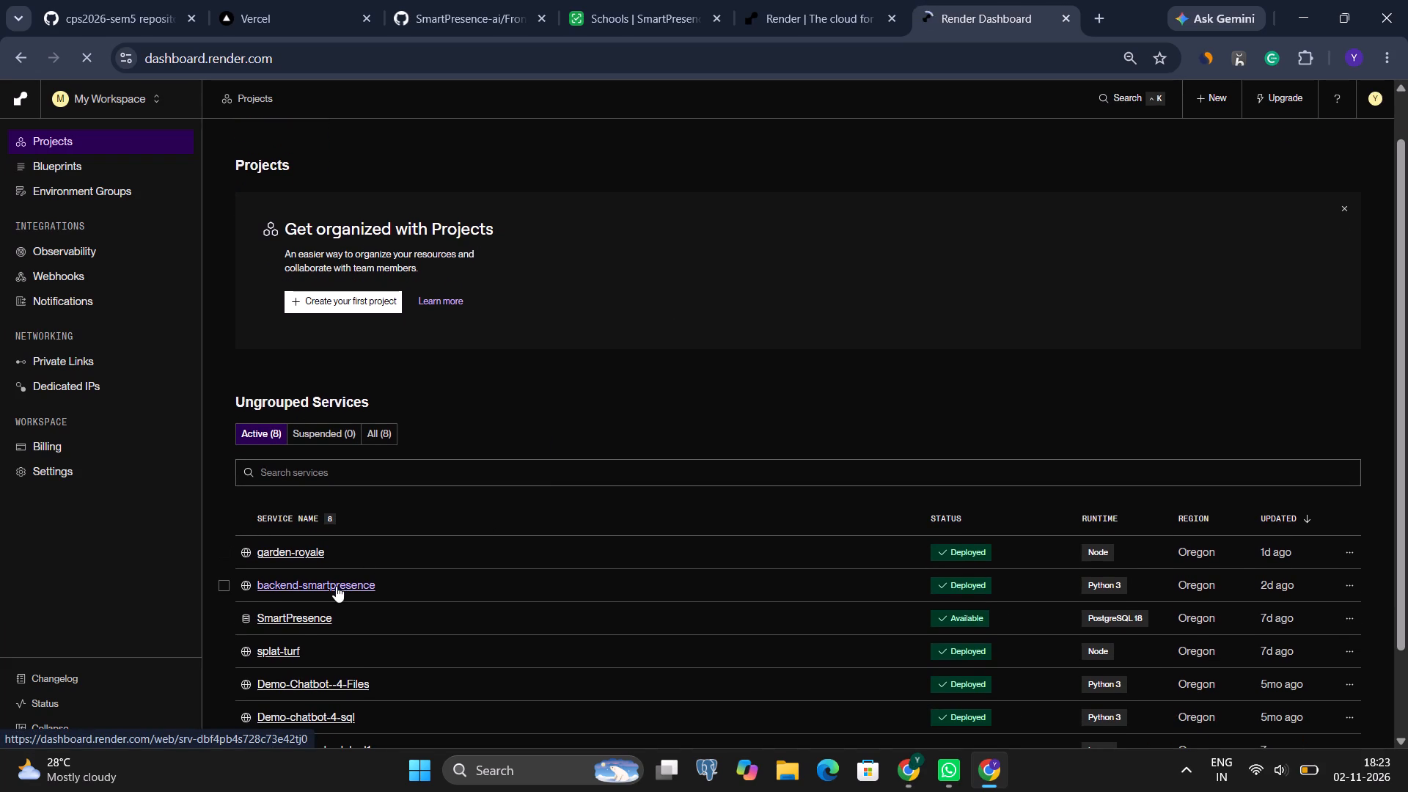
On the Render dashboard, examine the backend-smartpresence service's application logs around the school deletion requests, including the live tail.
click(336, 586)
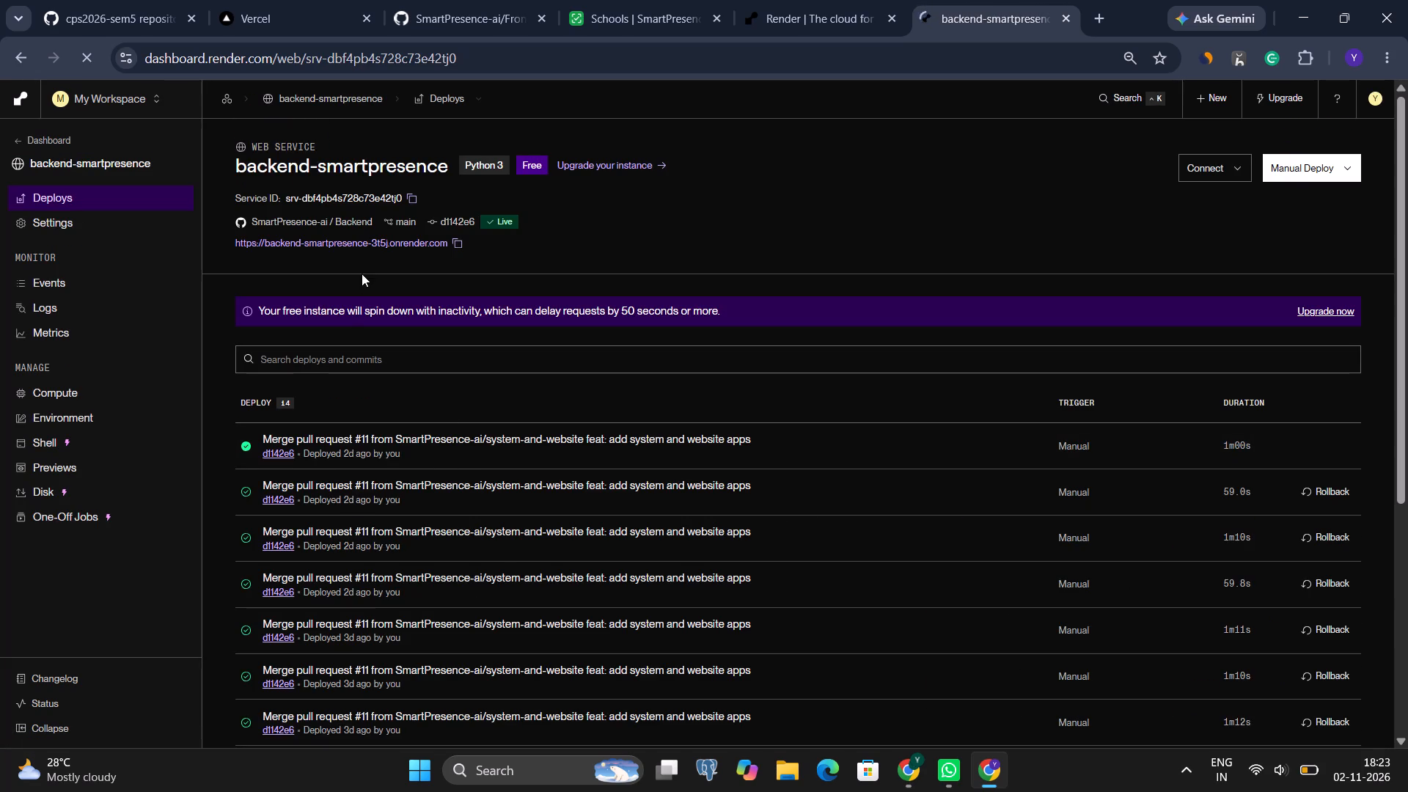
click(87, 306)
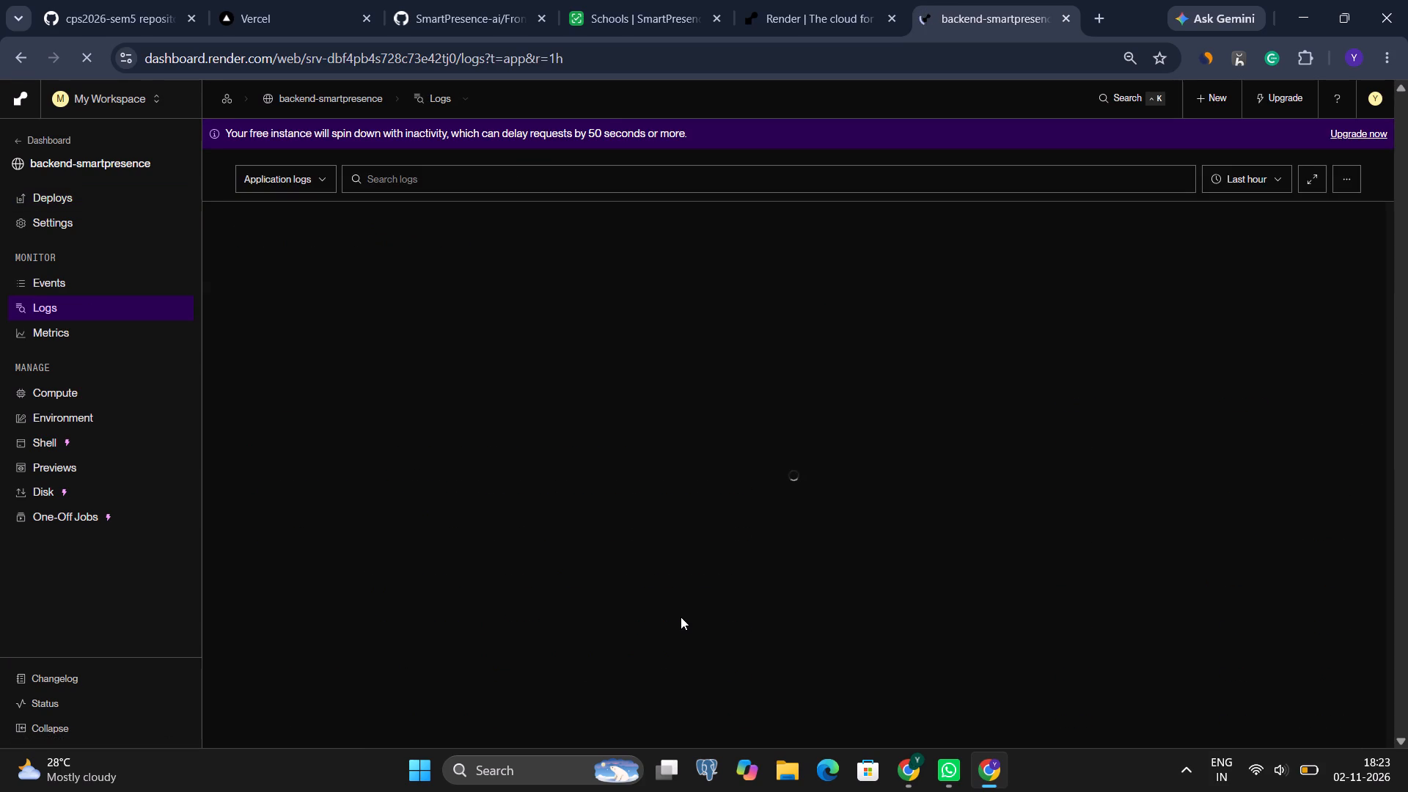
scroll(681, 617, down, 7)
scroll(681, 617, up, 1)
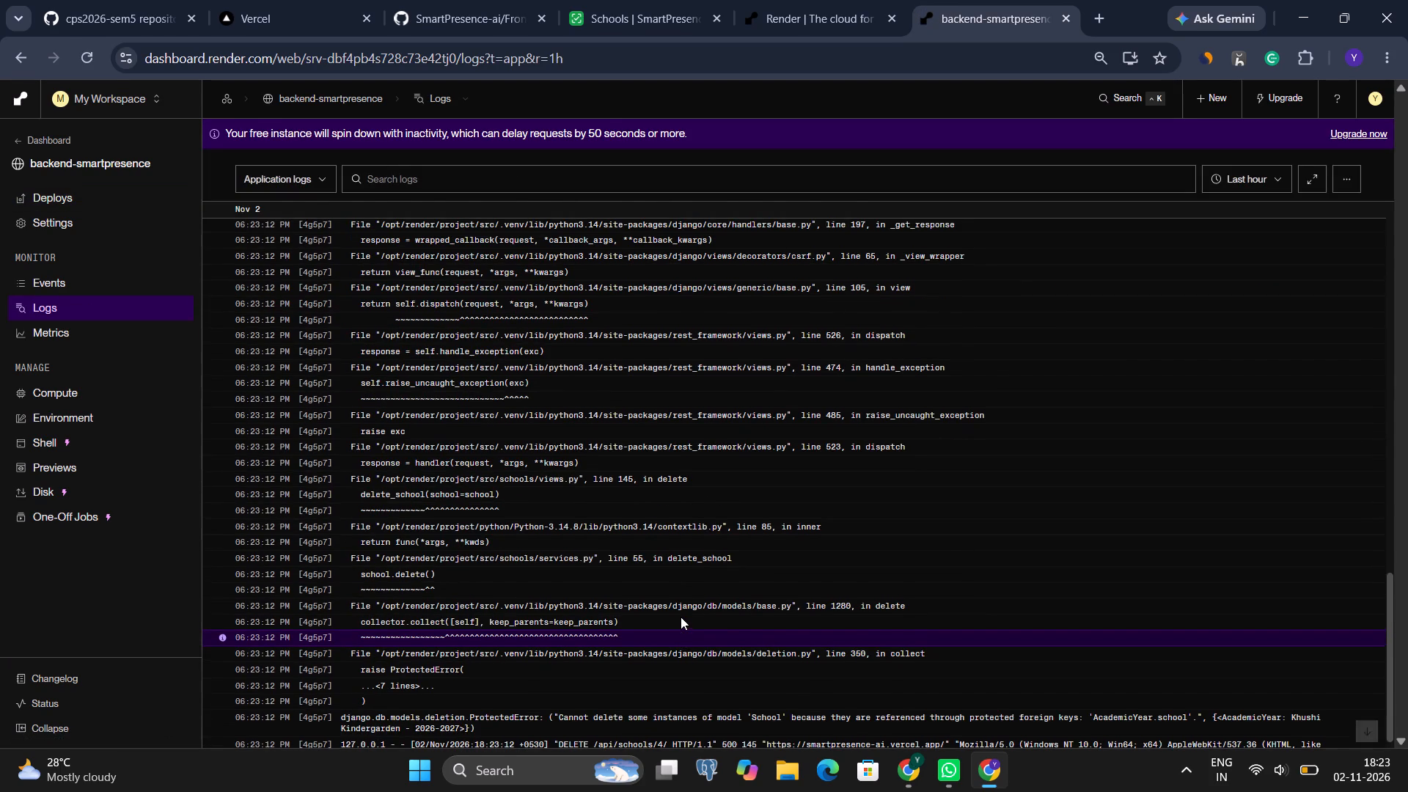
scroll(681, 617, up, 4)
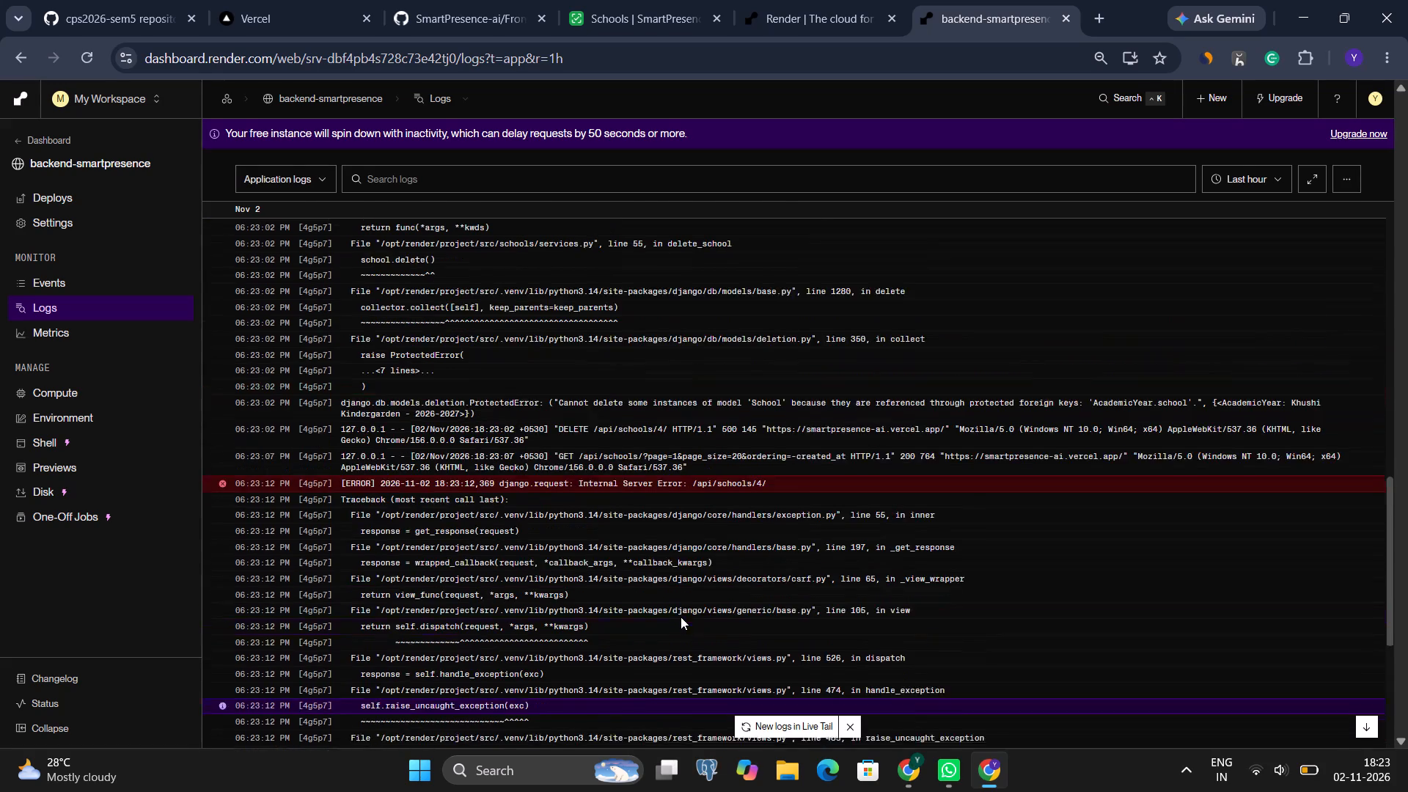
scroll(681, 617, up, 4)
scroll(681, 617, down, 12)
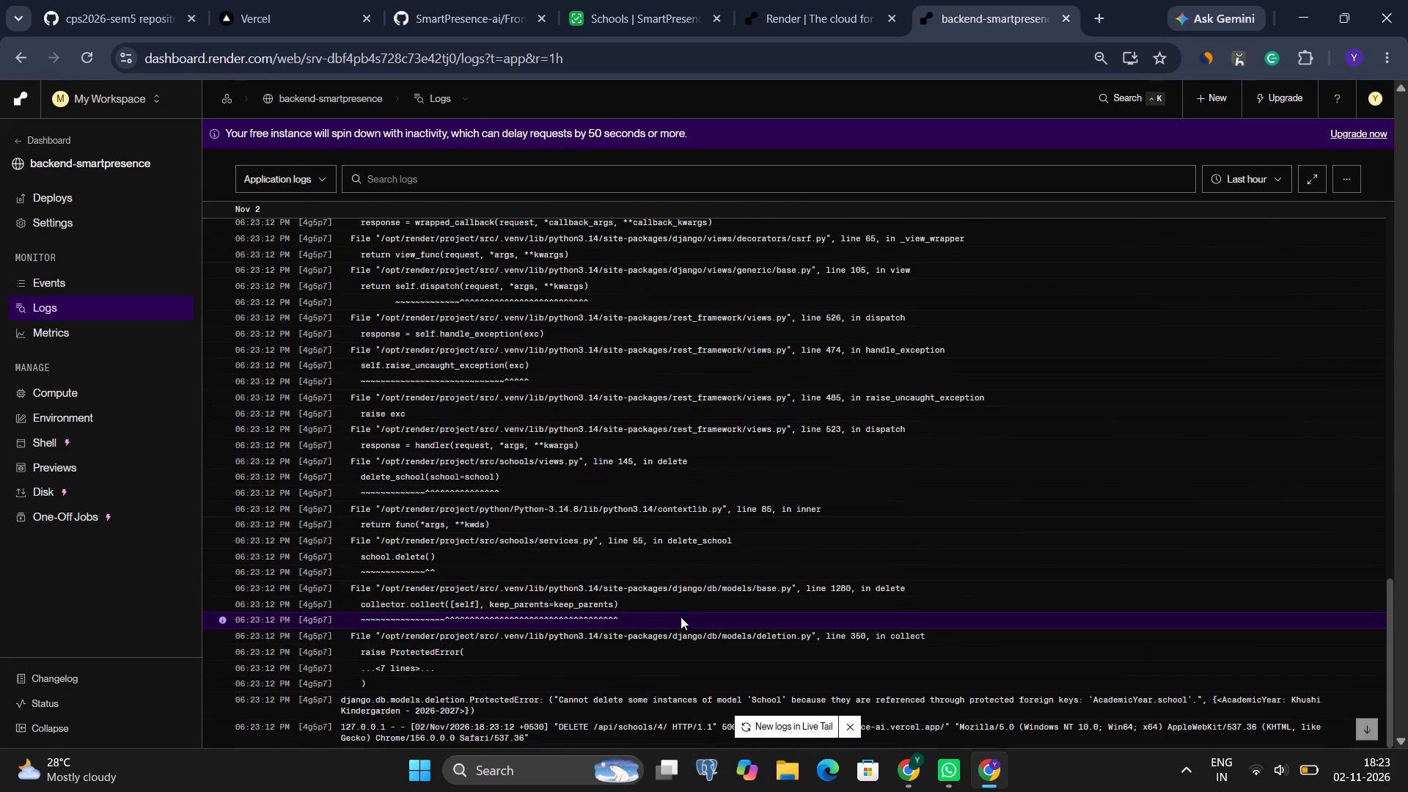
scroll(681, 617, down, 9)
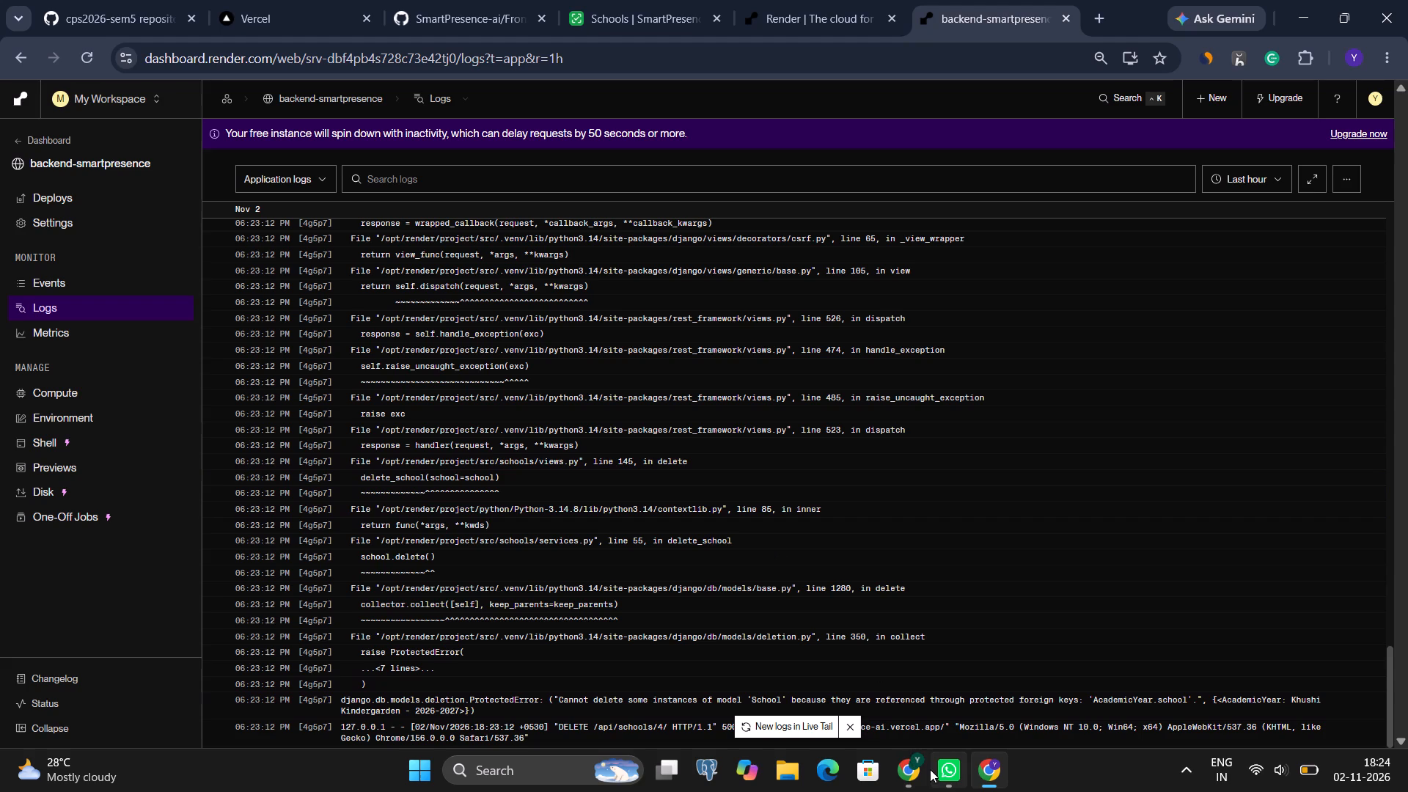
click(807, 724)
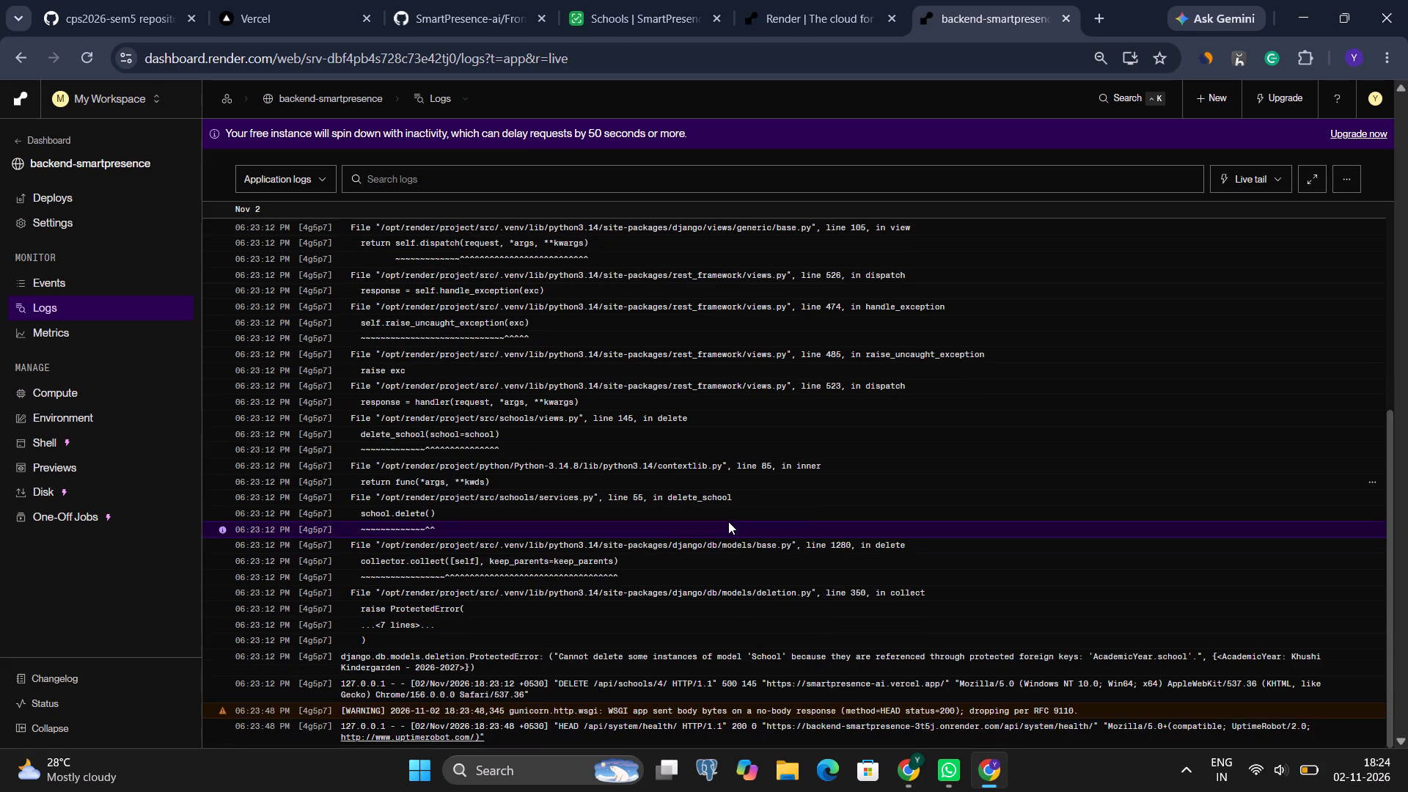
Return to the SmartPresence schools page and close it.
click(624, 0)
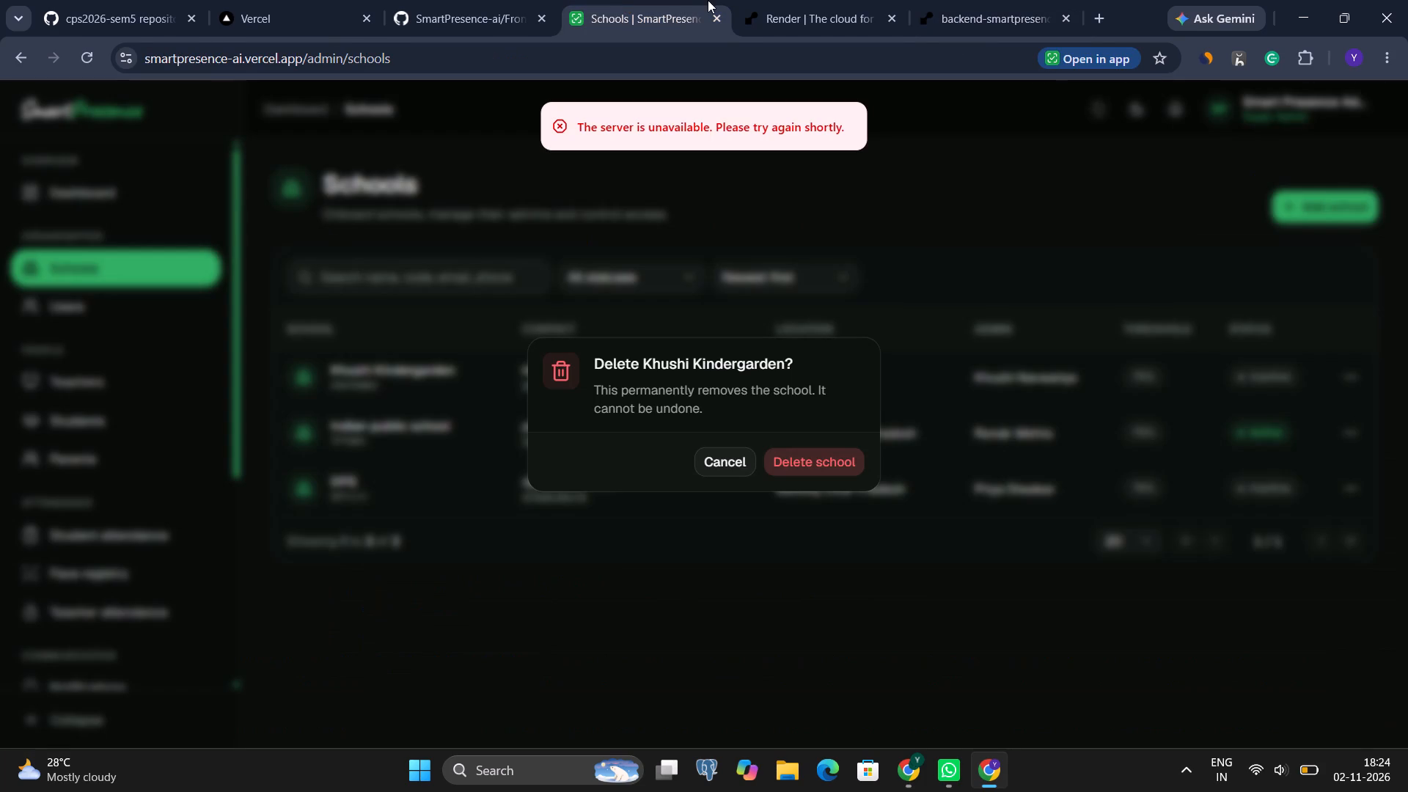
click(716, 16)
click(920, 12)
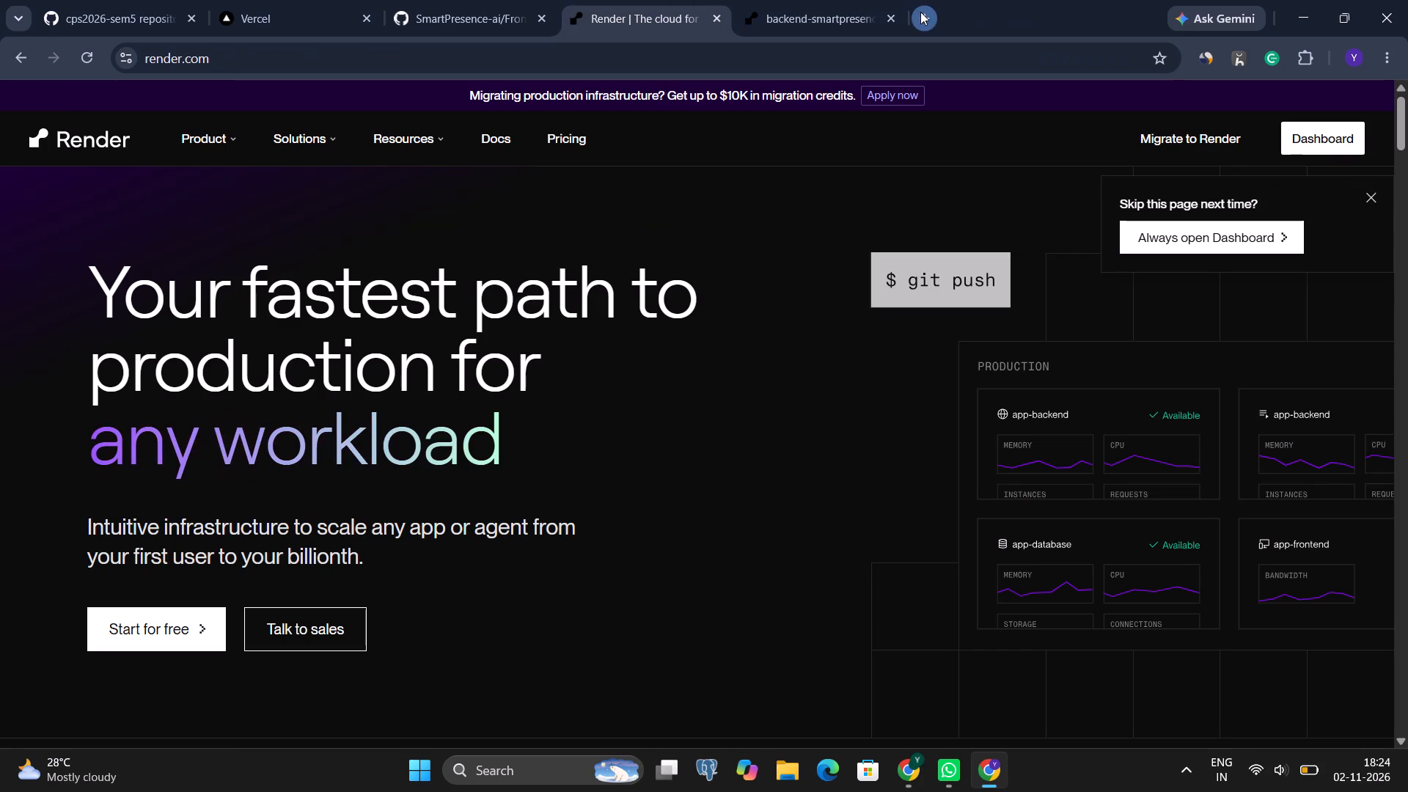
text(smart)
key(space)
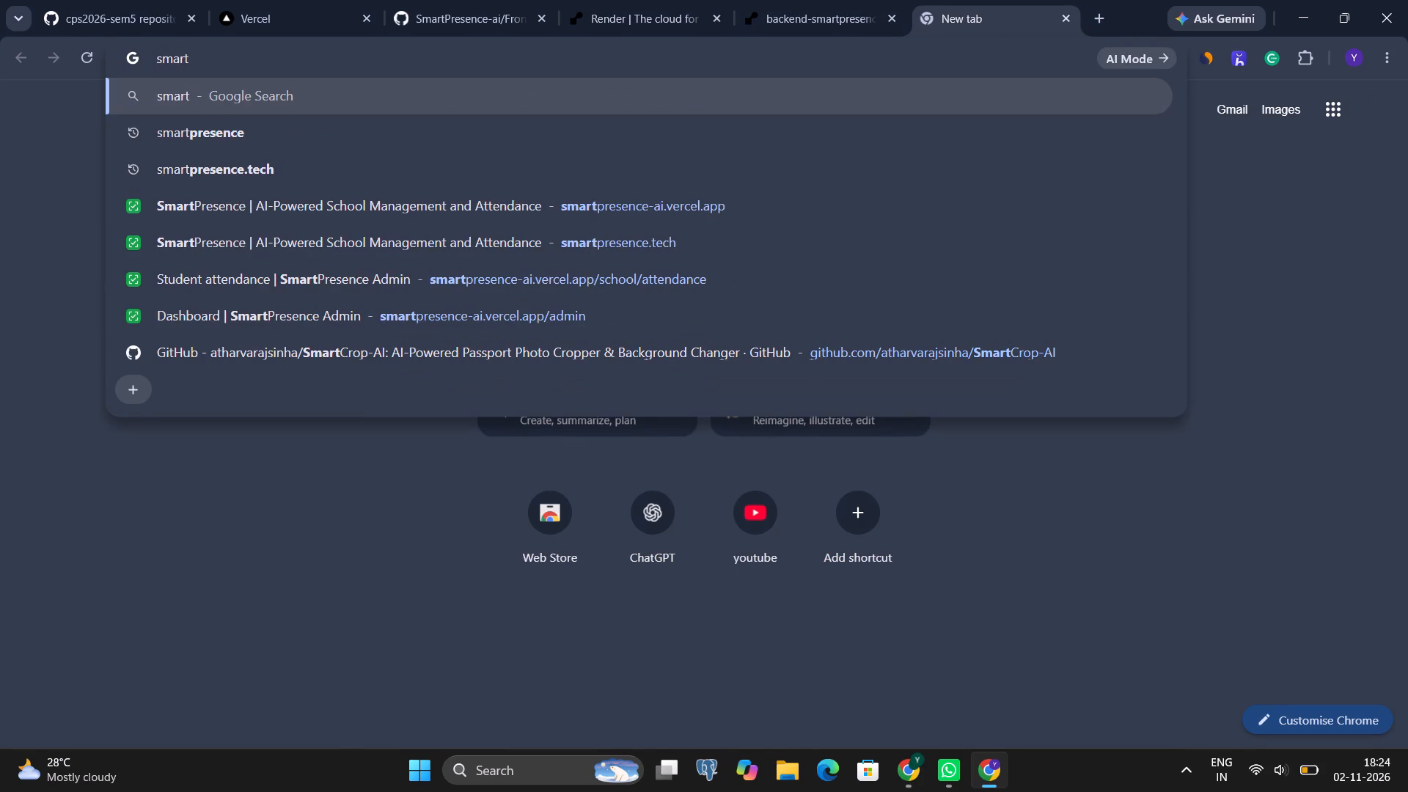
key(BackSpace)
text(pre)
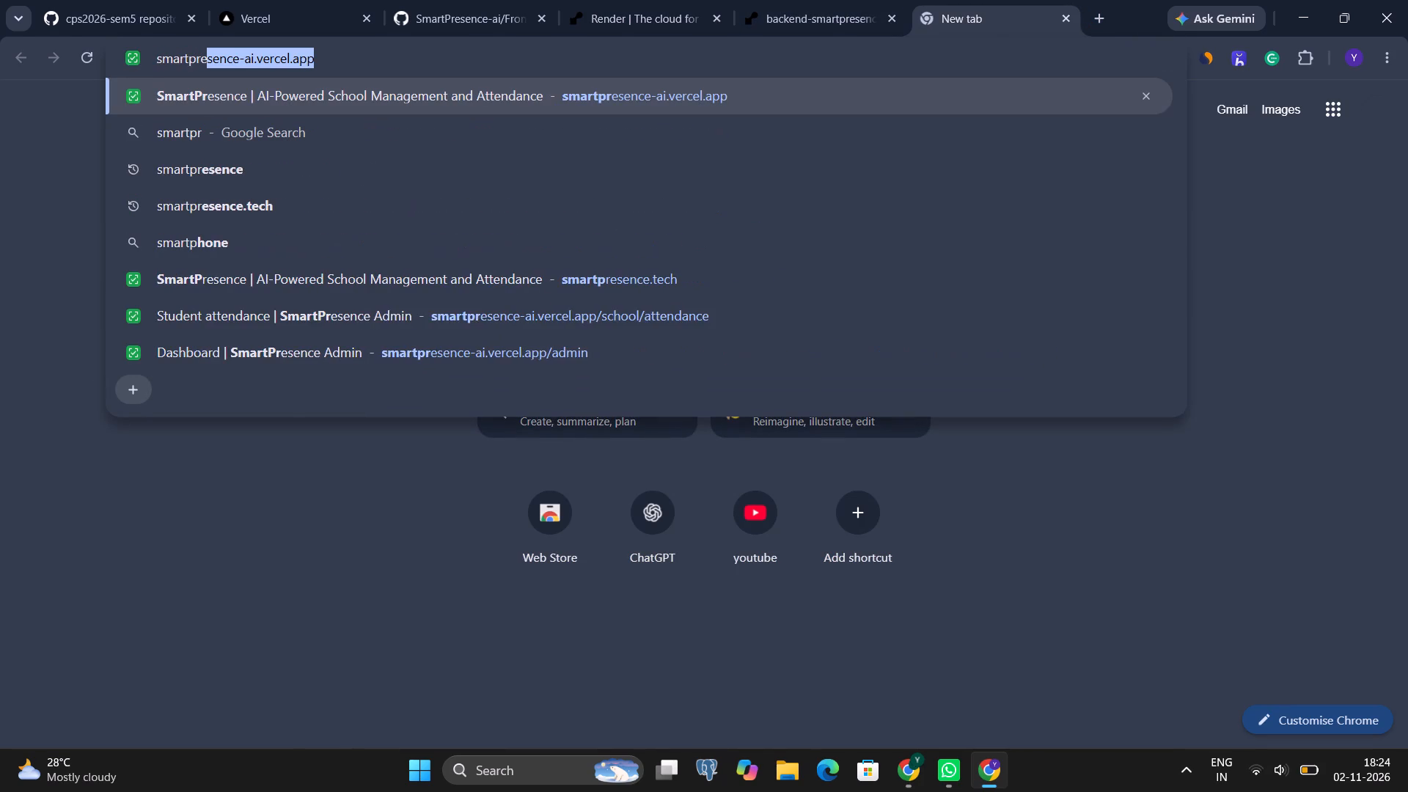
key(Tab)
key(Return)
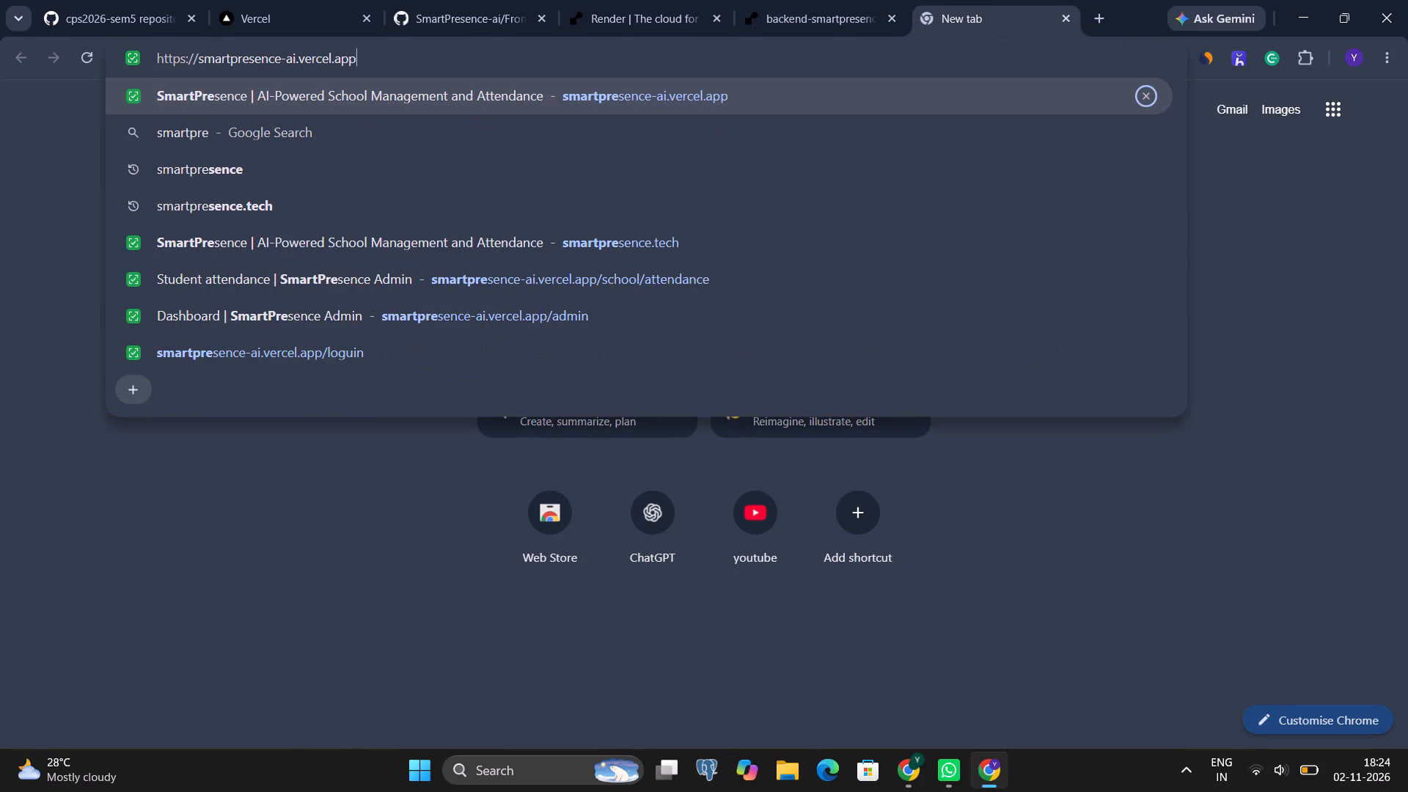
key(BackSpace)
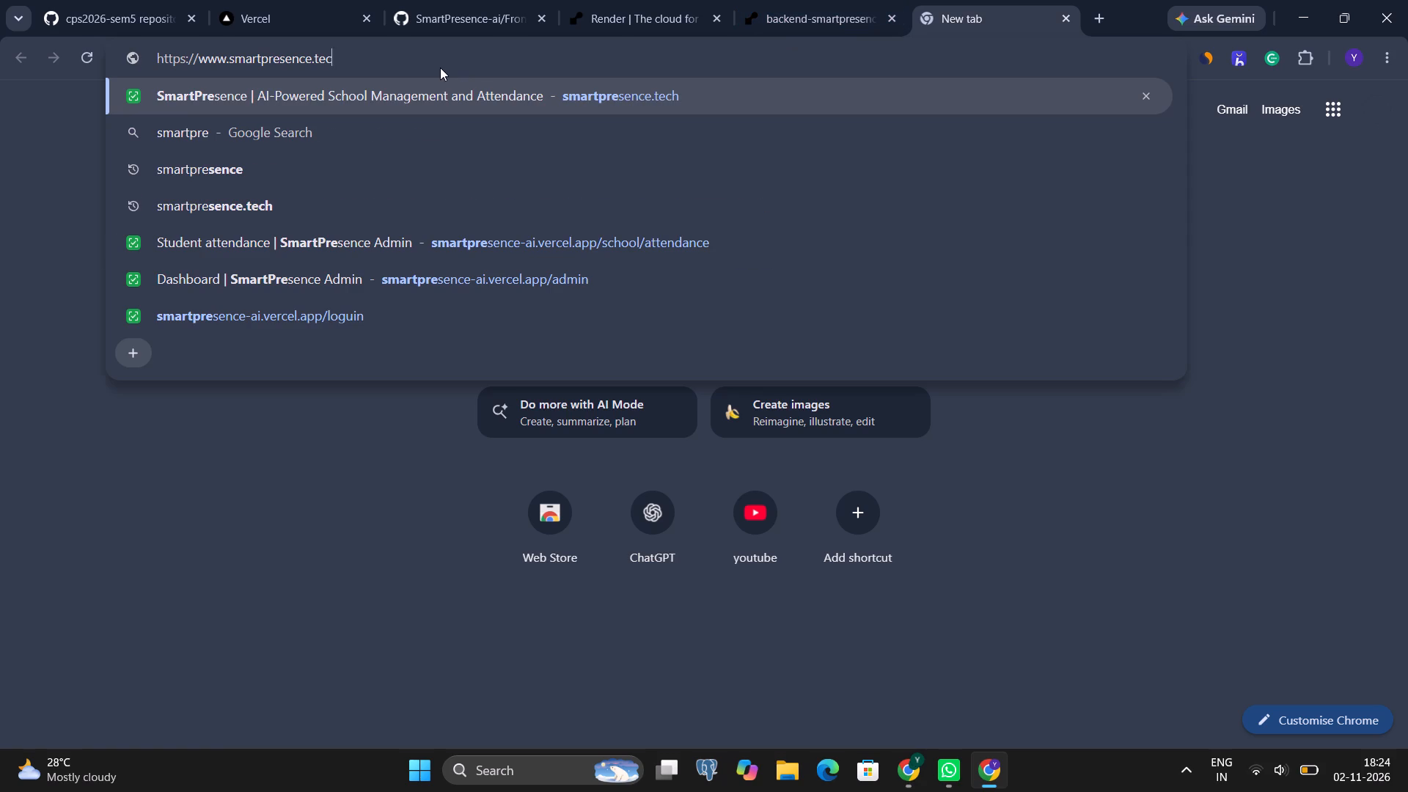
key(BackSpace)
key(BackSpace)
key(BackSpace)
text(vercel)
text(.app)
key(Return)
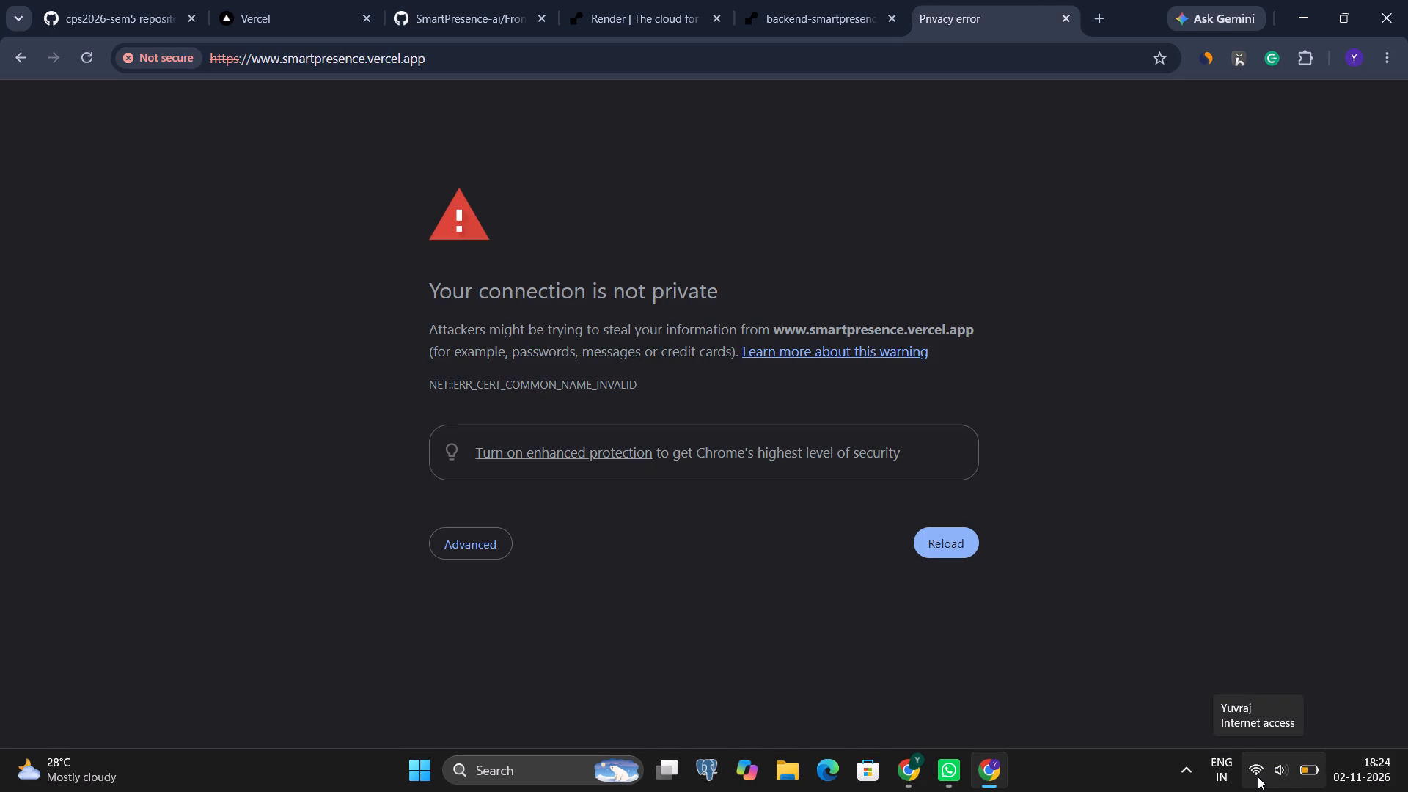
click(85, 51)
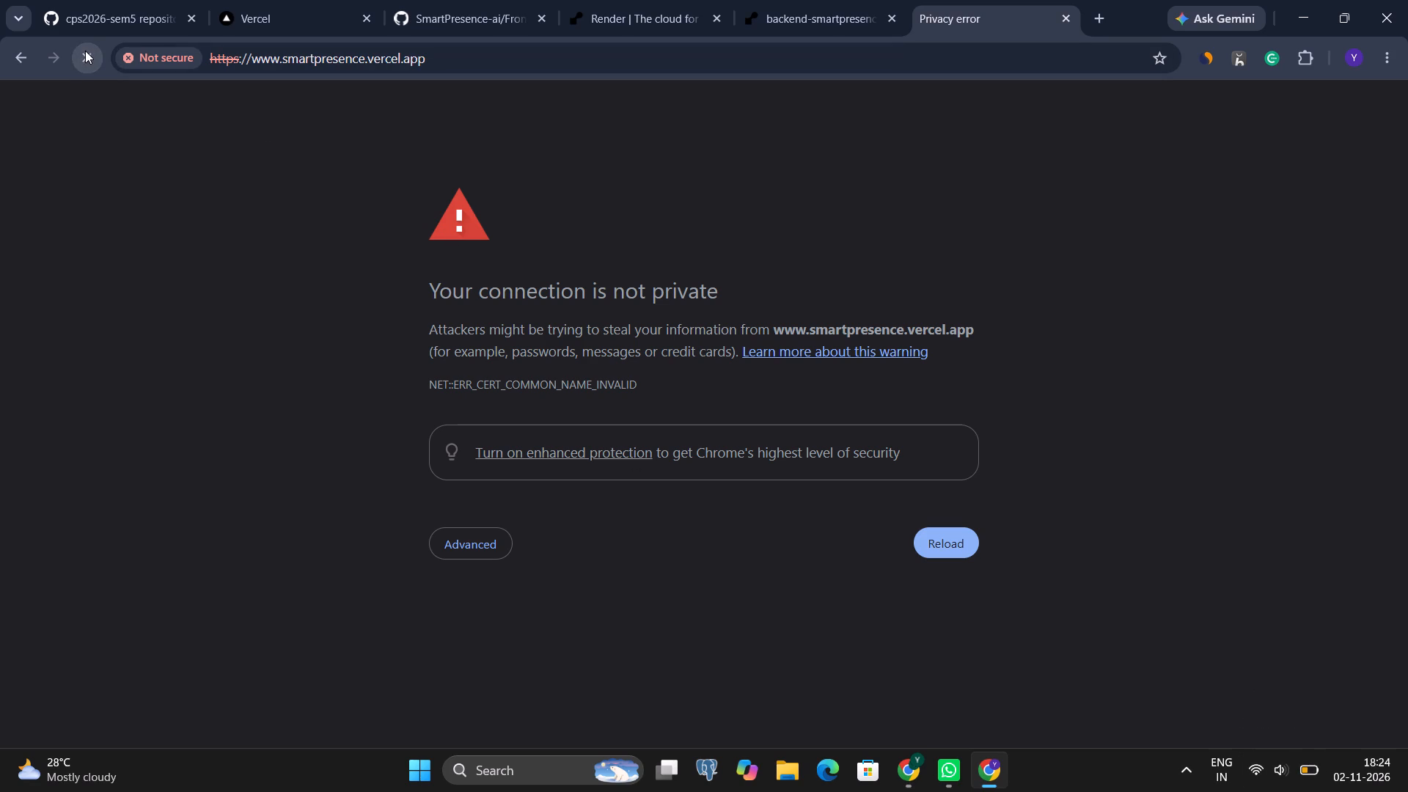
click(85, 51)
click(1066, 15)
Load smartpresence-ai.vercel.app in a new browser tab and go through Login to the Super Admin dashboard.
click(975, 7)
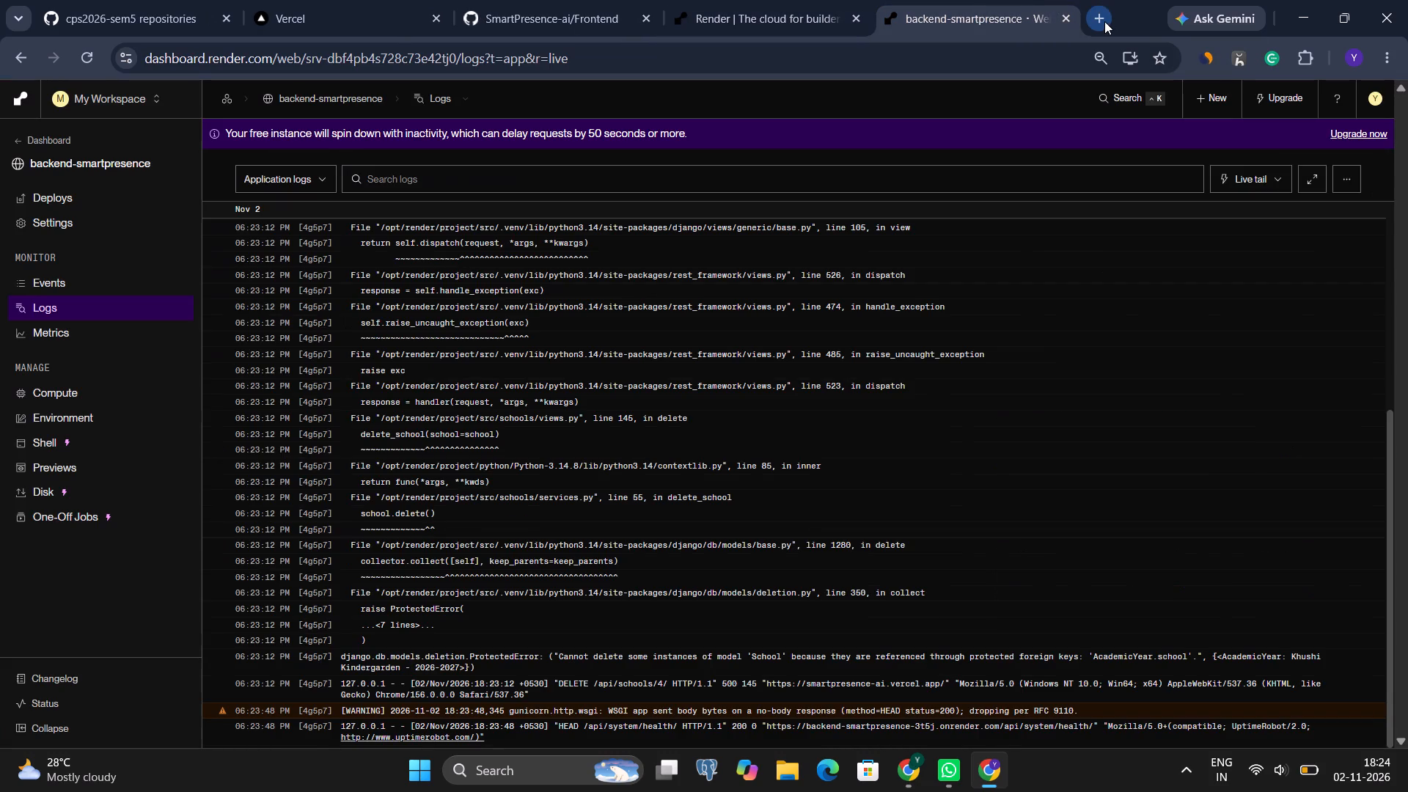
click(1104, 21)
text(smartpresence)
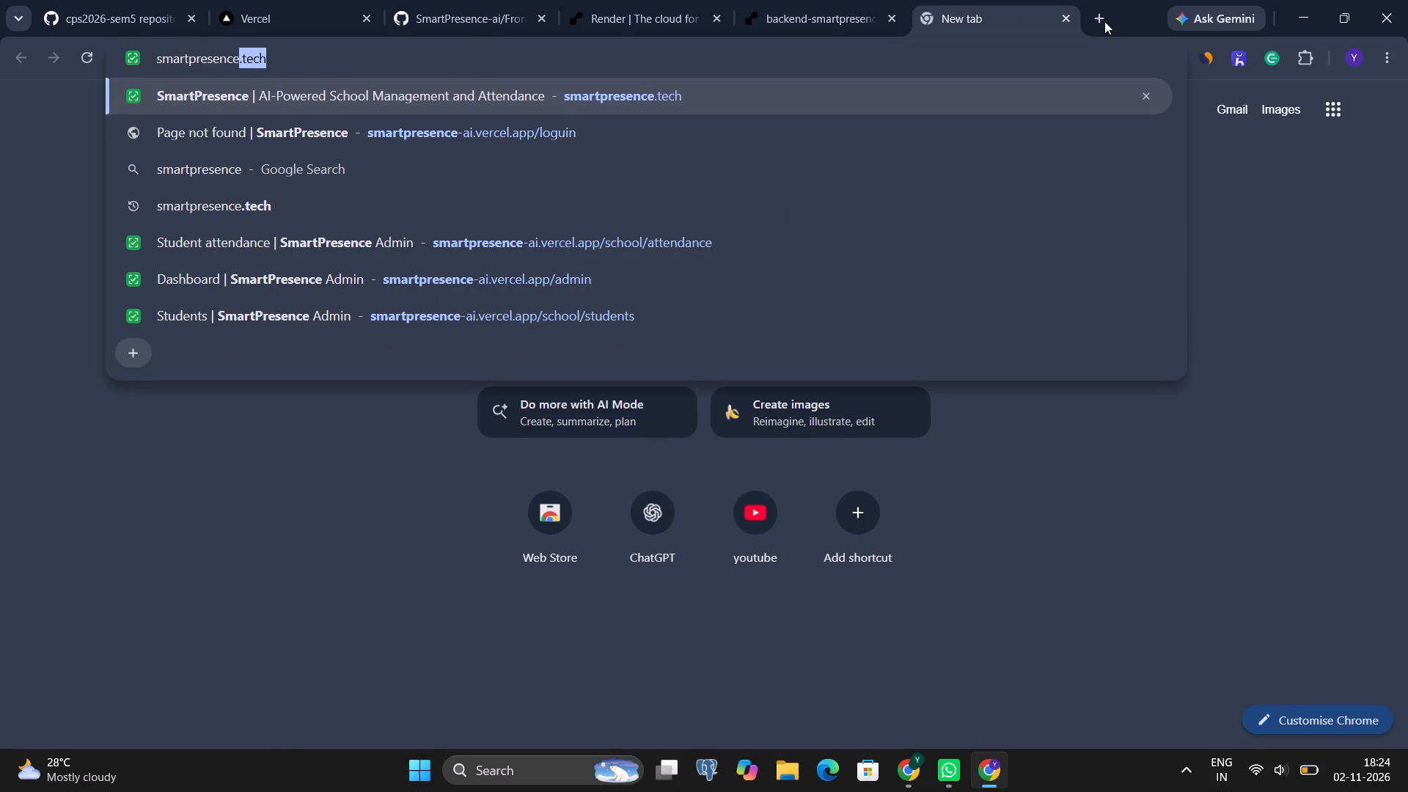
key(period)
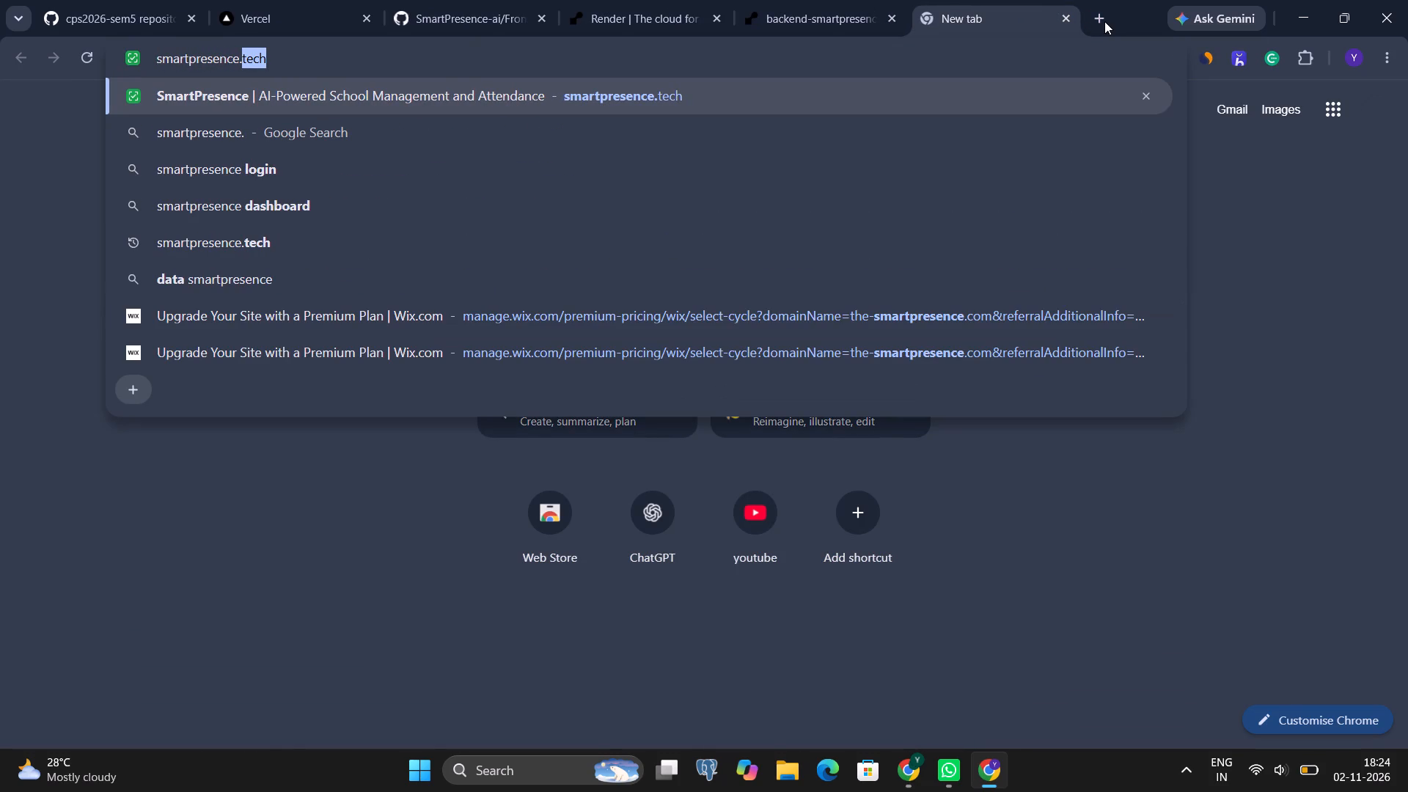
key(BackSpace)
key(BackSpace)
text(-a)
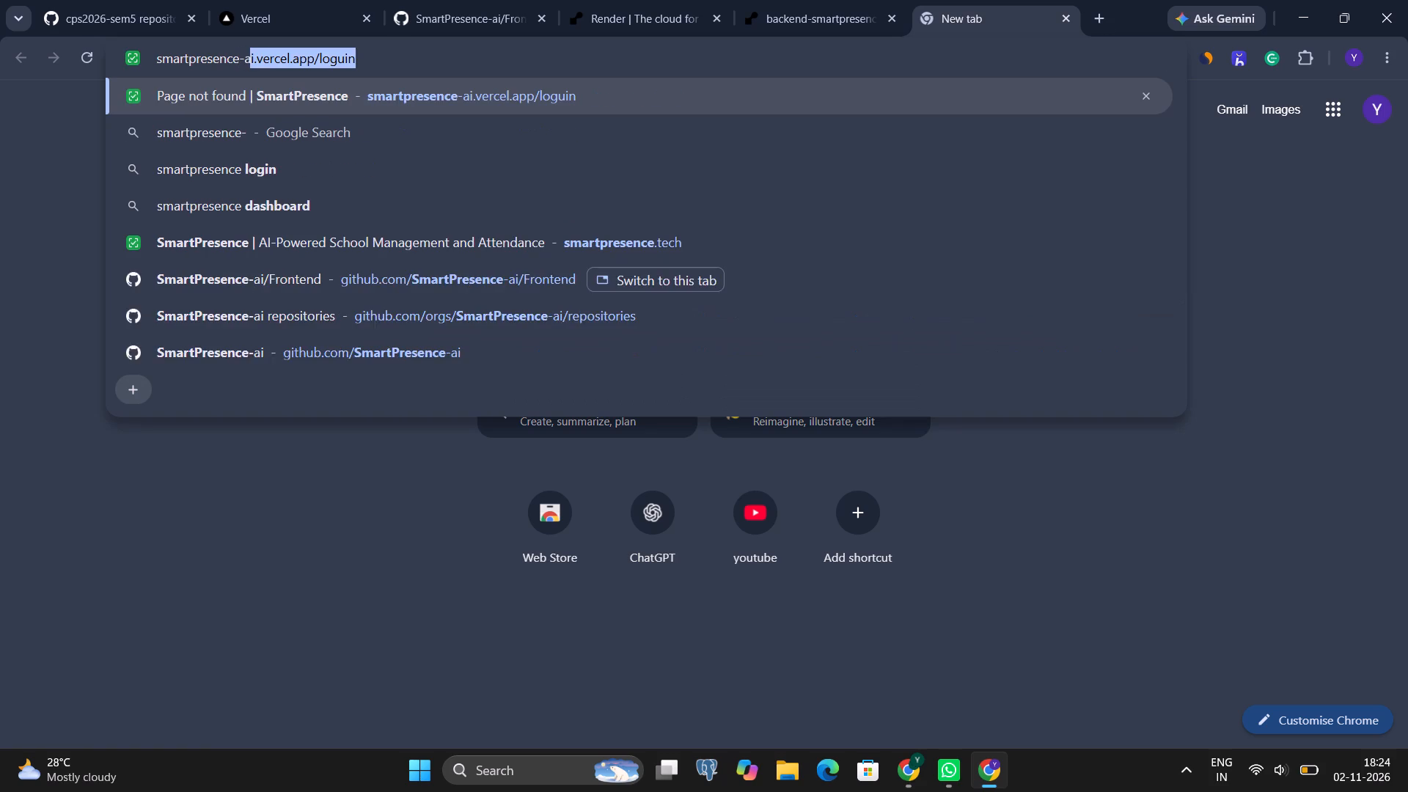
key(BackSpace)
text(i.vr)
key(BackSpace)
text(ercel.app)
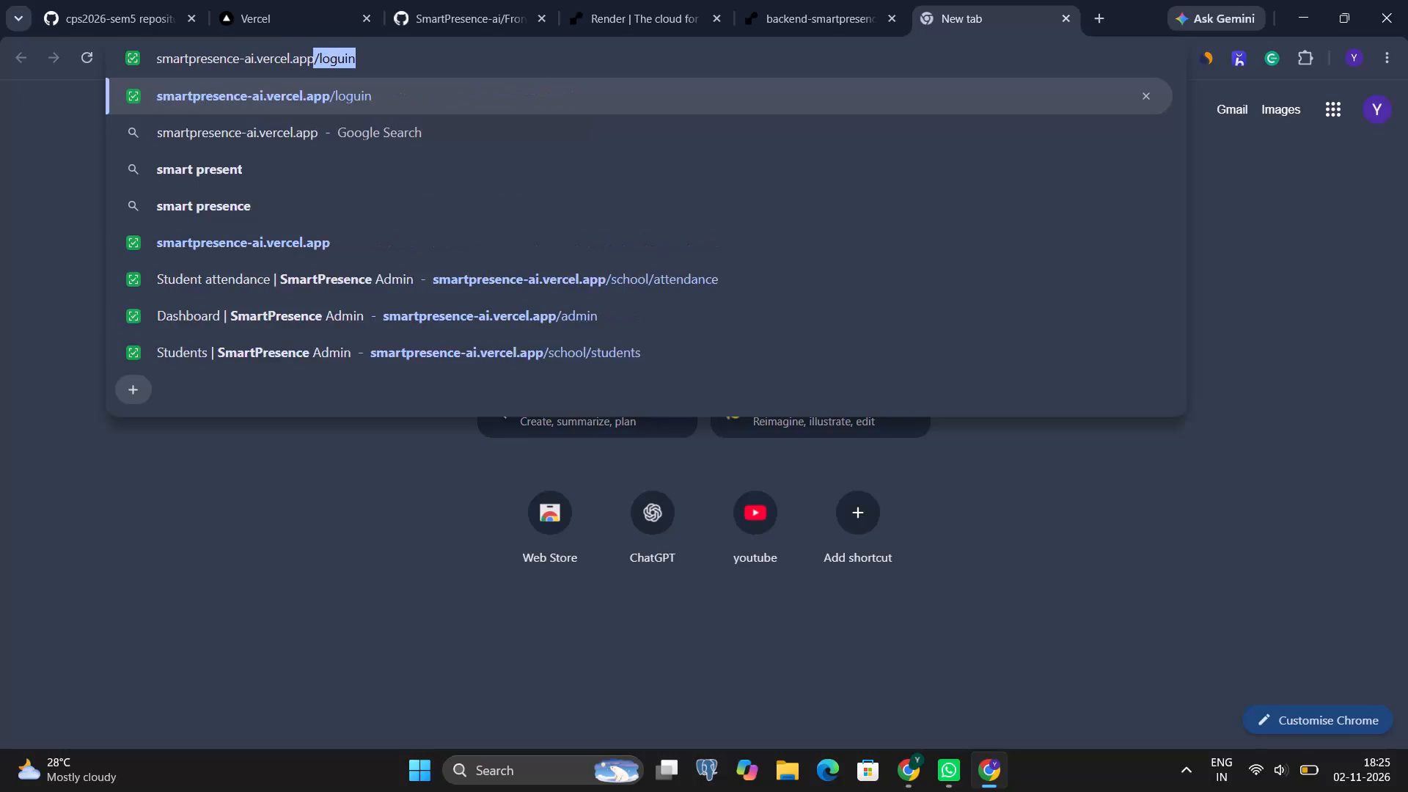
key(space)
key(Return)
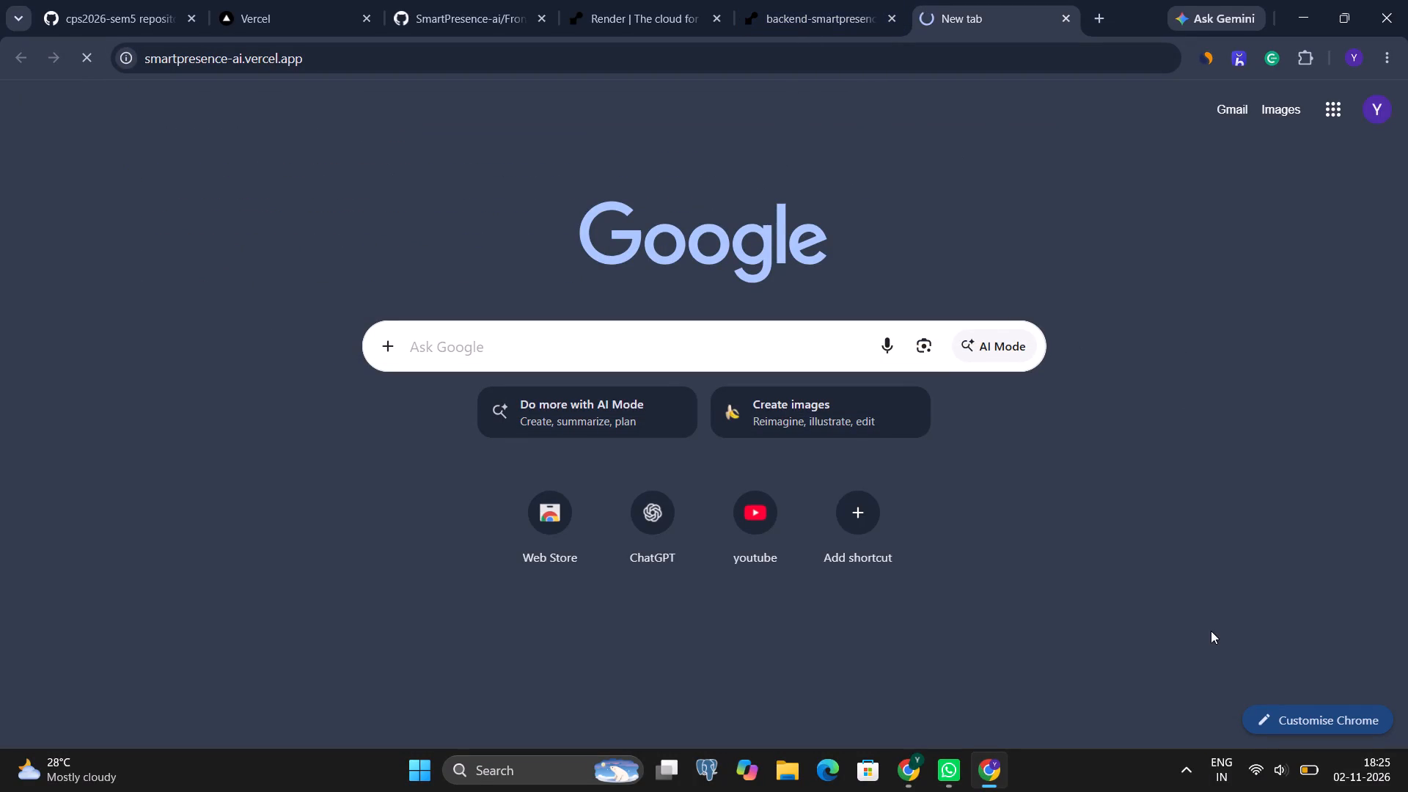
click(1255, 769)
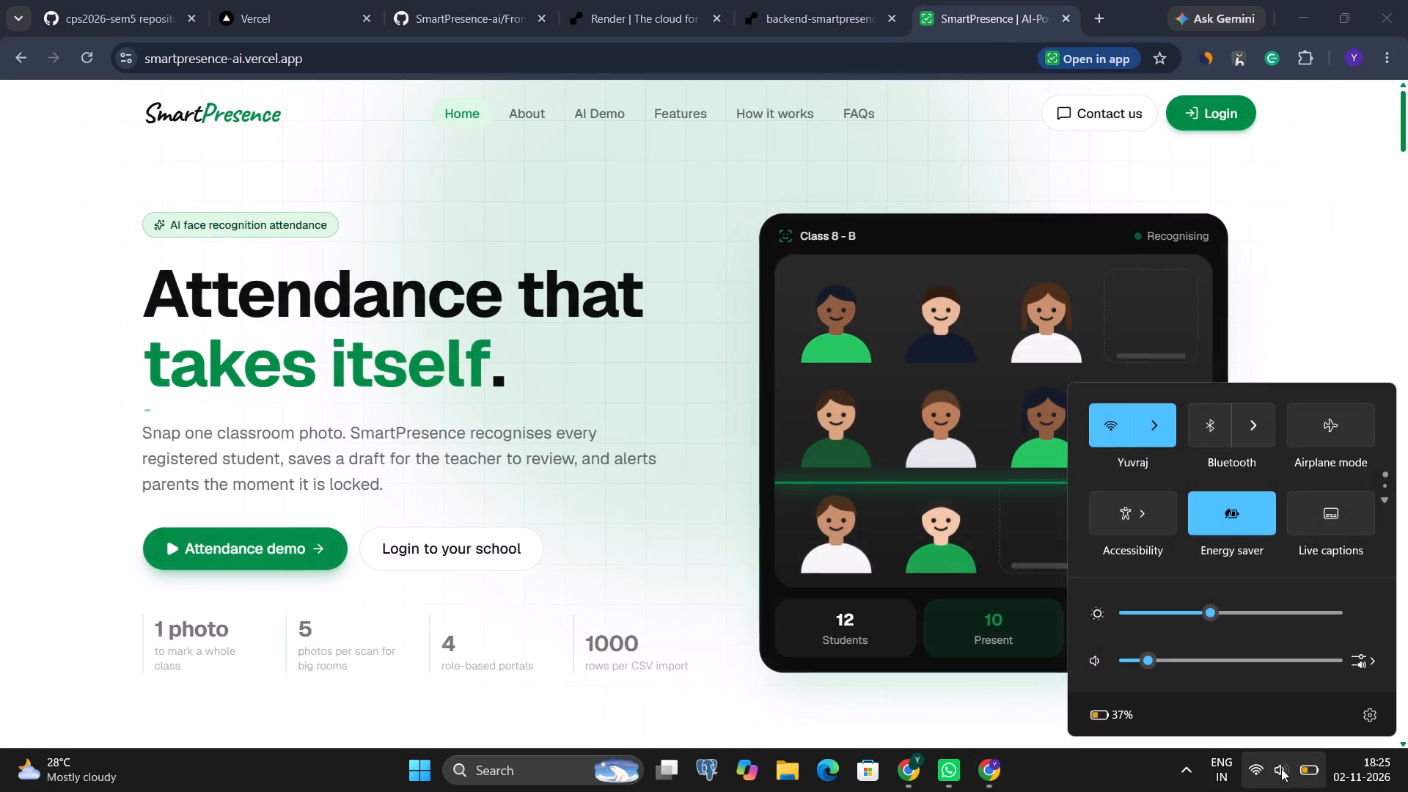
click(1277, 769)
click(1219, 127)
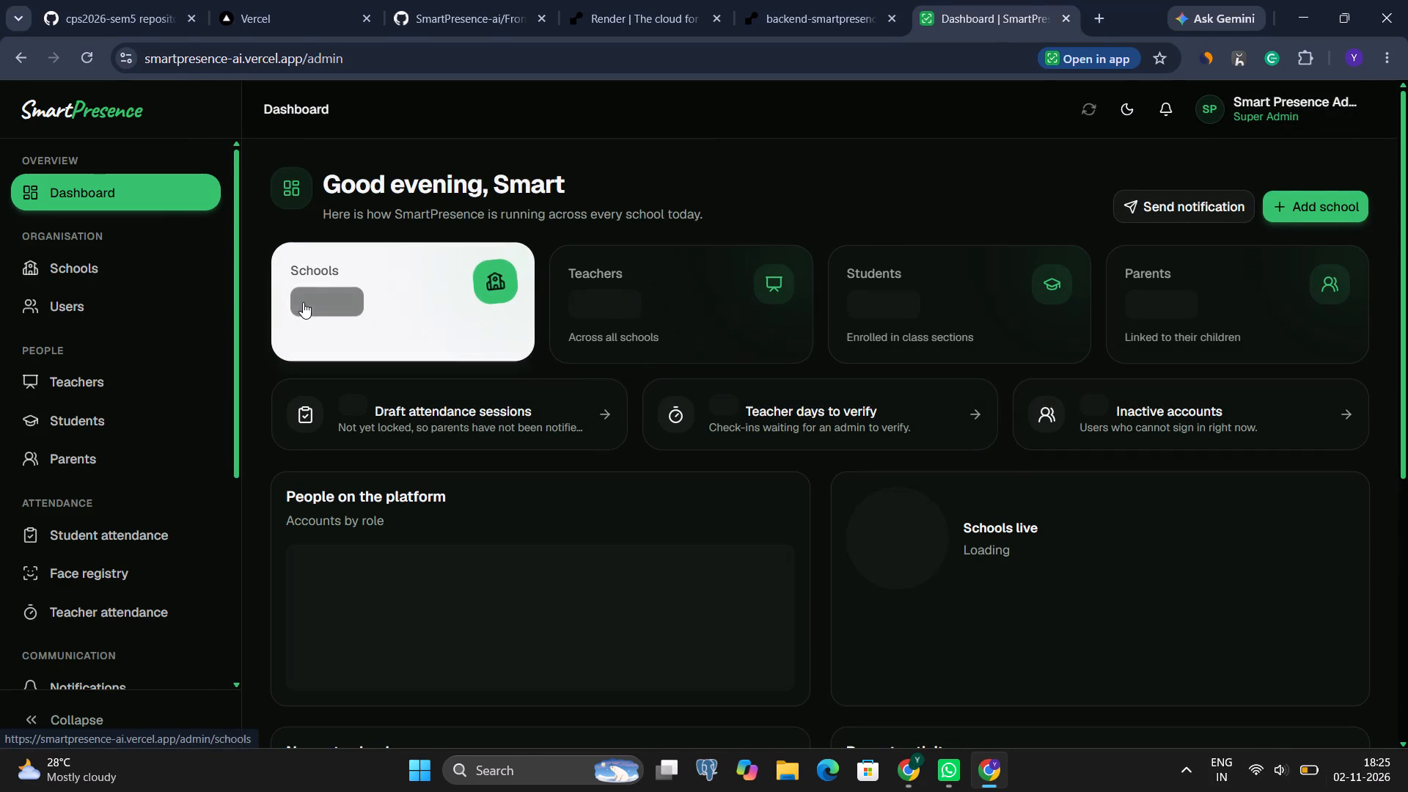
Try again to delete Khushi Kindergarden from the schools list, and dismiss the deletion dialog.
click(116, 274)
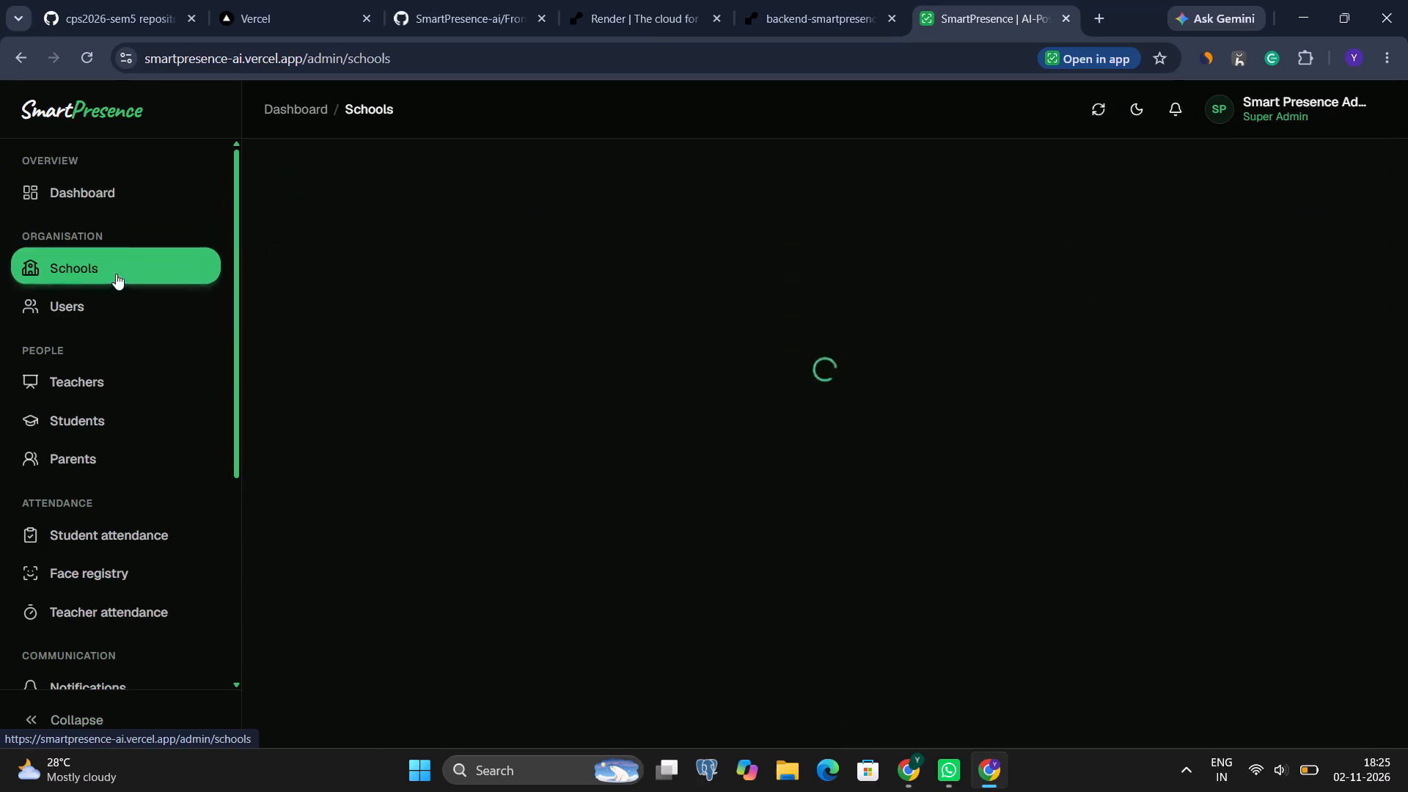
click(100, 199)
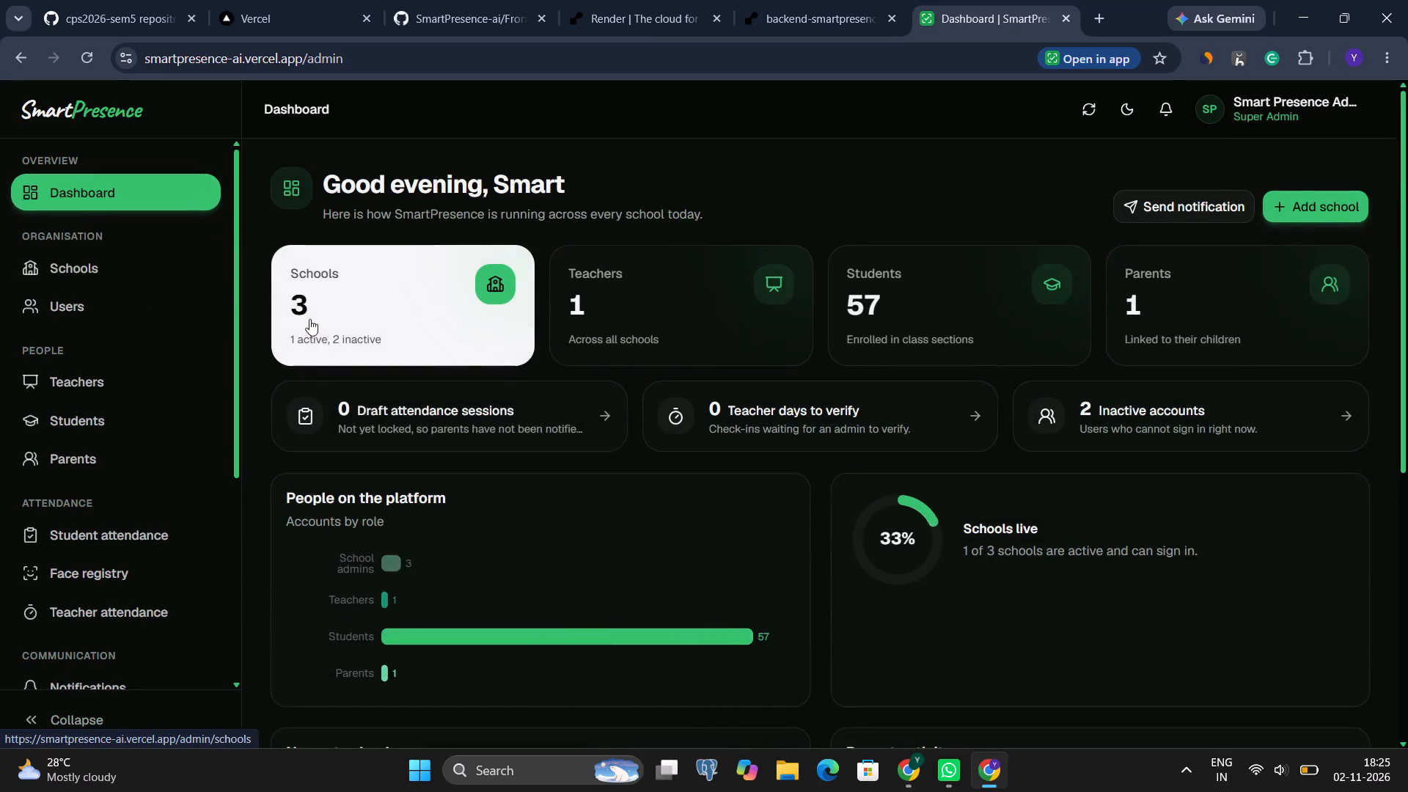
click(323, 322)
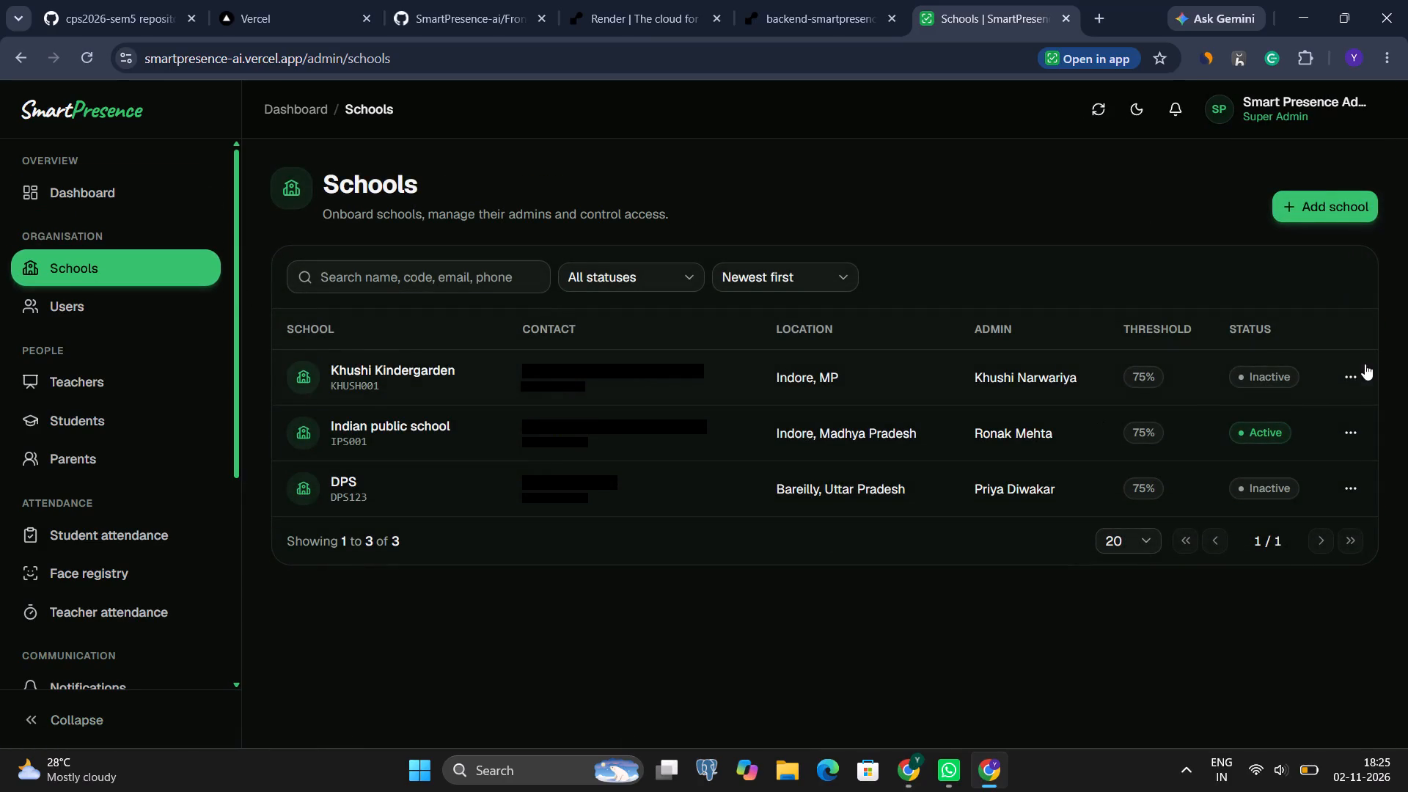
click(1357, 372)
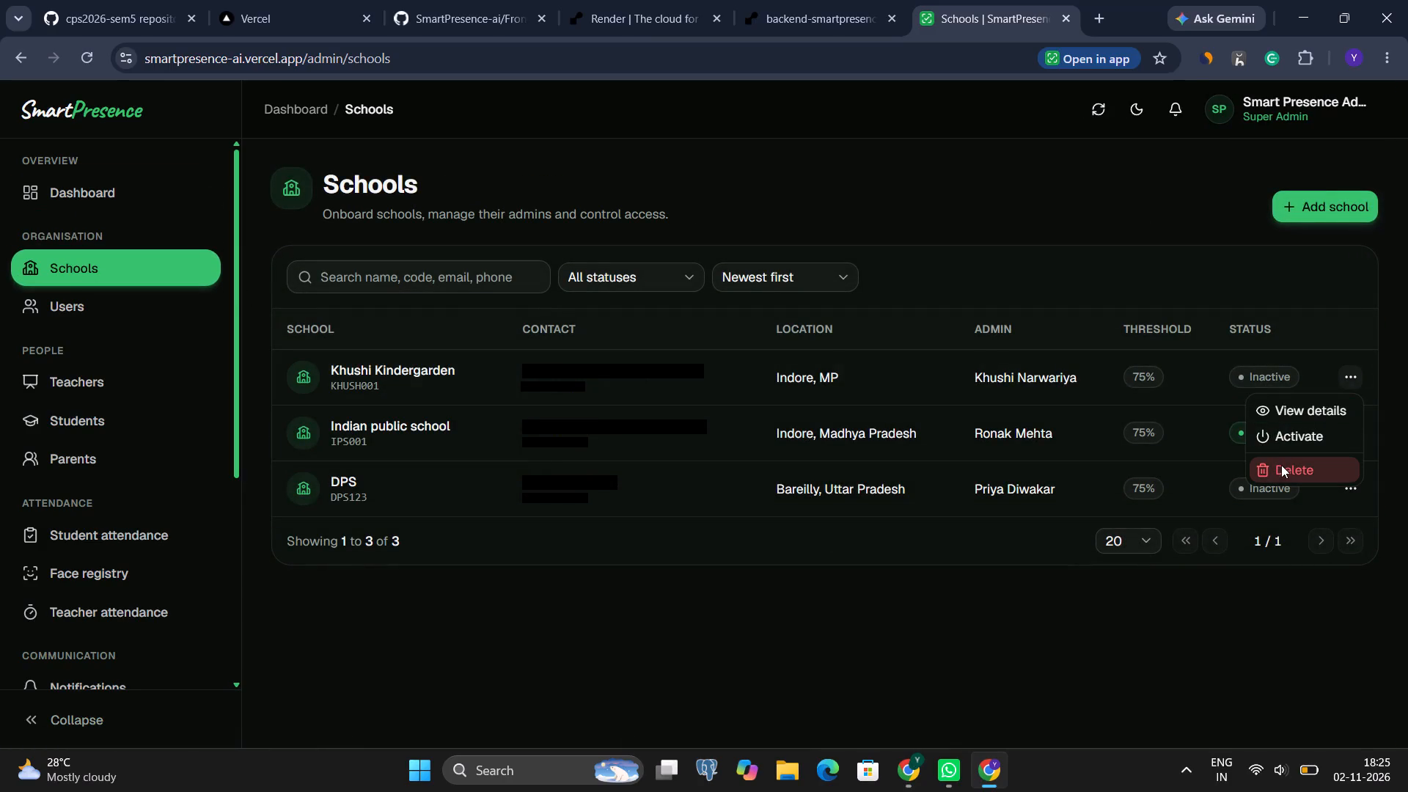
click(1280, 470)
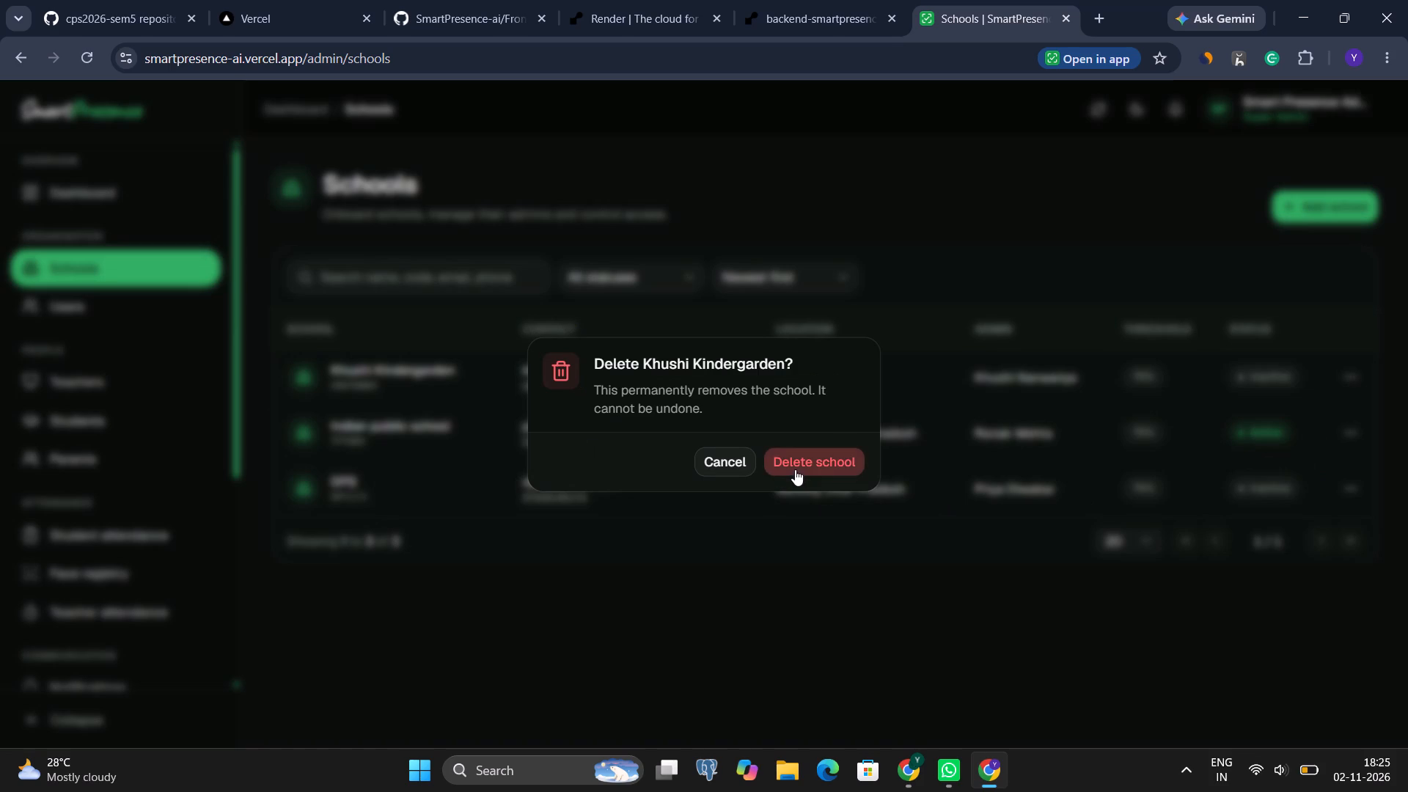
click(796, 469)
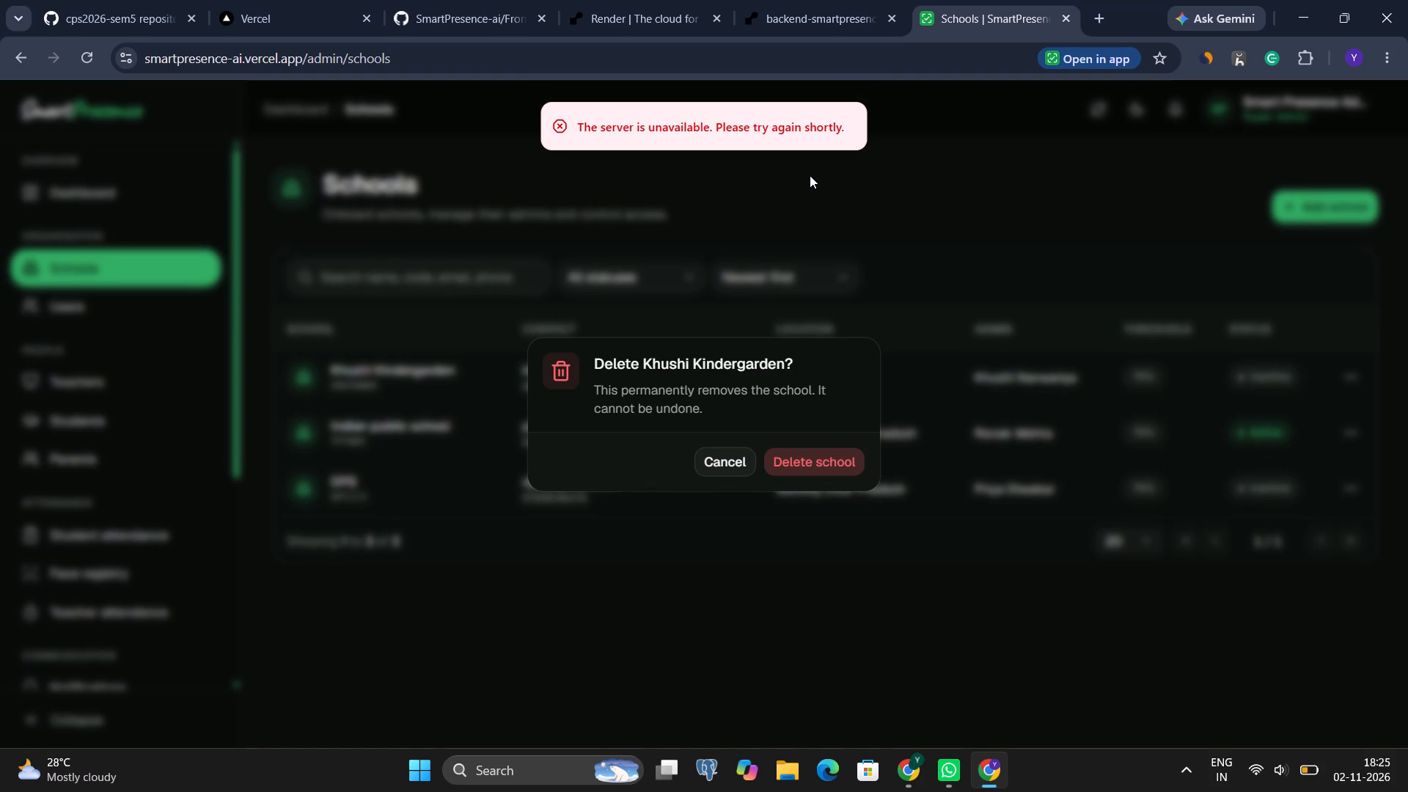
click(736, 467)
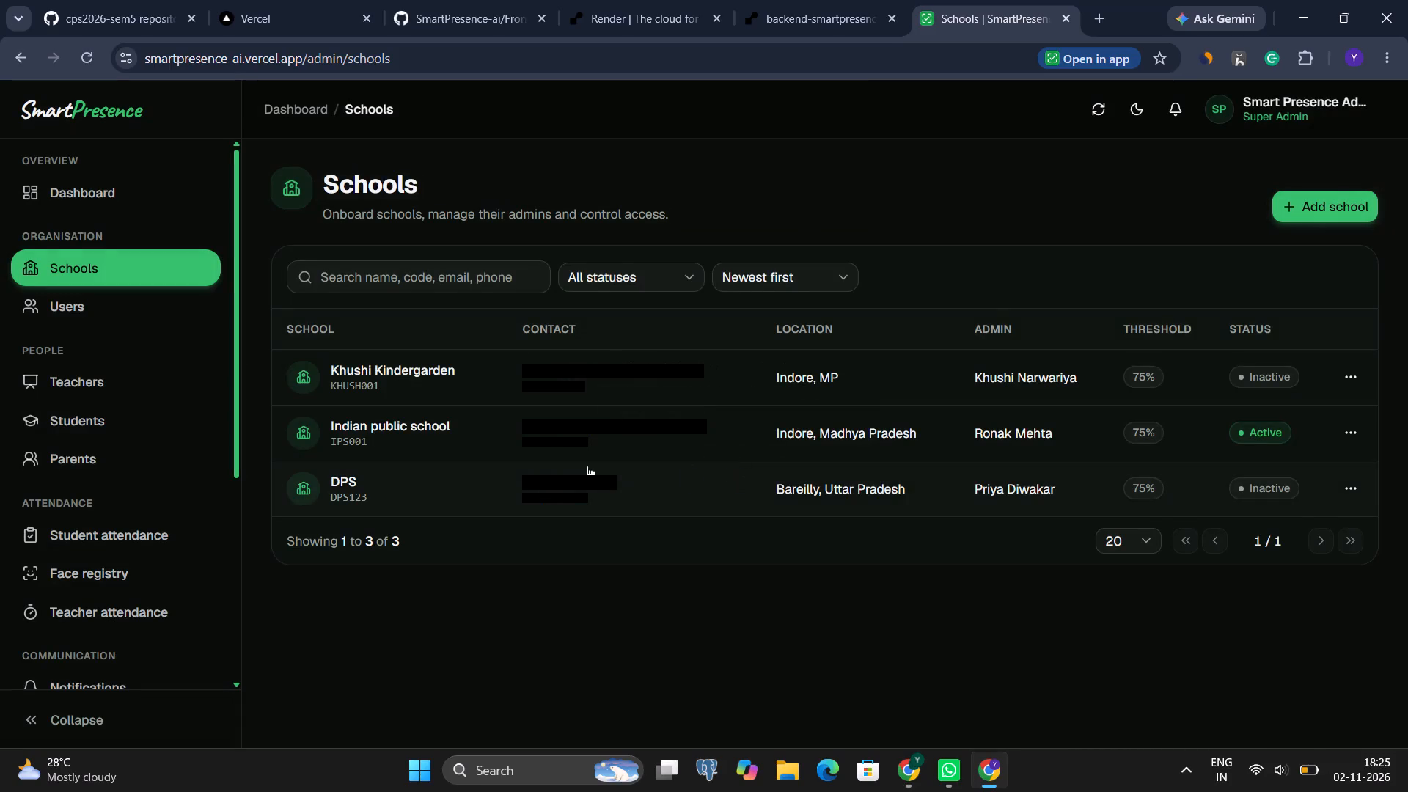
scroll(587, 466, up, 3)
Examine the newest application log entries of backend-smartpresence on Render for the school deletion request.
click(786, 7)
scroll(700, 345, down, 6)
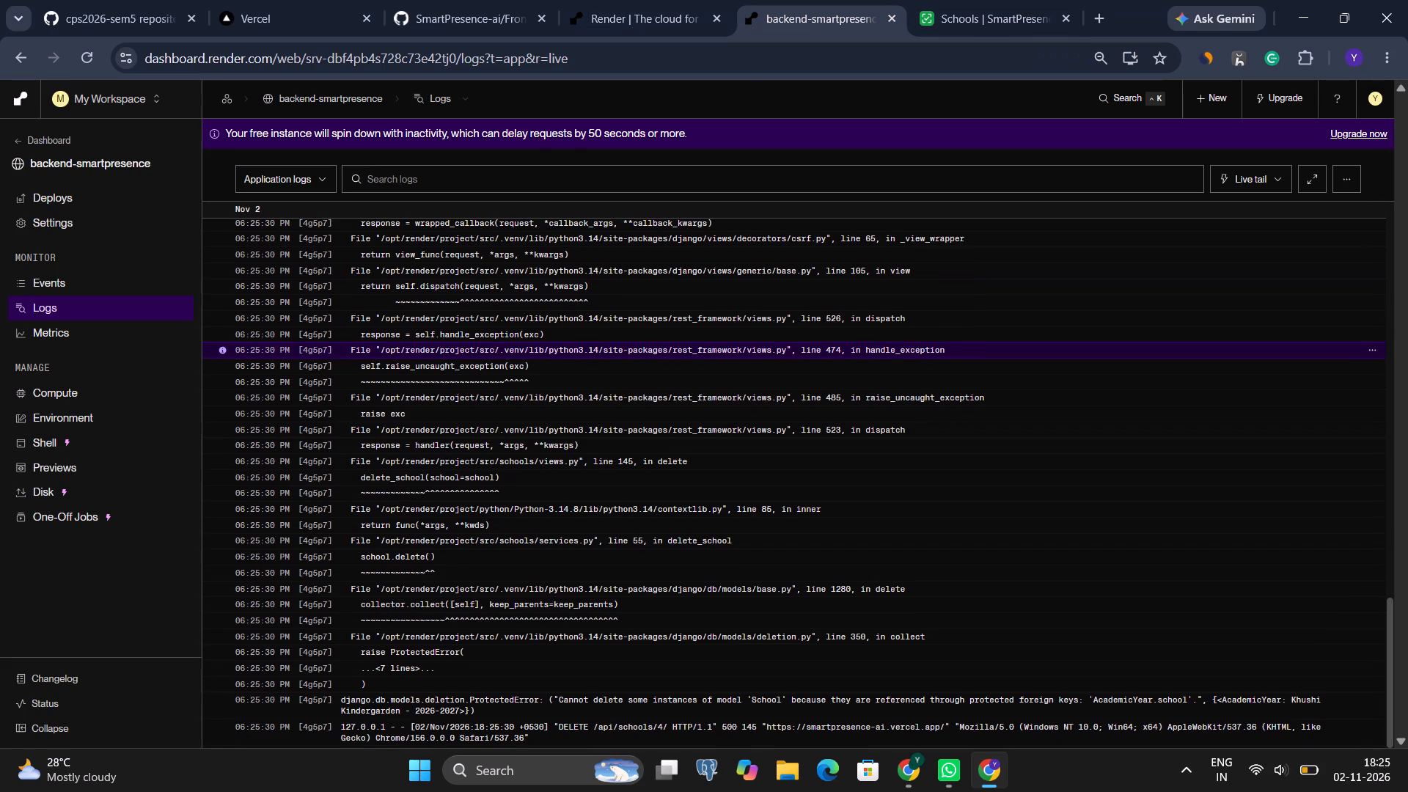
scroll(700, 345, down, 8)
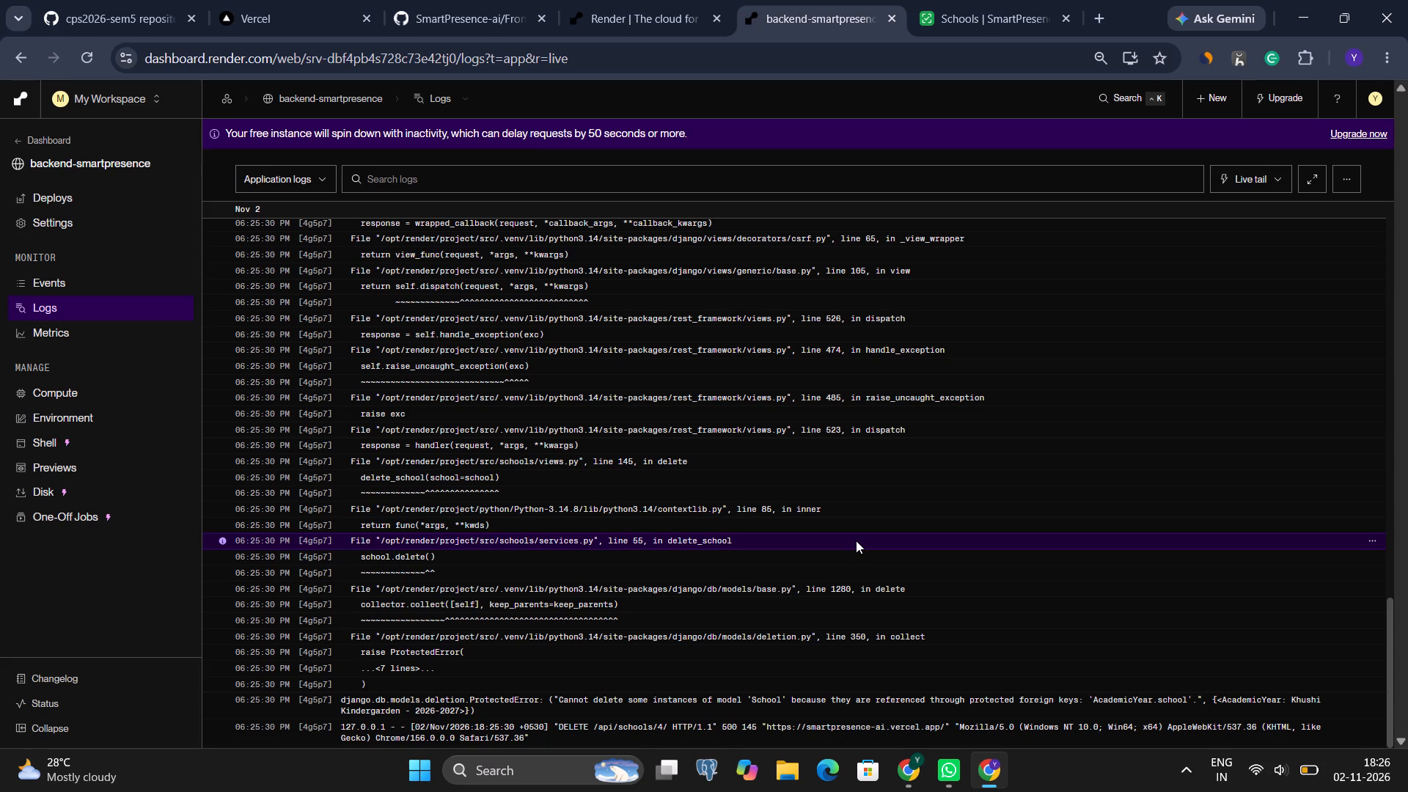
scroll(739, 419, down, 1)
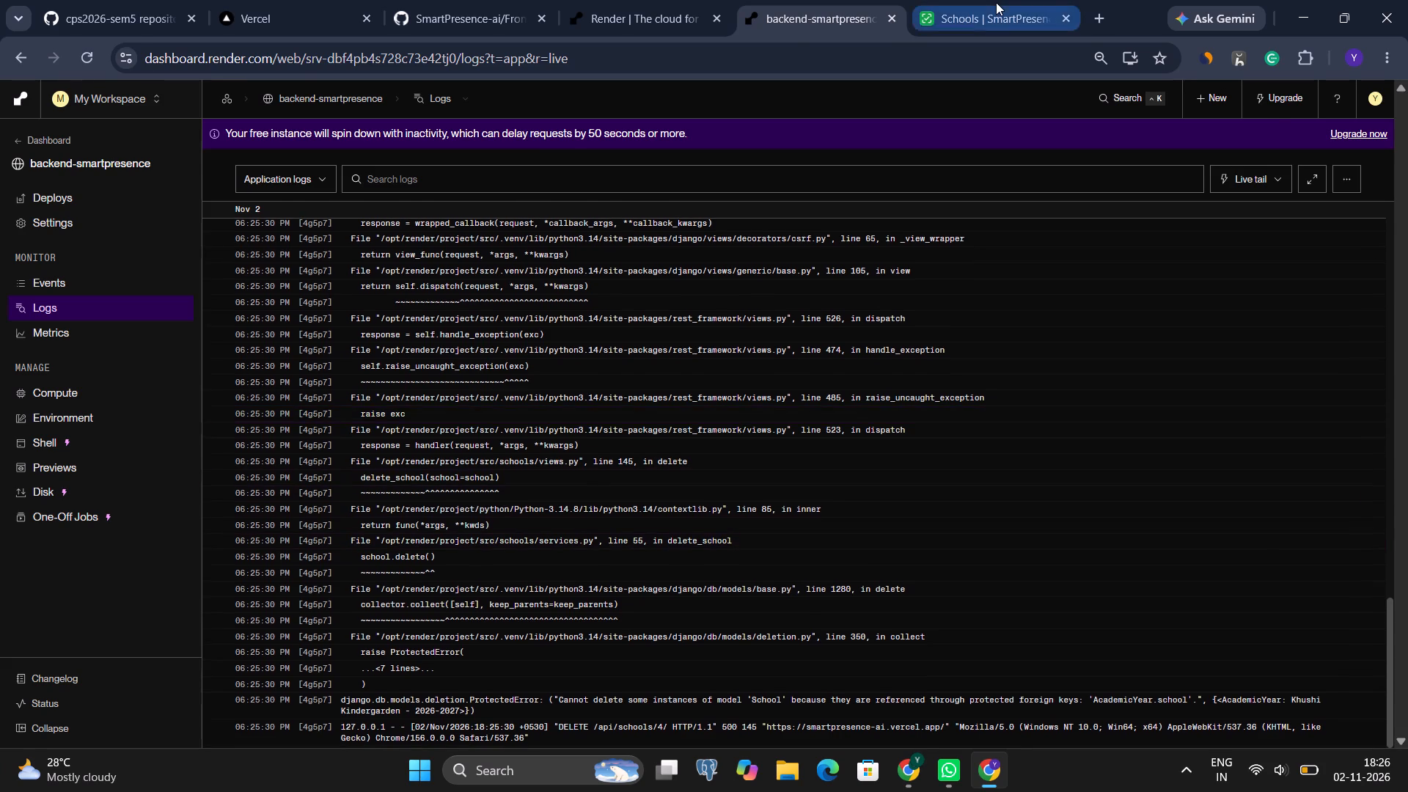
Return to the SmartPresence schools list, open DPS briefly, and review Indian public school's details and its school admin's account.
click(996, 2)
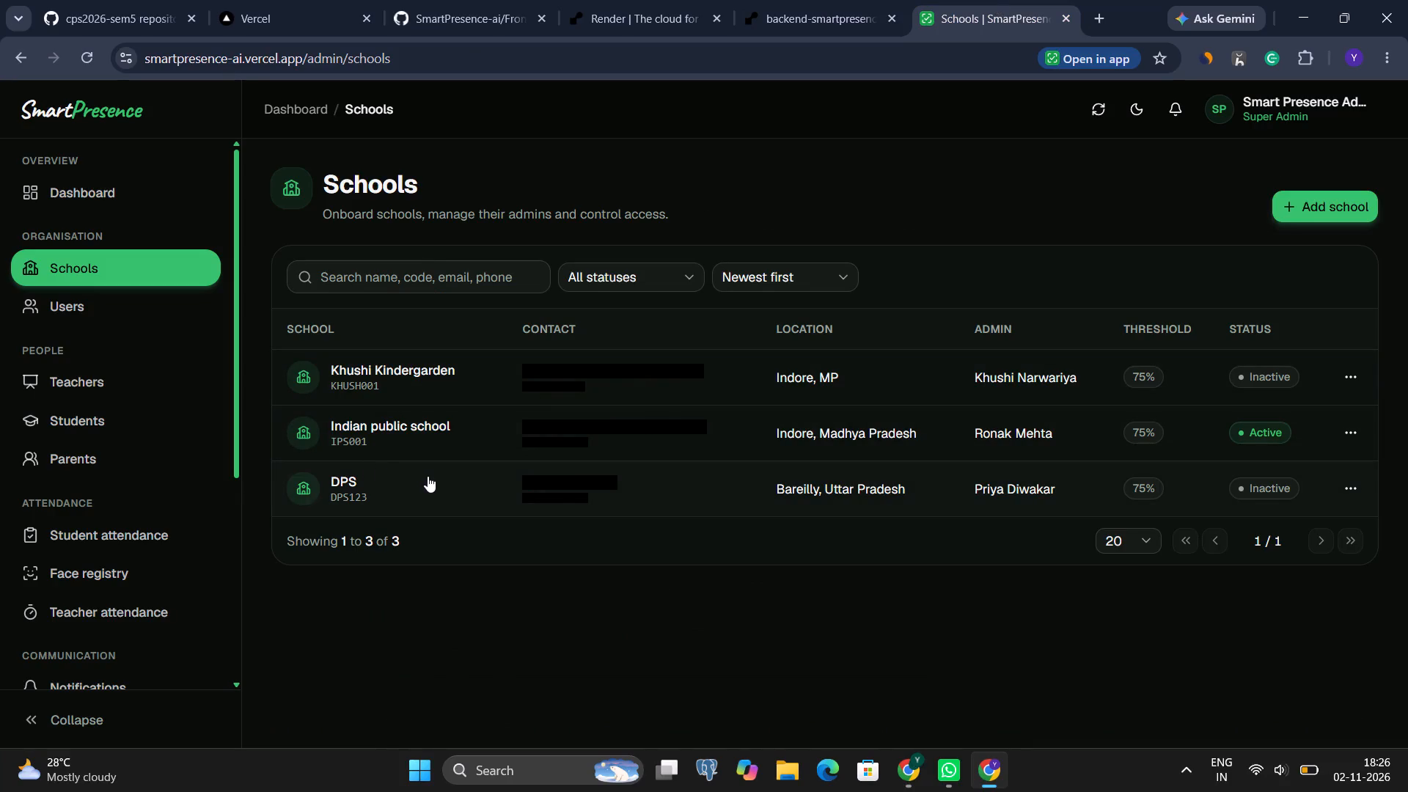
click(452, 488)
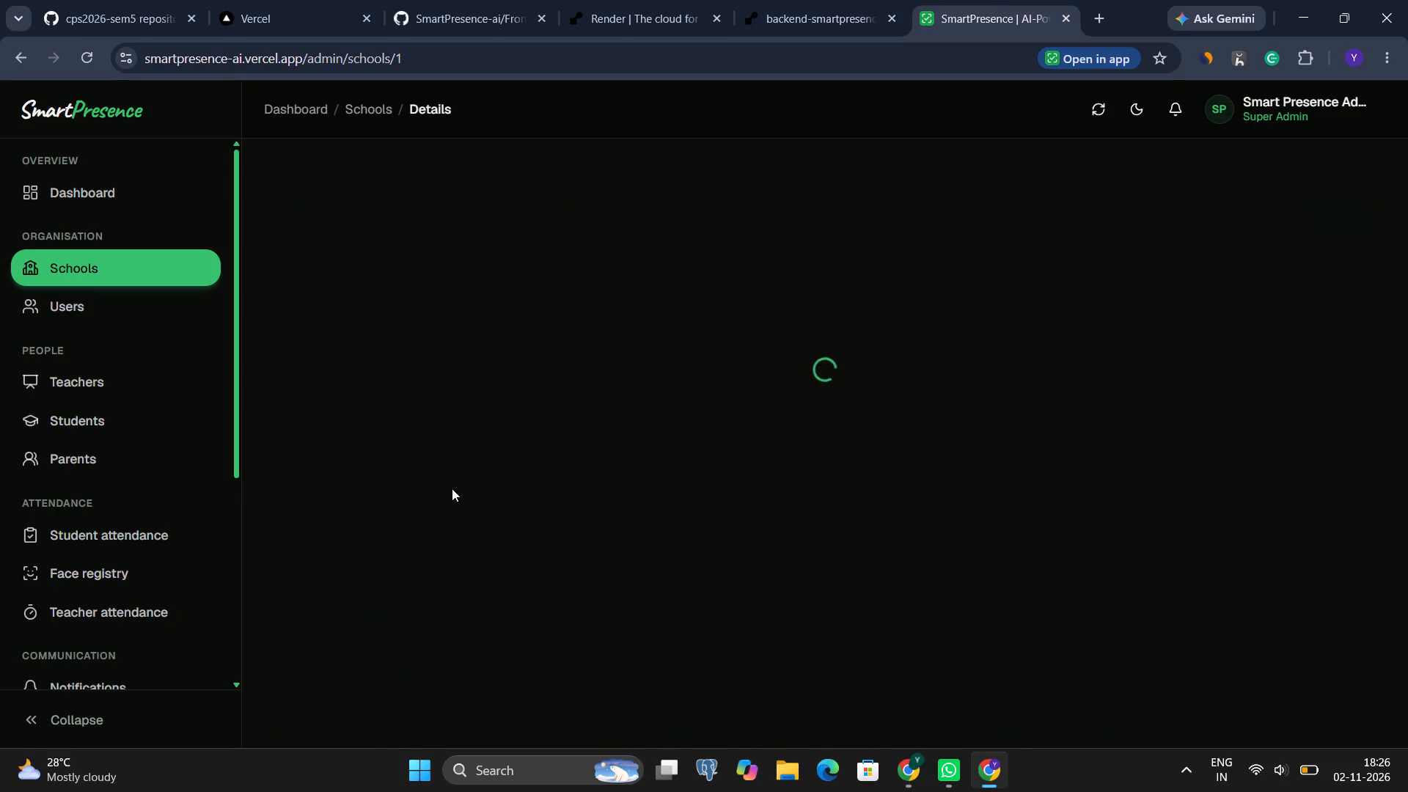
scroll(484, 466, right, 10)
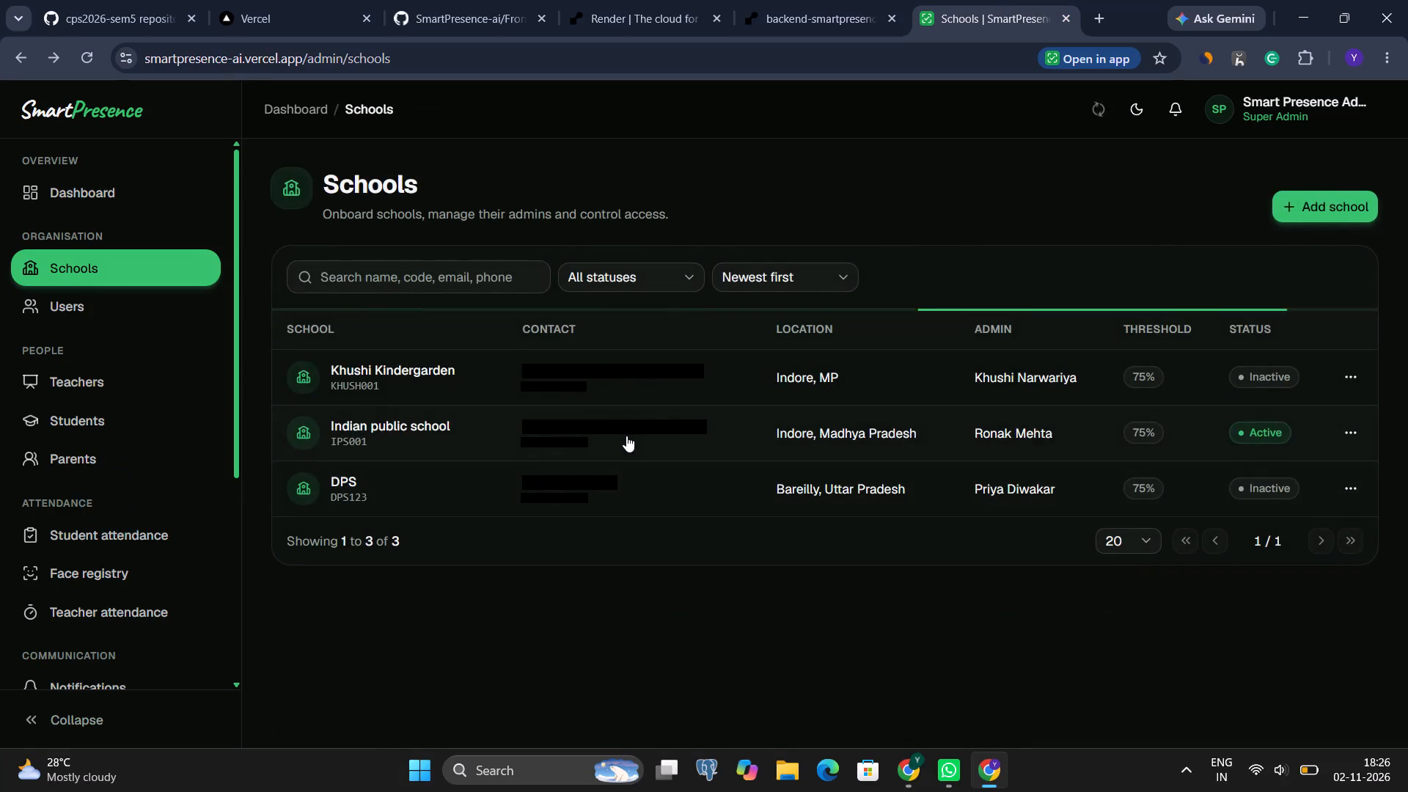
click(626, 436)
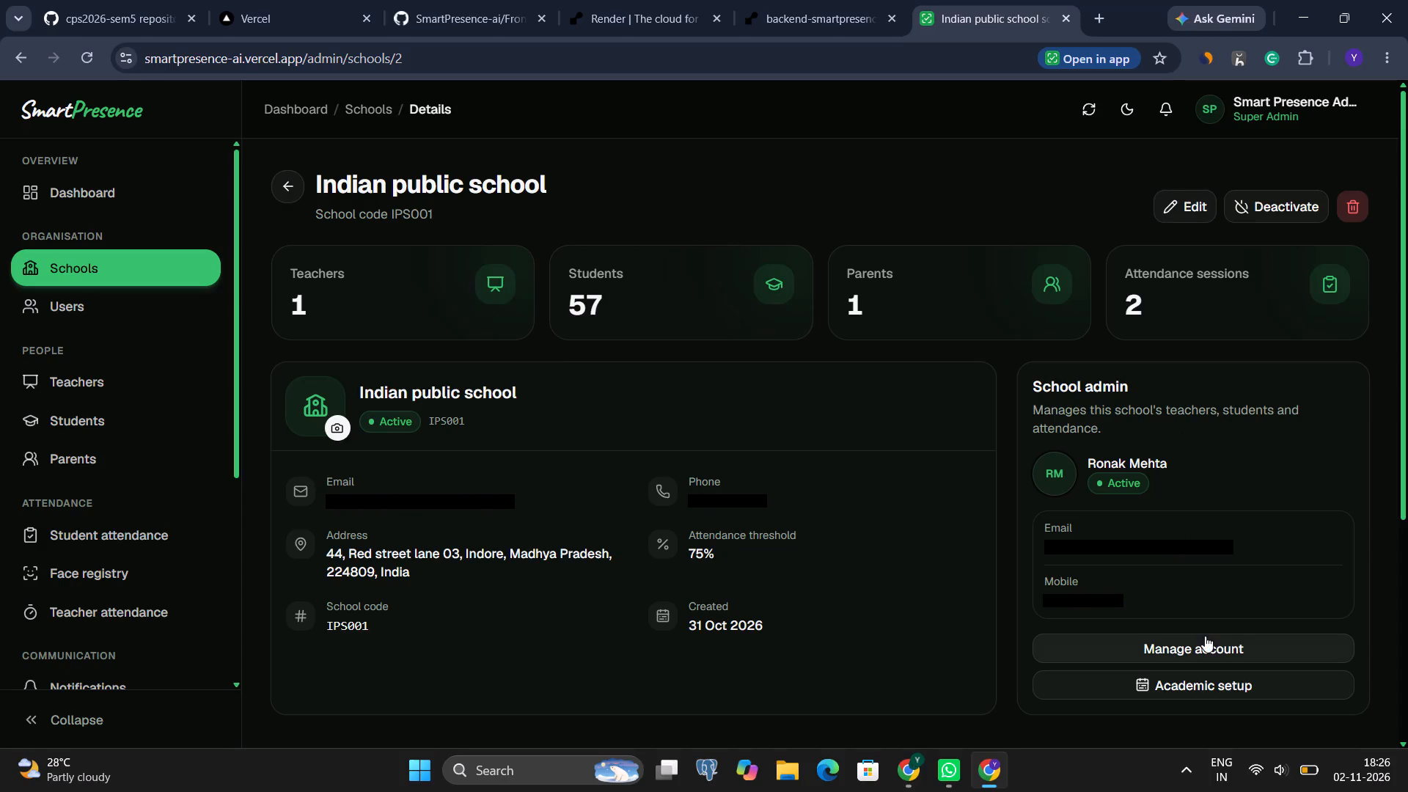
click(1185, 642)
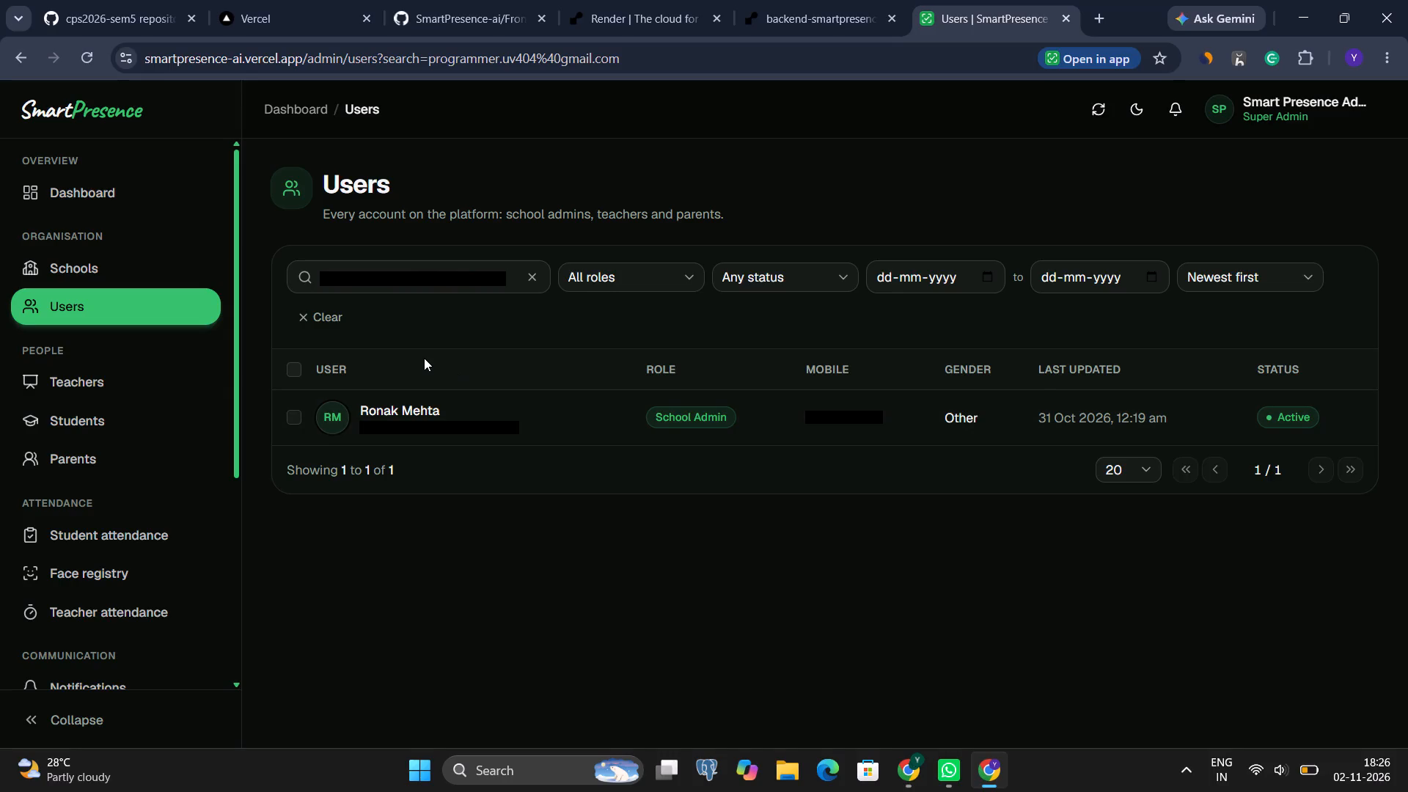
scroll(424, 358, right, 1)
View the list of all teachers, and open Indian public school's teachers from its school details.
click(62, 382)
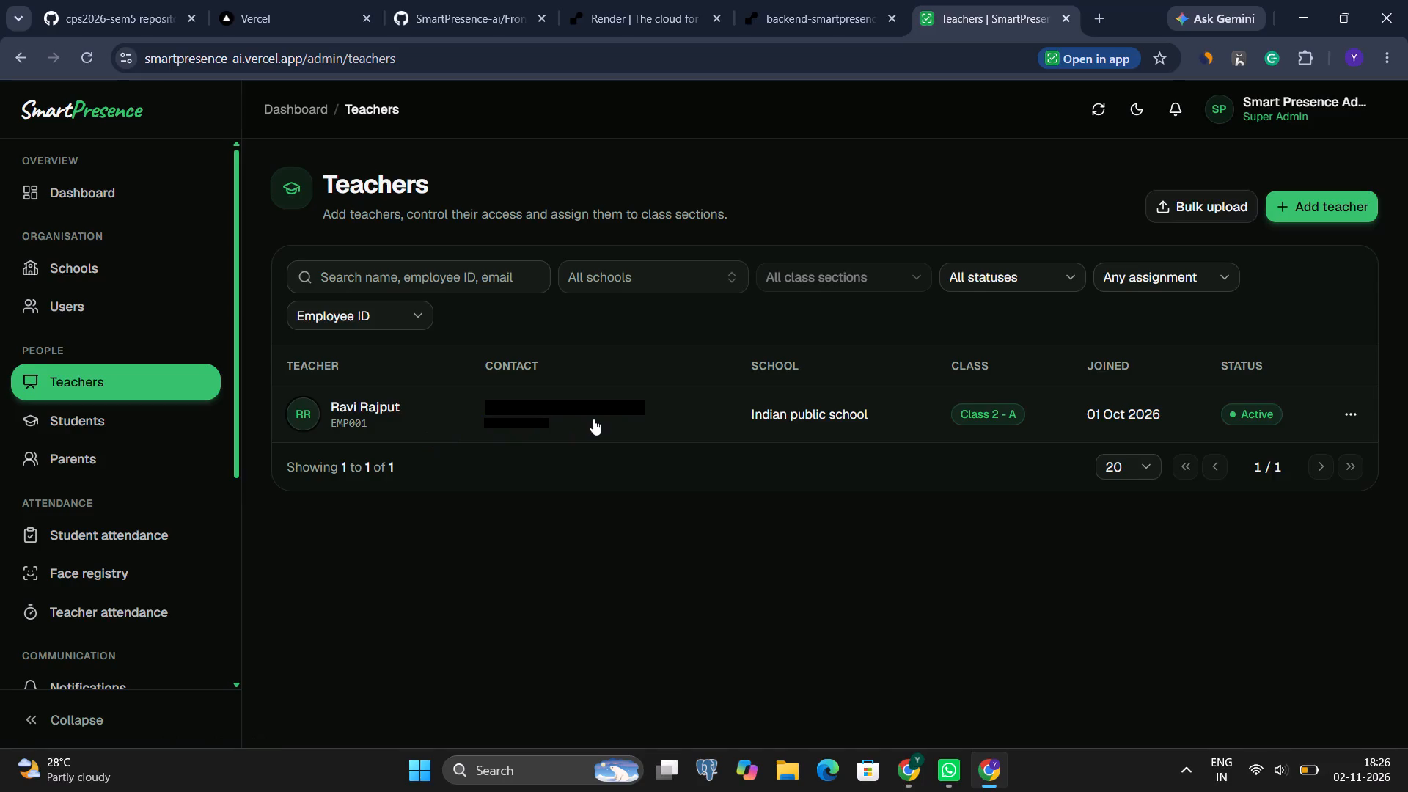
click(88, 274)
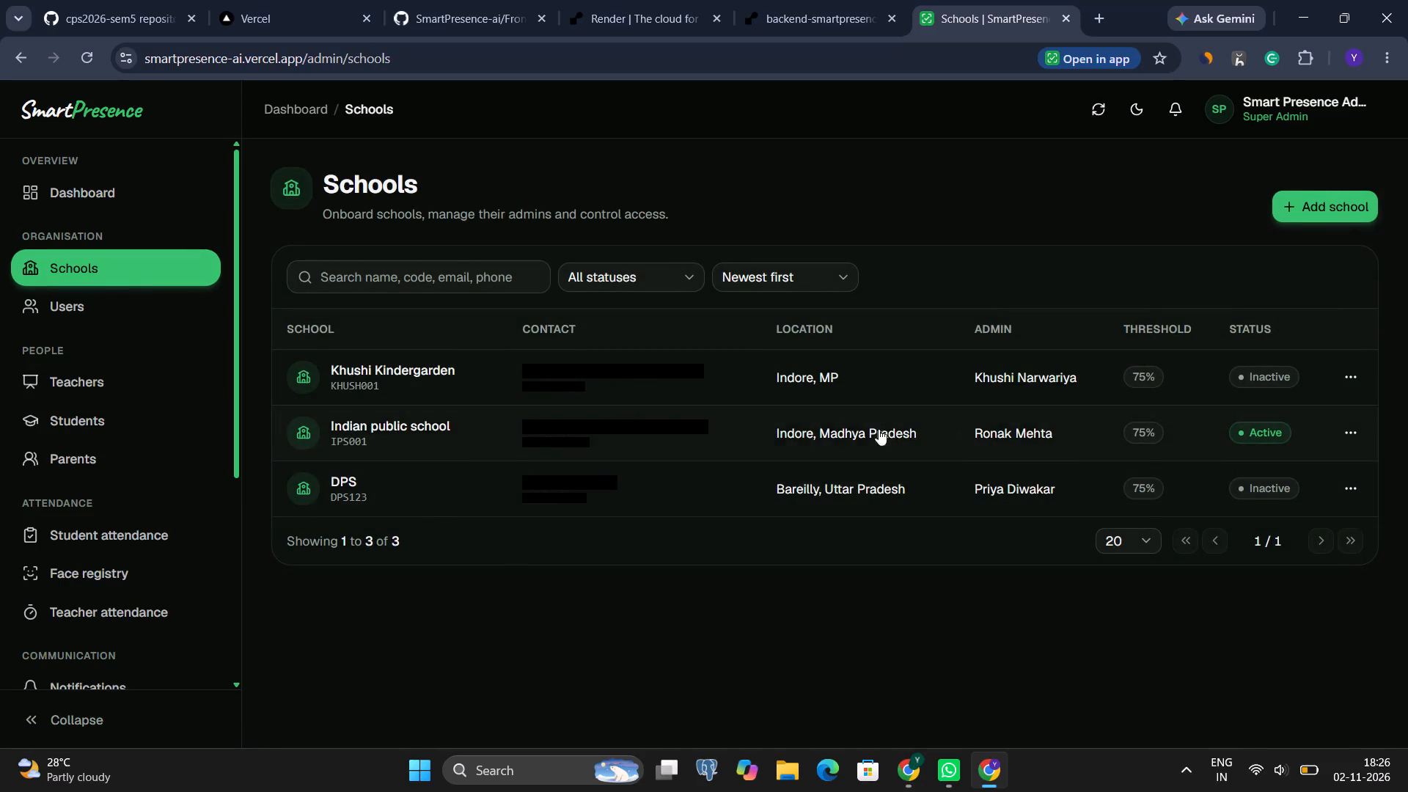
click(834, 434)
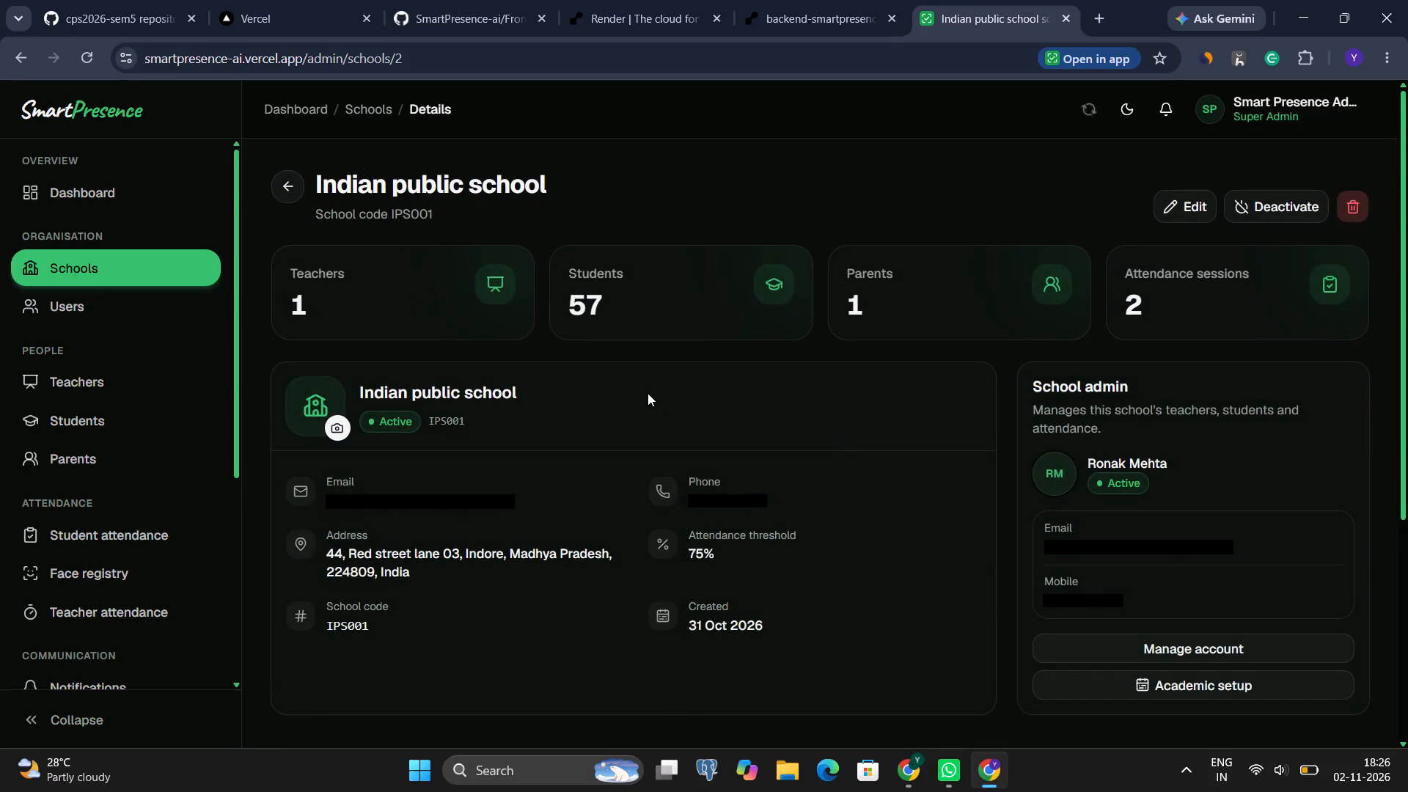
click(407, 292)
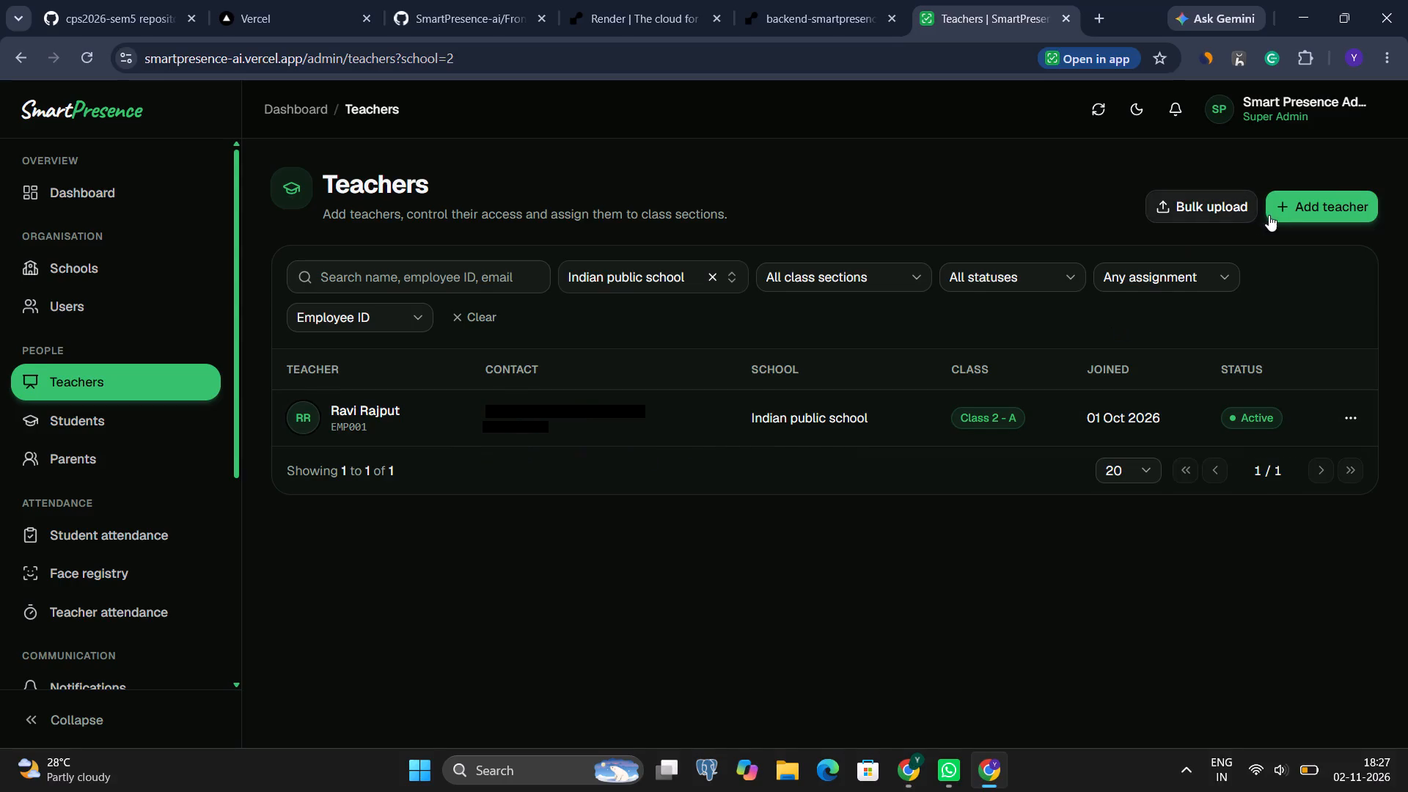
Review teacher EMP001's details, profile edit form and recent attendance without making changes, and return to the school's teachers list.
click(1351, 411)
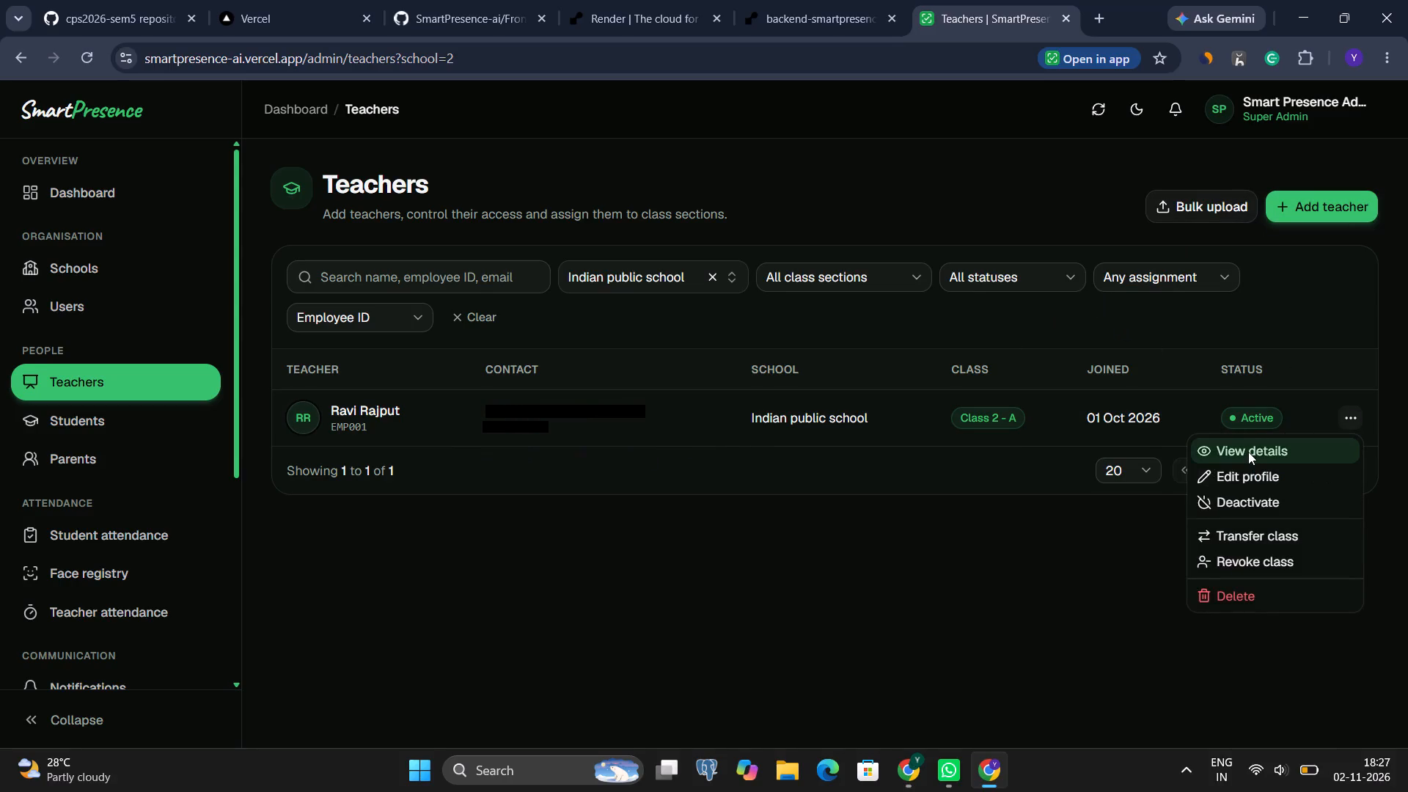
click(1241, 454)
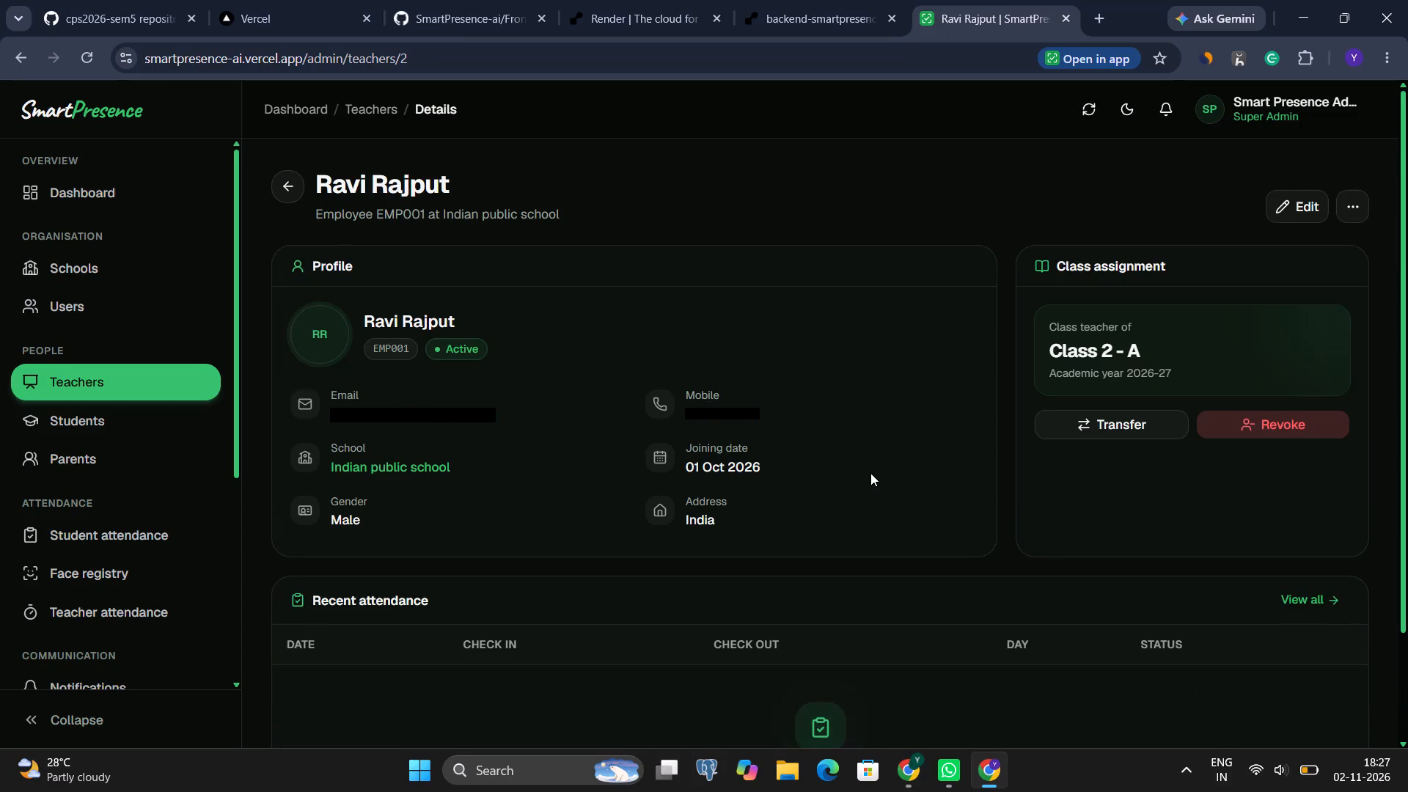
scroll(870, 473, right, 7)
click(1344, 414)
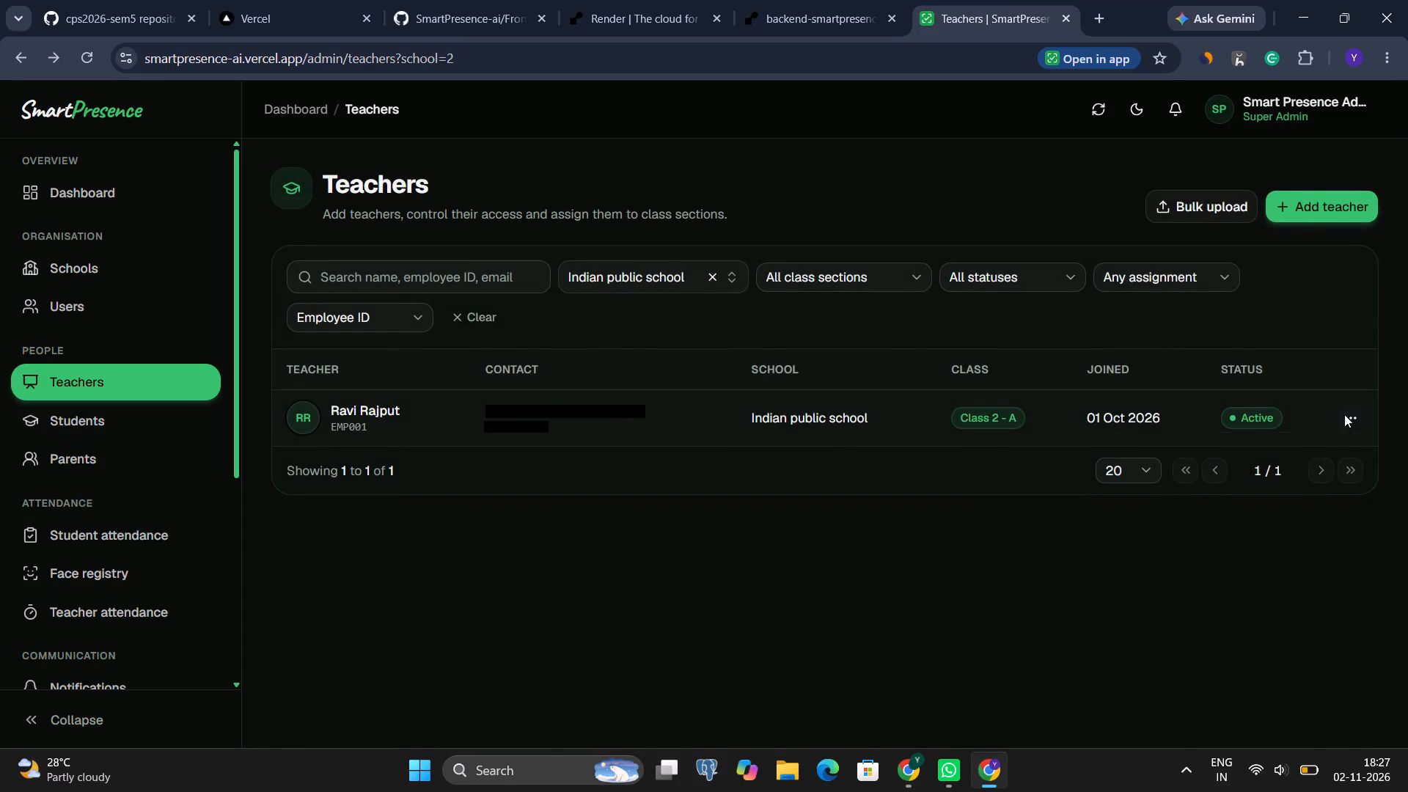
click(1254, 480)
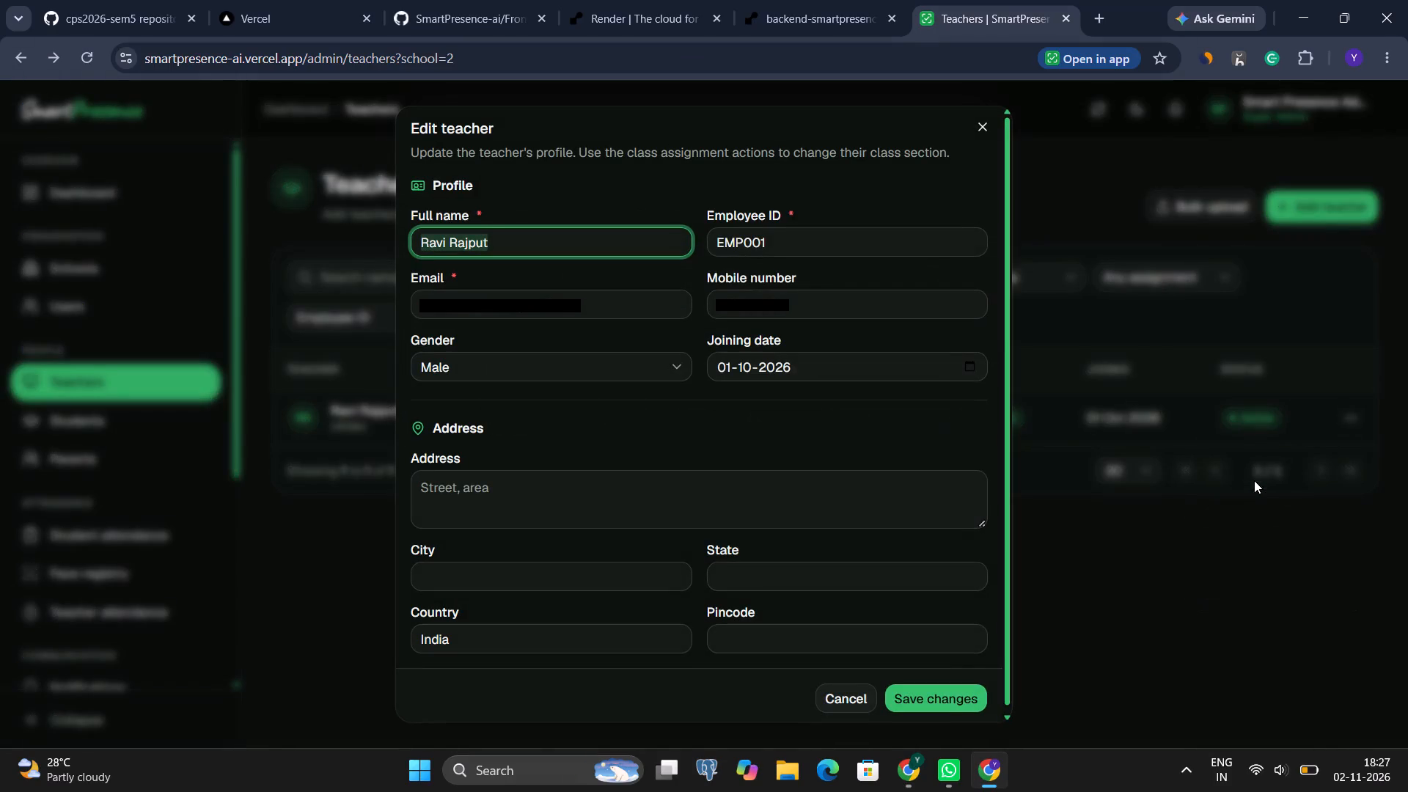
click(987, 129)
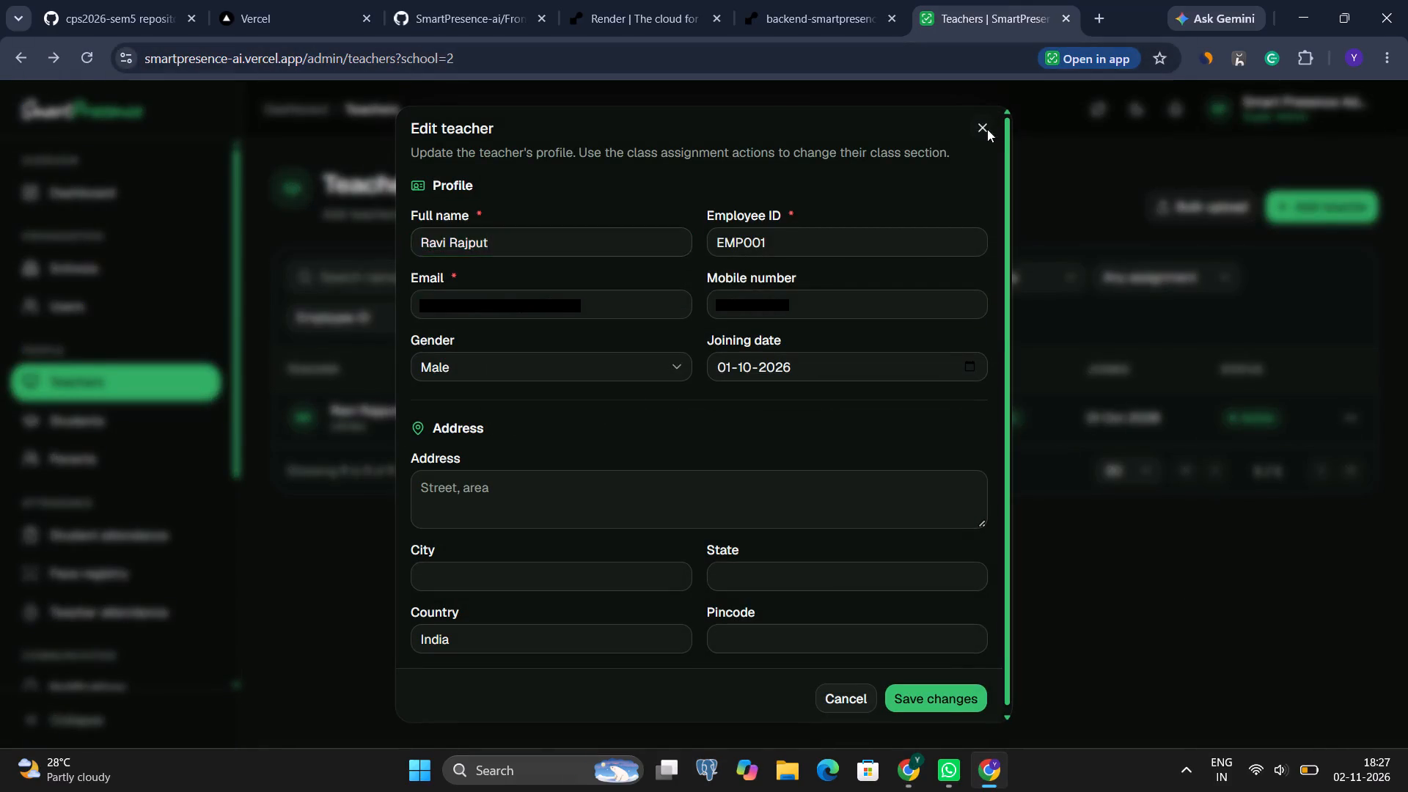
click(1347, 419)
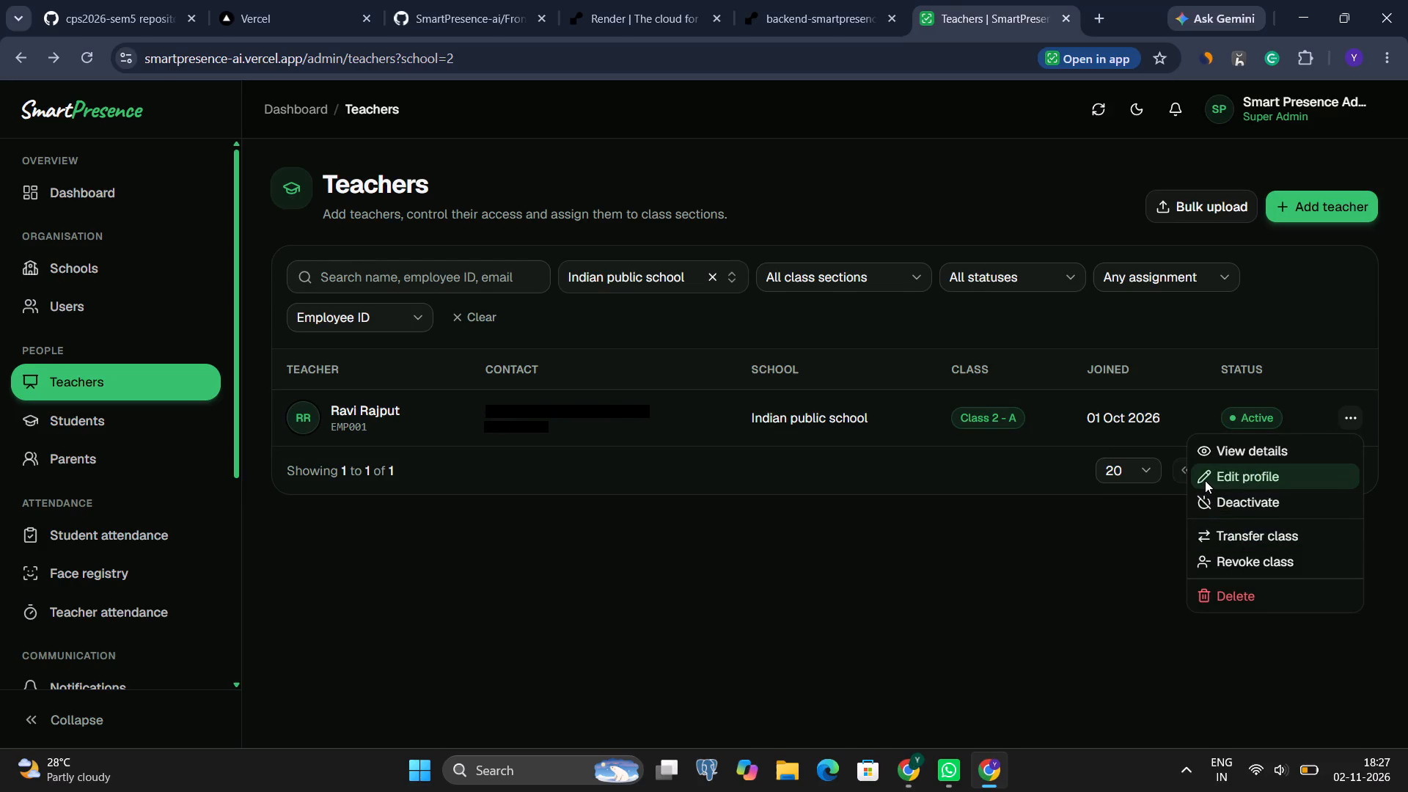
click(1071, 536)
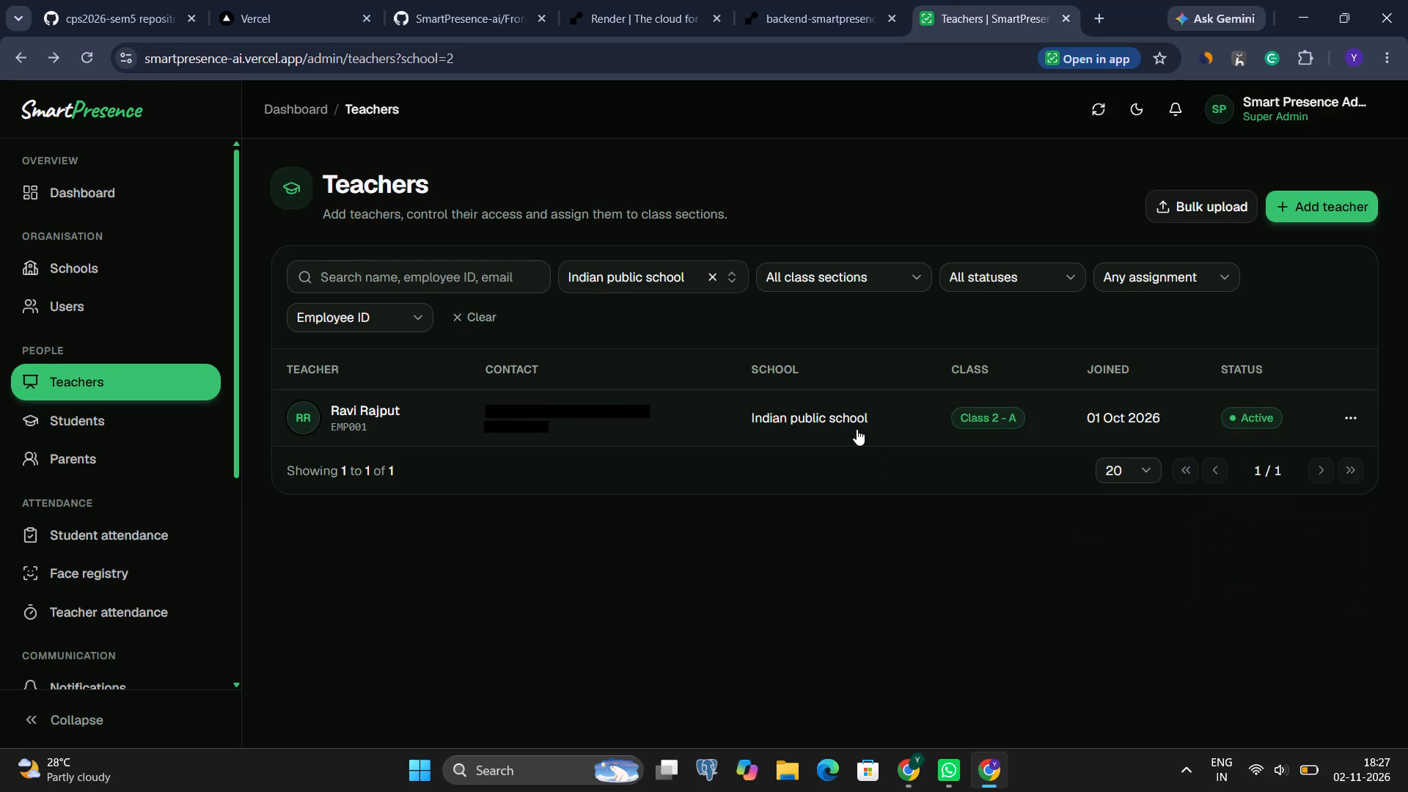
click(697, 428)
scroll(851, 508, down, 1)
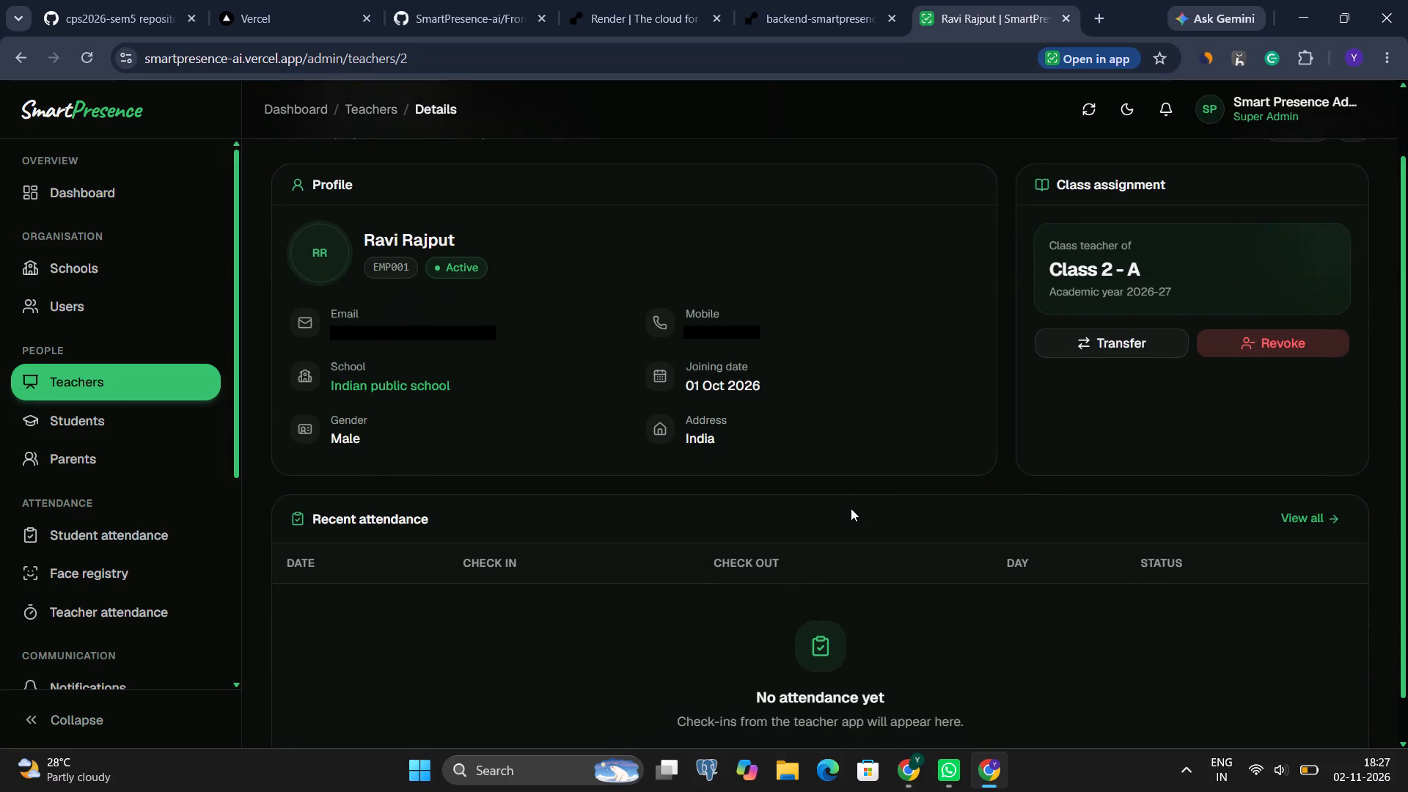
scroll(851, 508, up, 2)
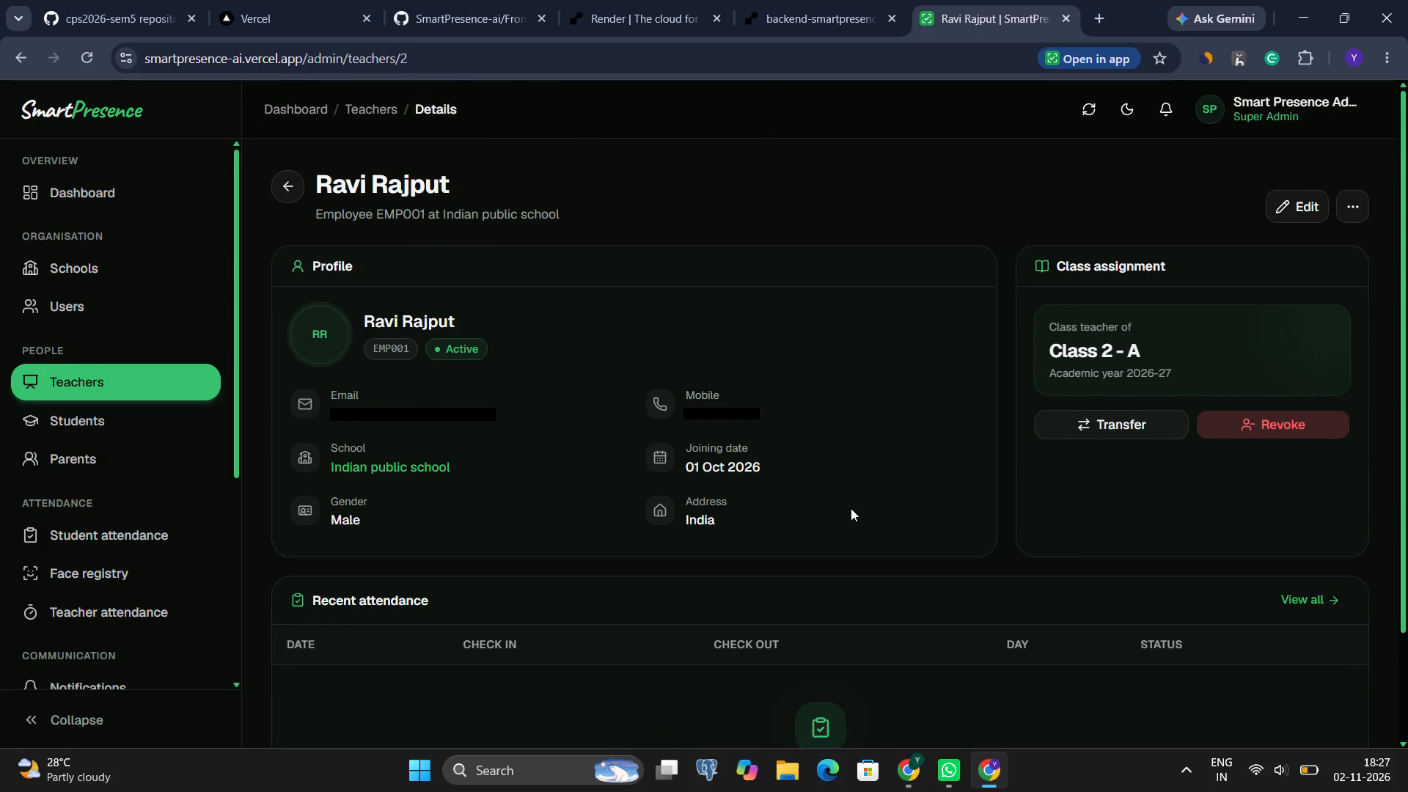
scroll(851, 508, right, 6)
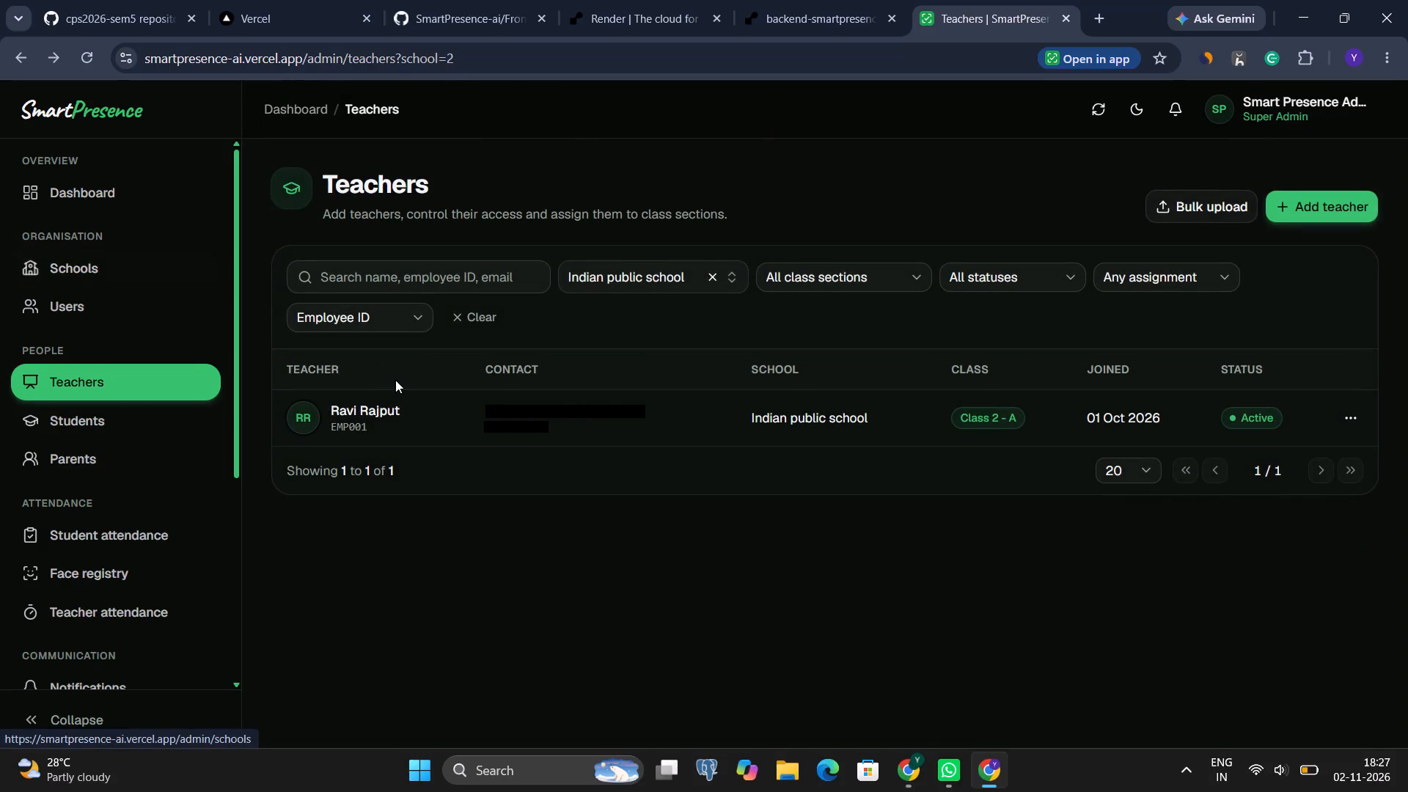
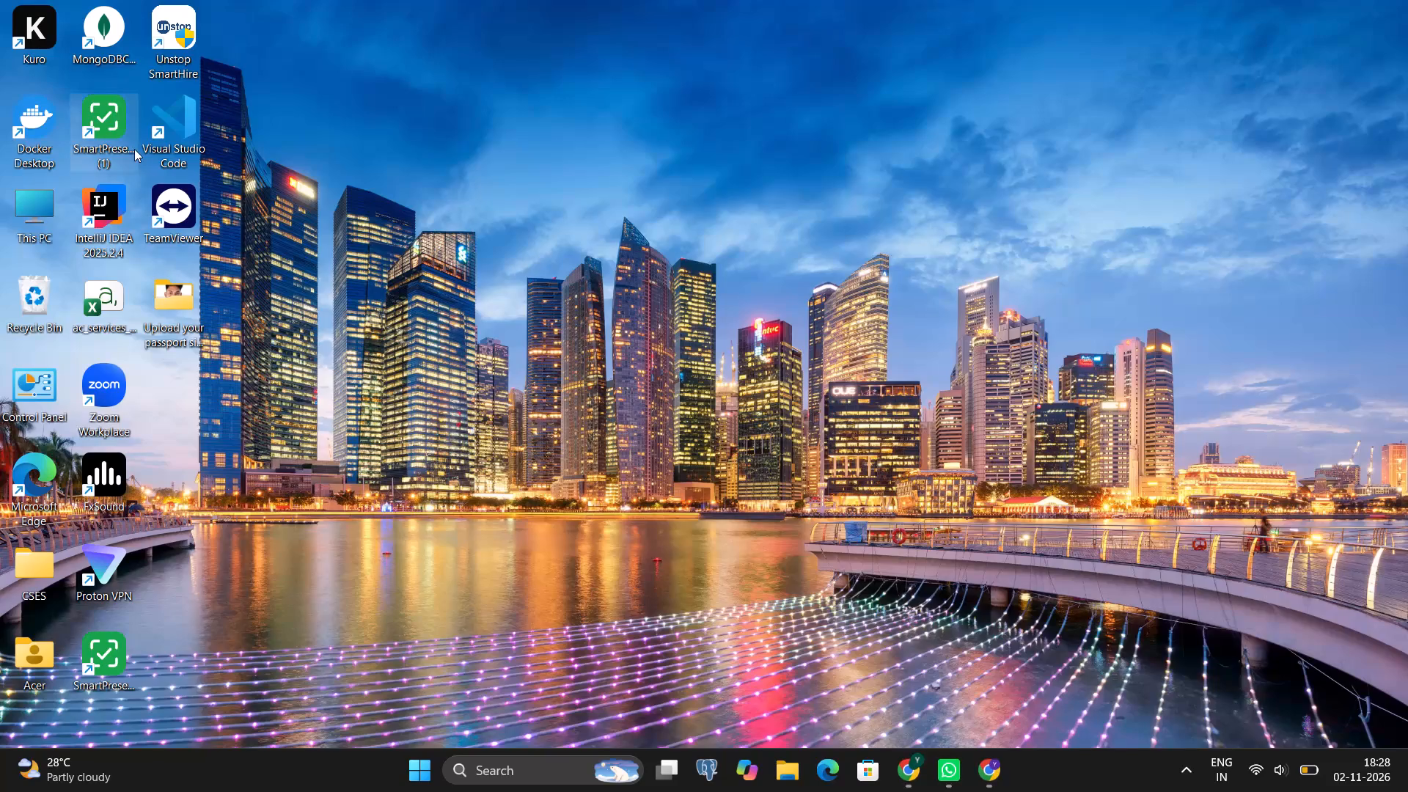
Launch Visual Studio Code and open the SmartPresence project folder from C:\Users\Acer.
double_click(173, 135)
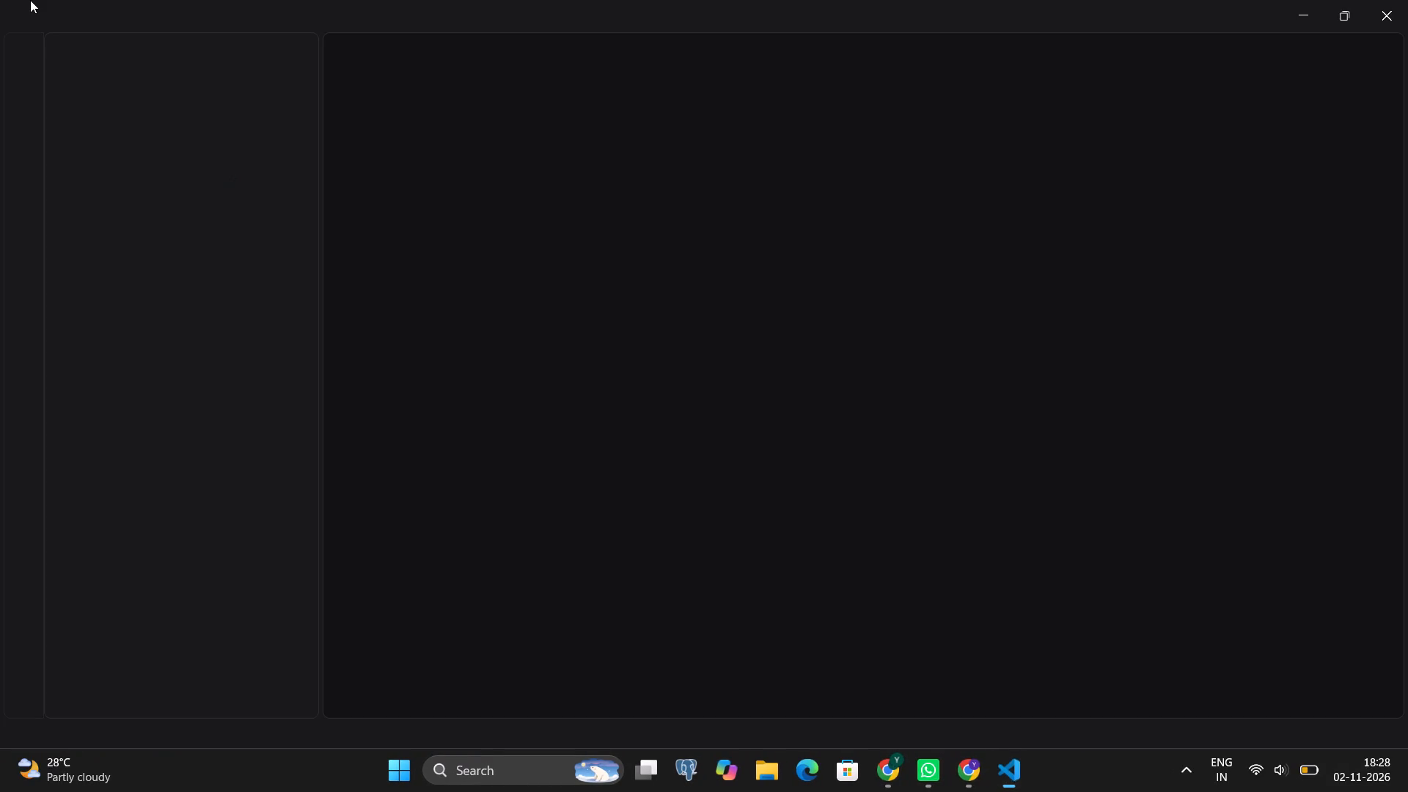
click(53, 19)
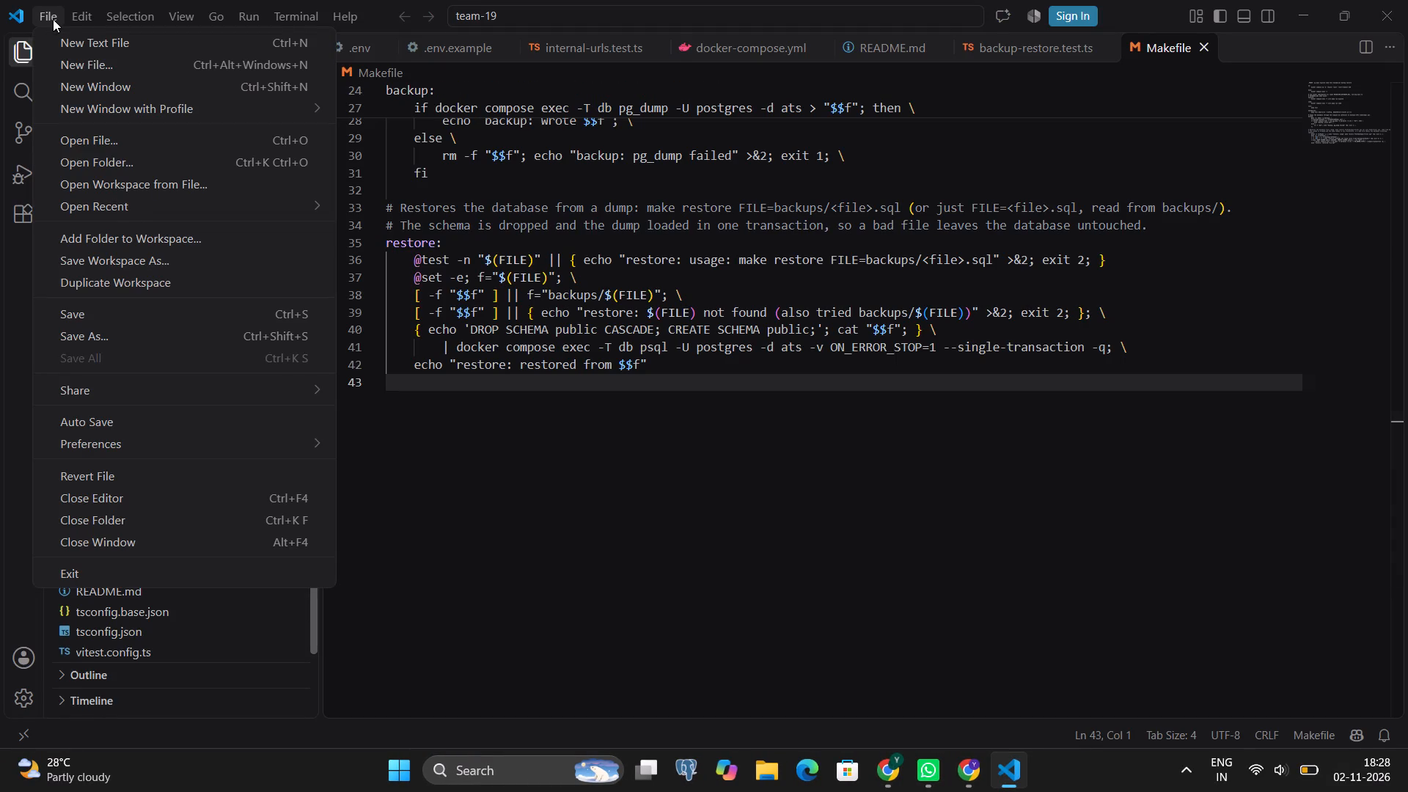
click(135, 158)
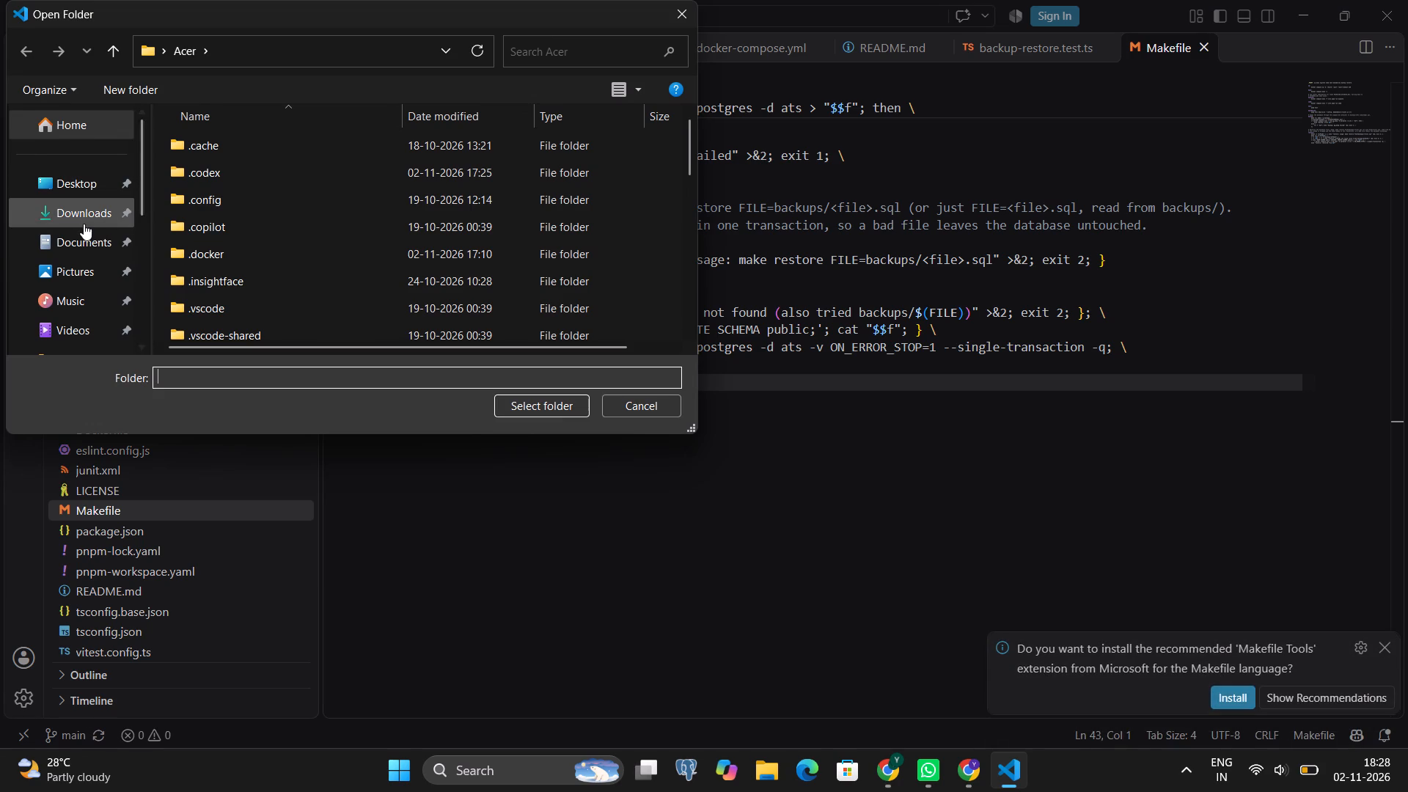
scroll(89, 309, down, 4)
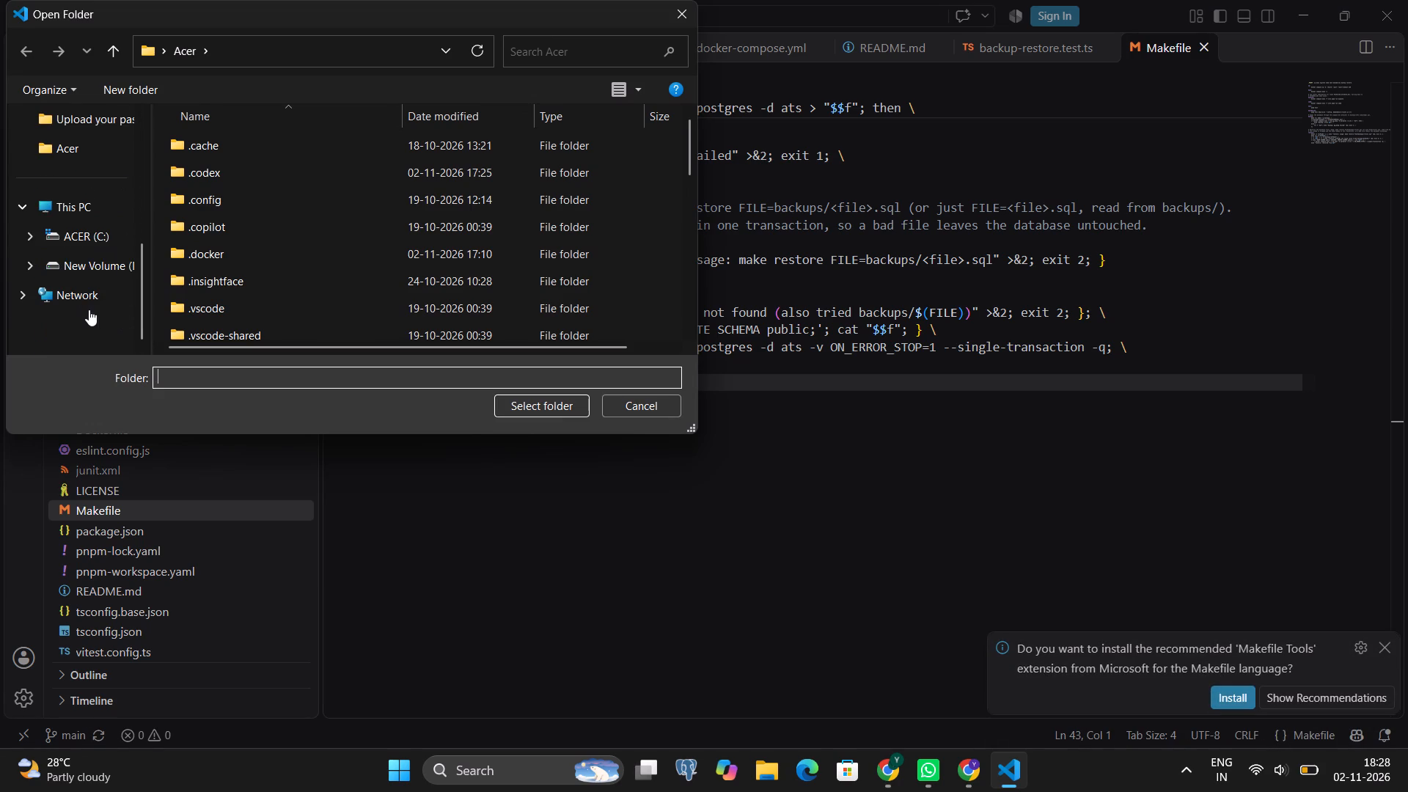
double_click(64, 235)
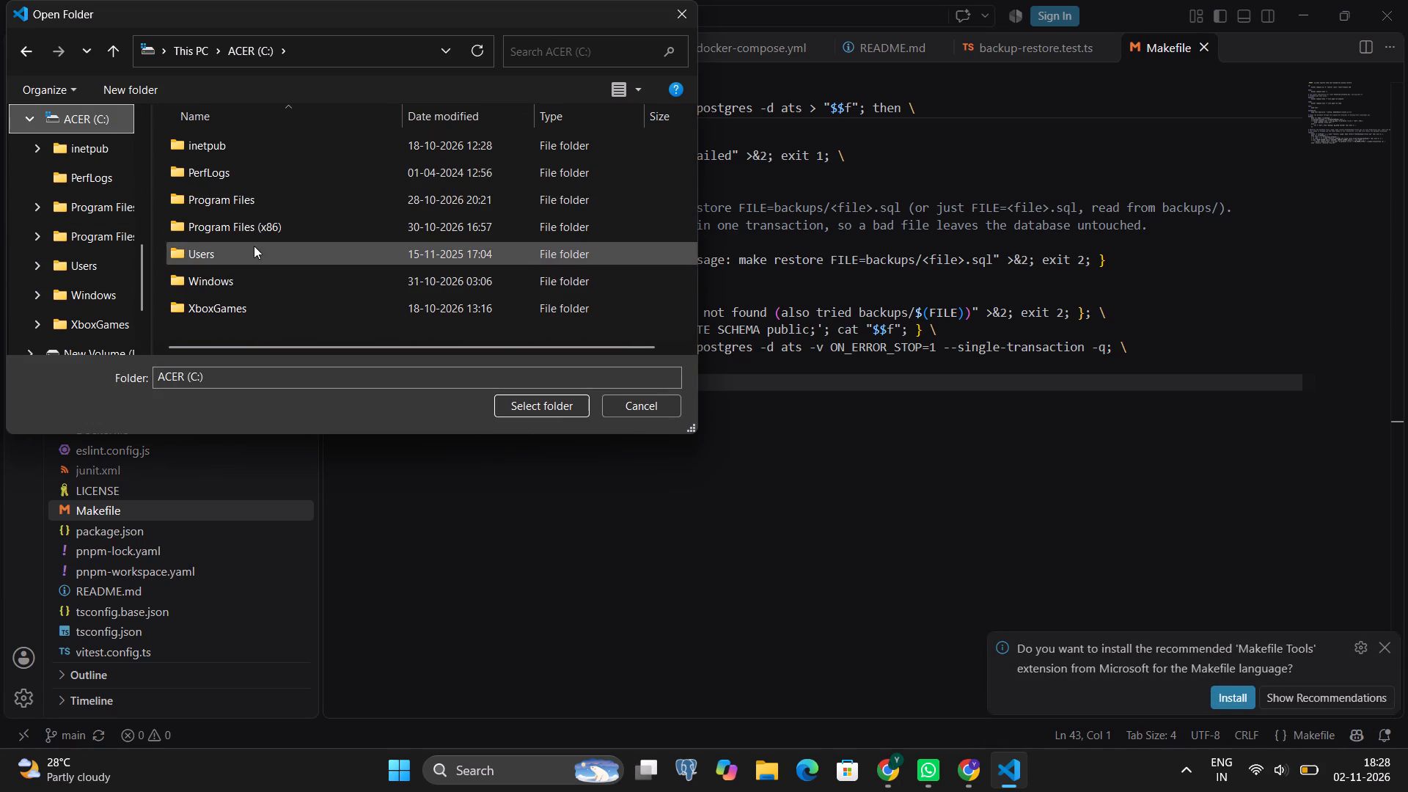
double_click(253, 250)
double_click(202, 137)
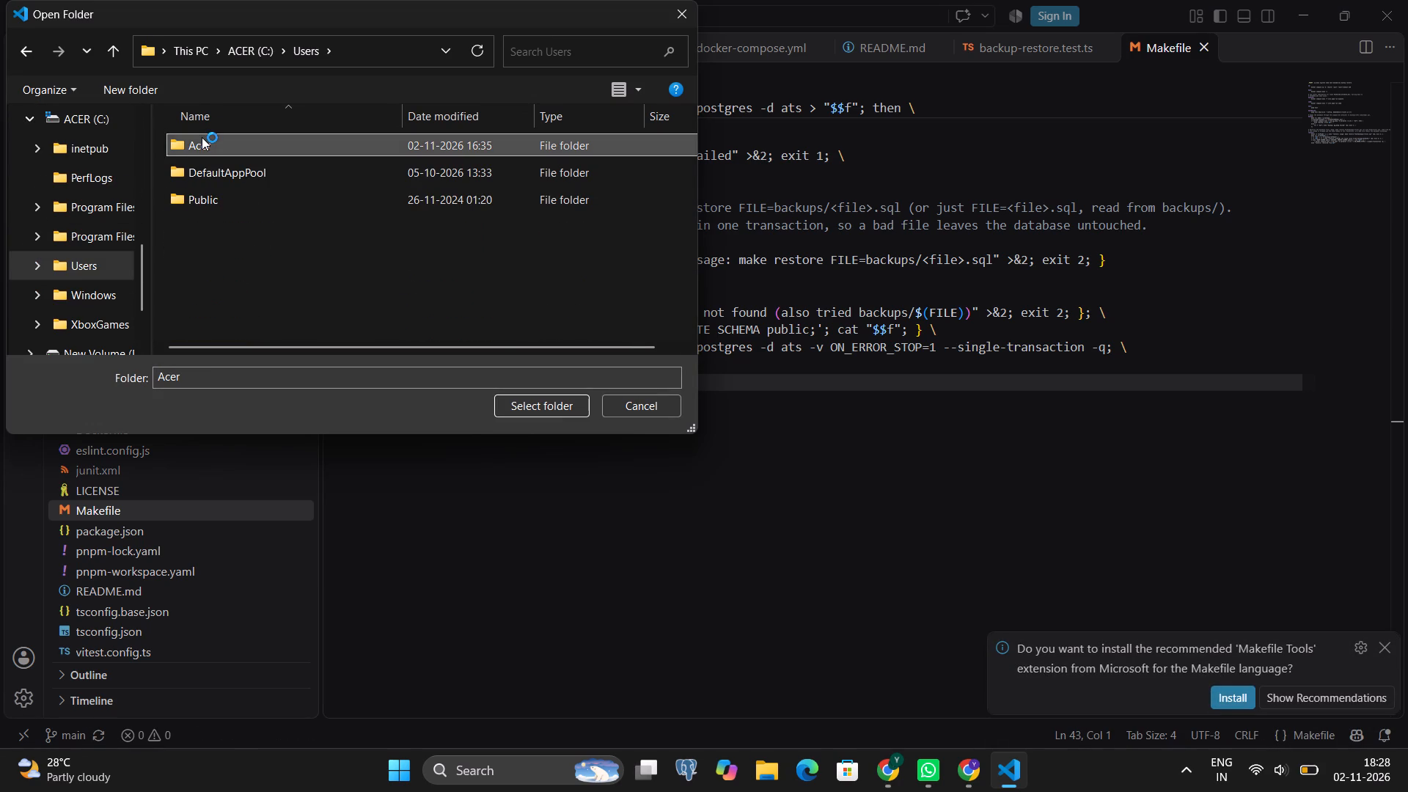
scroll(315, 253, down, 15)
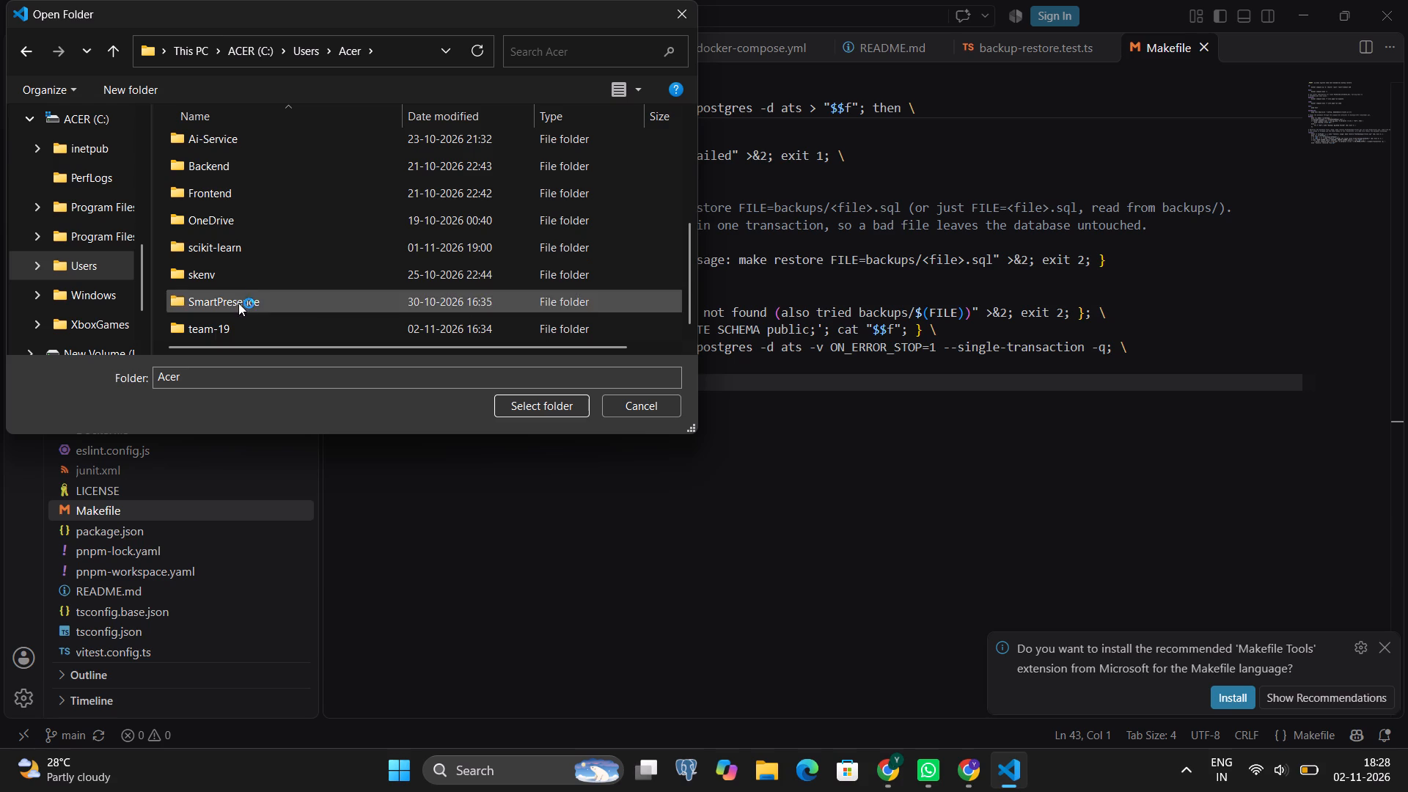
click(233, 331)
click(243, 299)
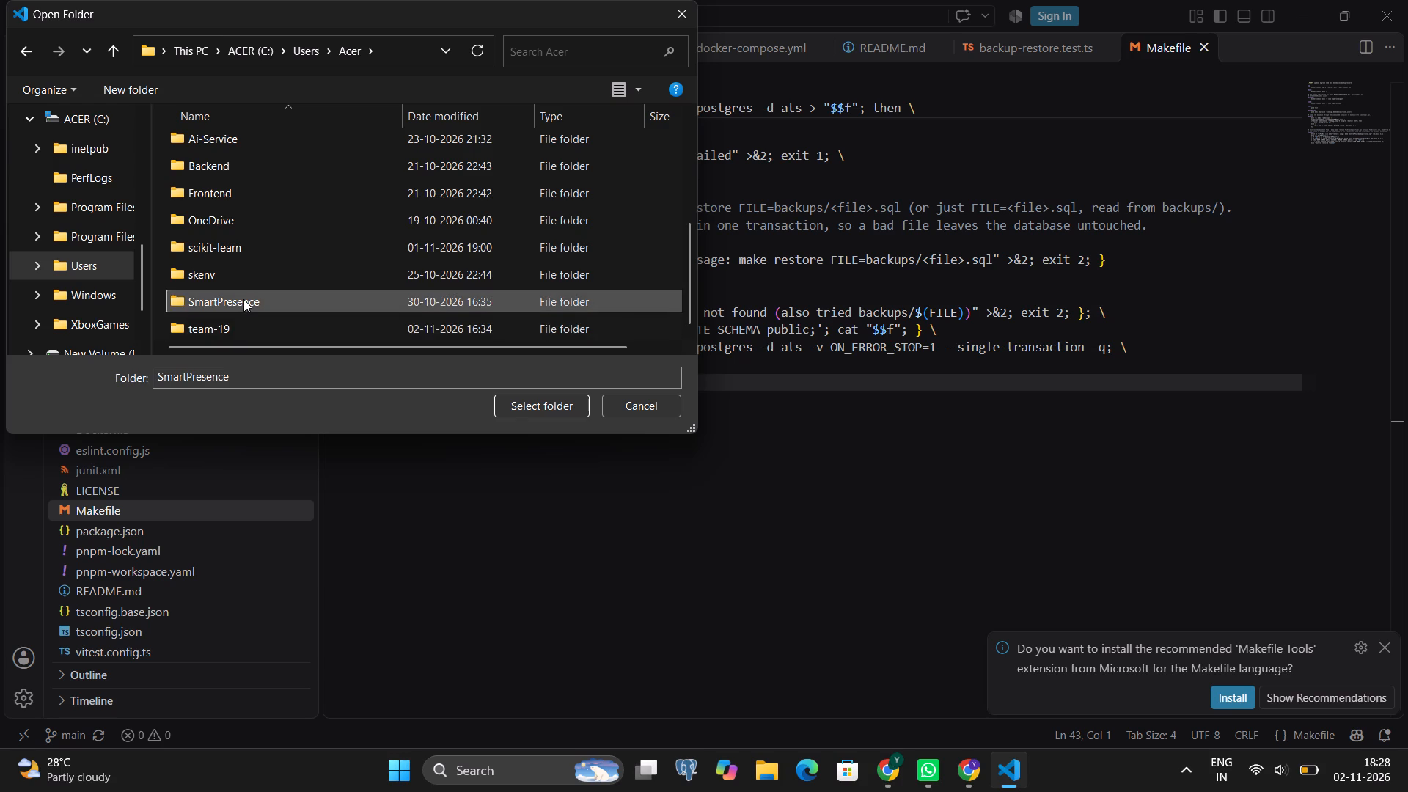
key(Return)
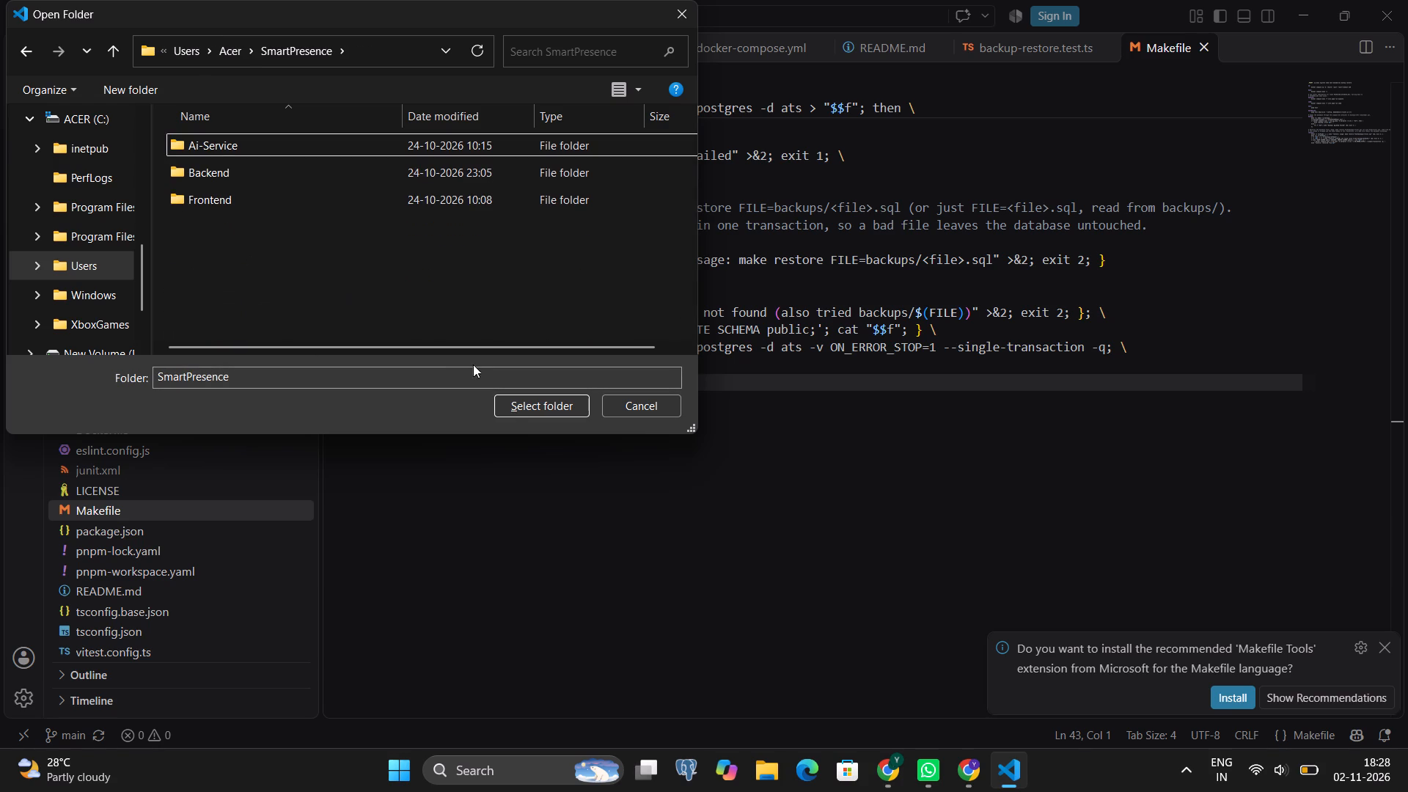
click(221, 52)
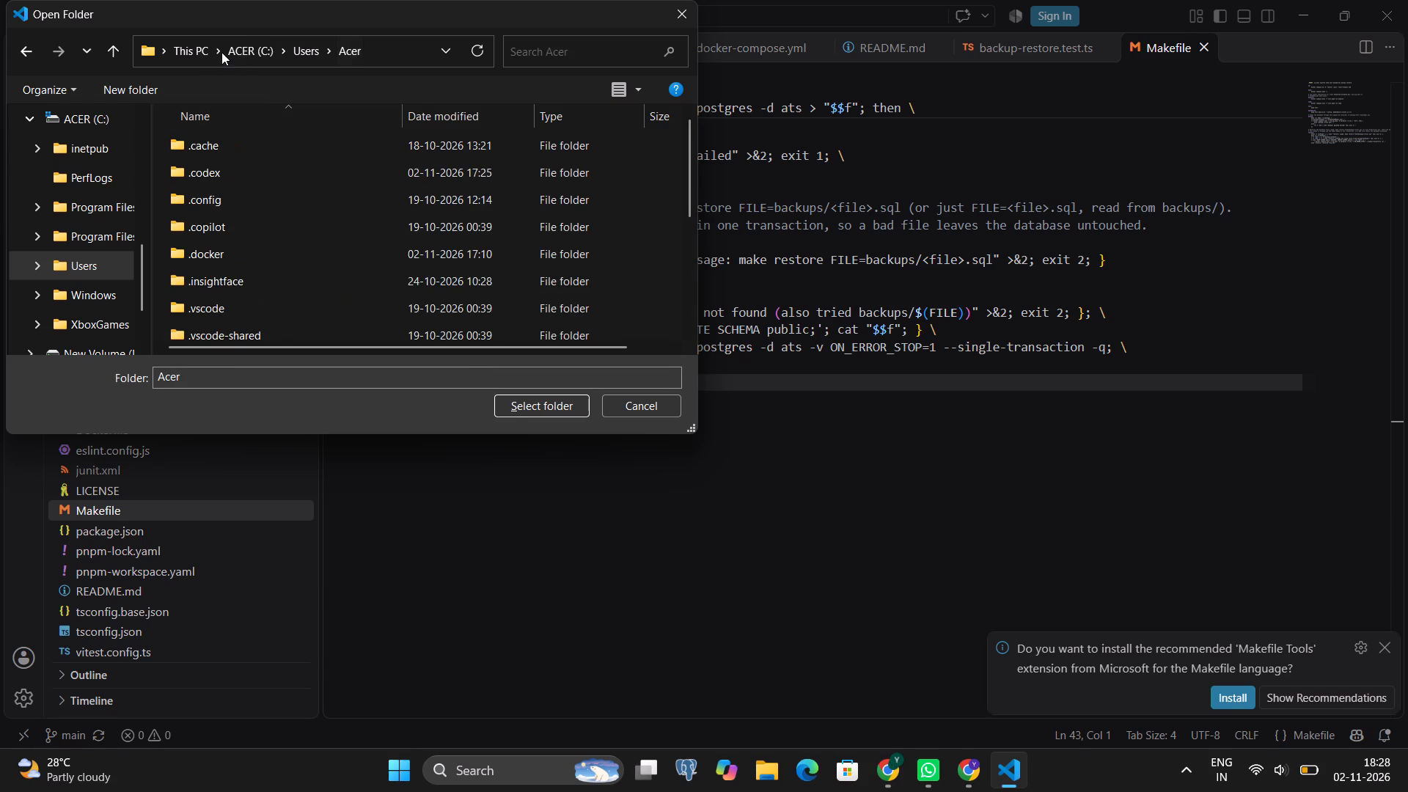
scroll(260, 210, down, 10)
click(243, 302)
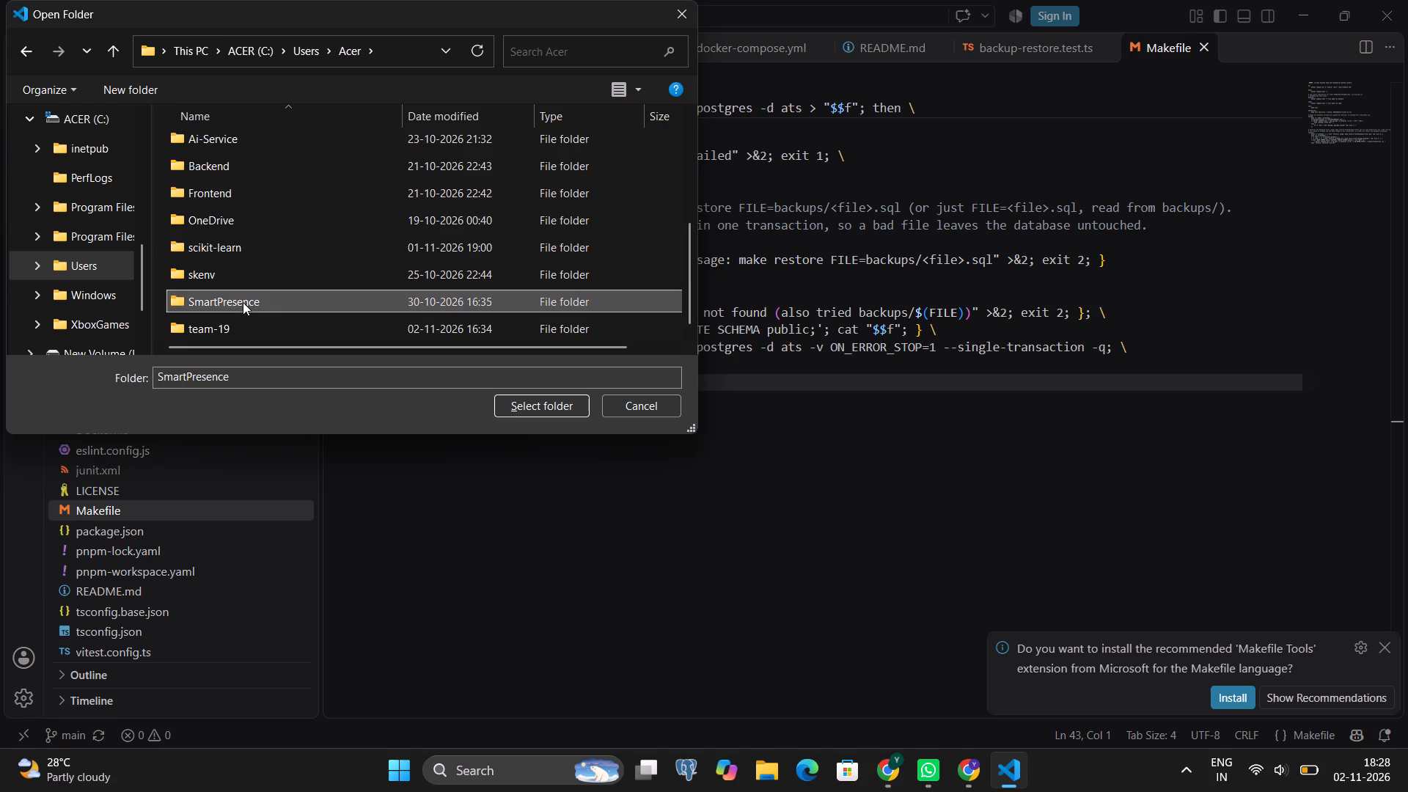
click(531, 407)
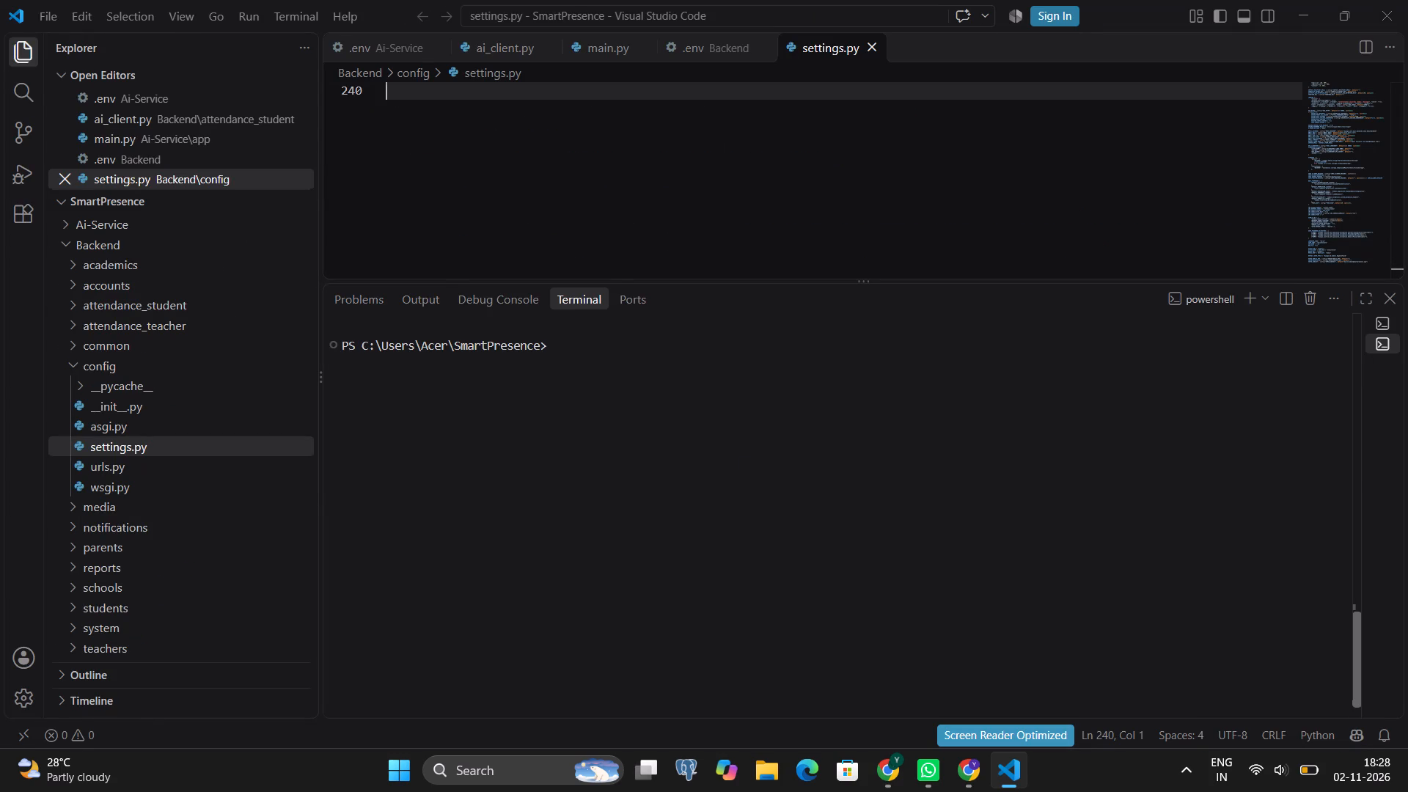
In the terminal, change to the Ai-service directory and activate its virtual environment with venv/Scripts/activate.
click(587, 351)
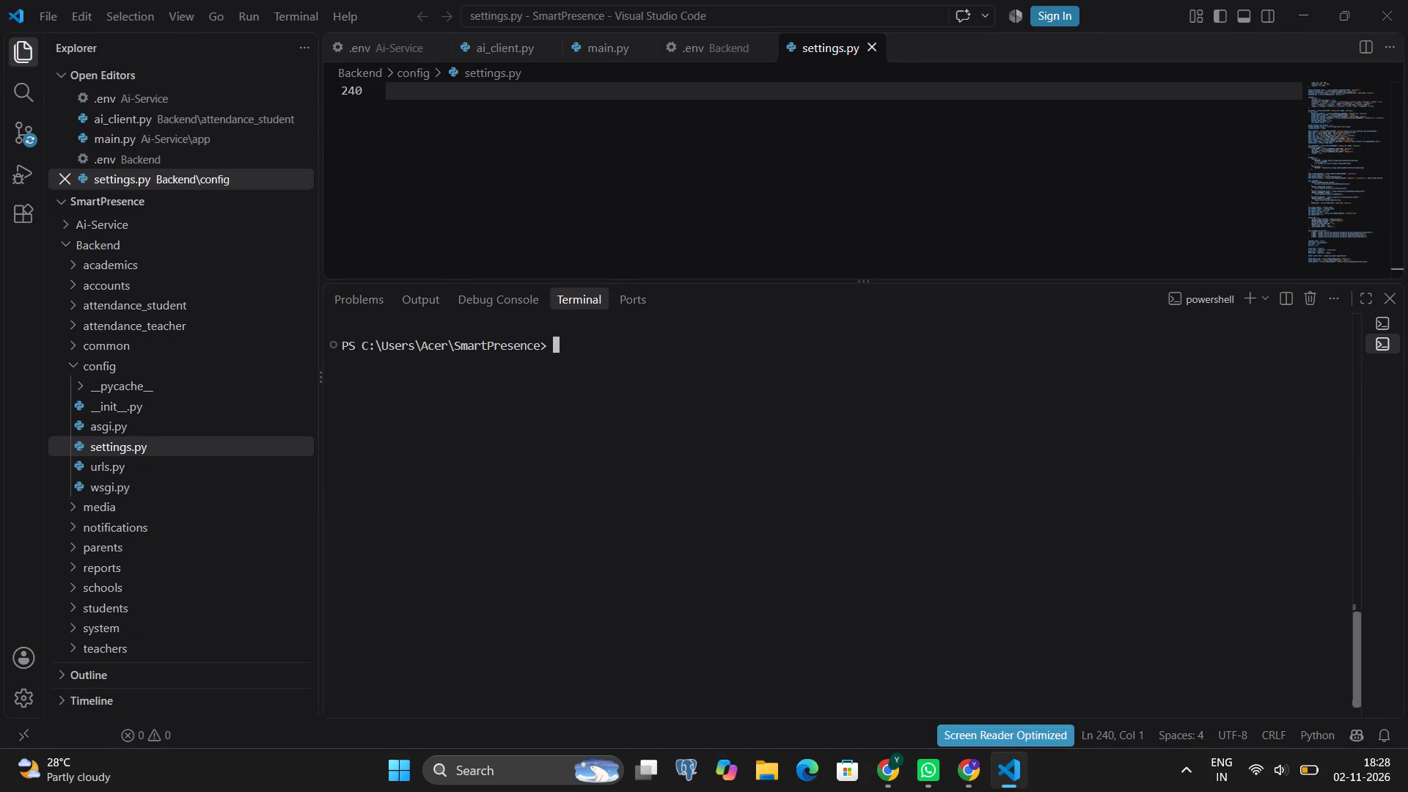
text(cd Ai-serc)
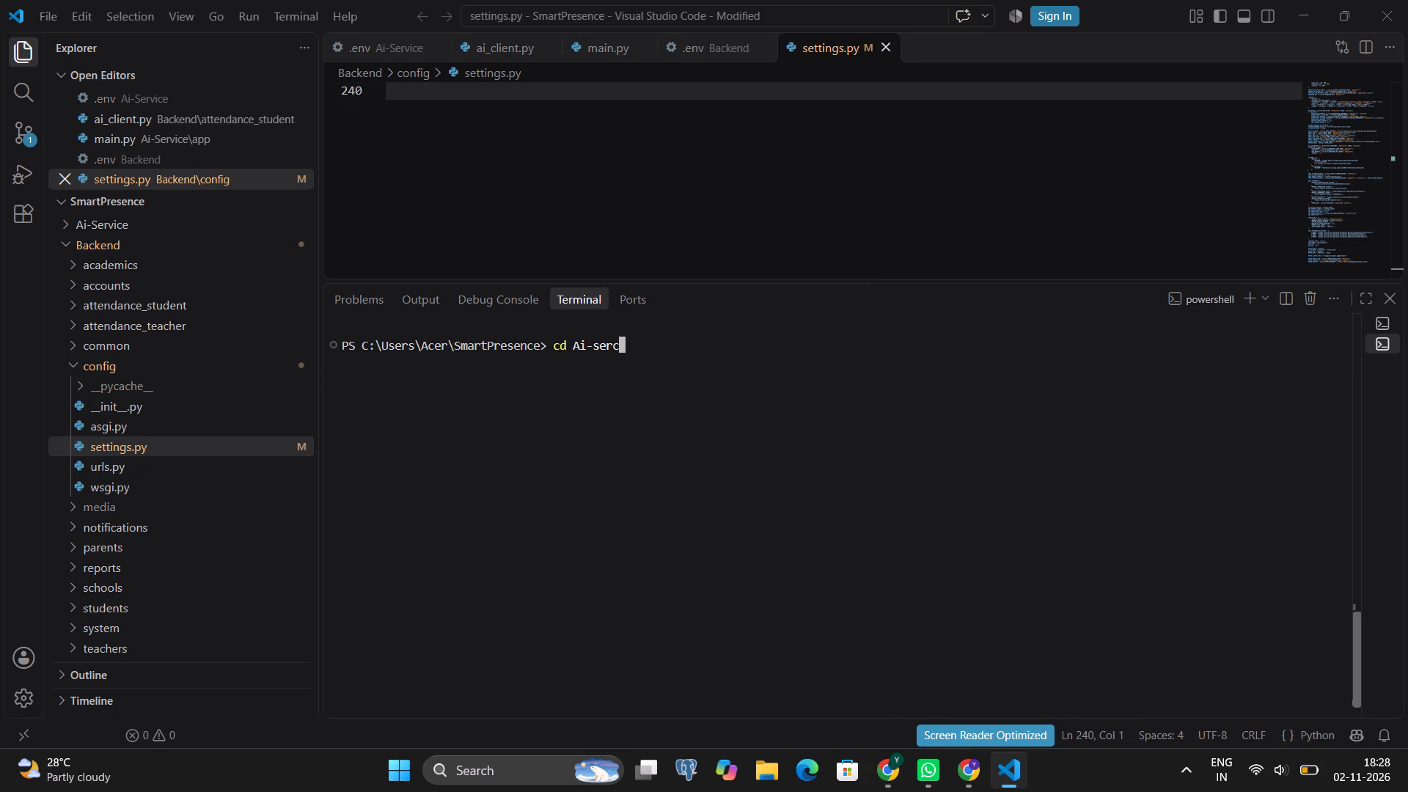
key(BackSpace)
text(vice)
key(space)
key(Return)
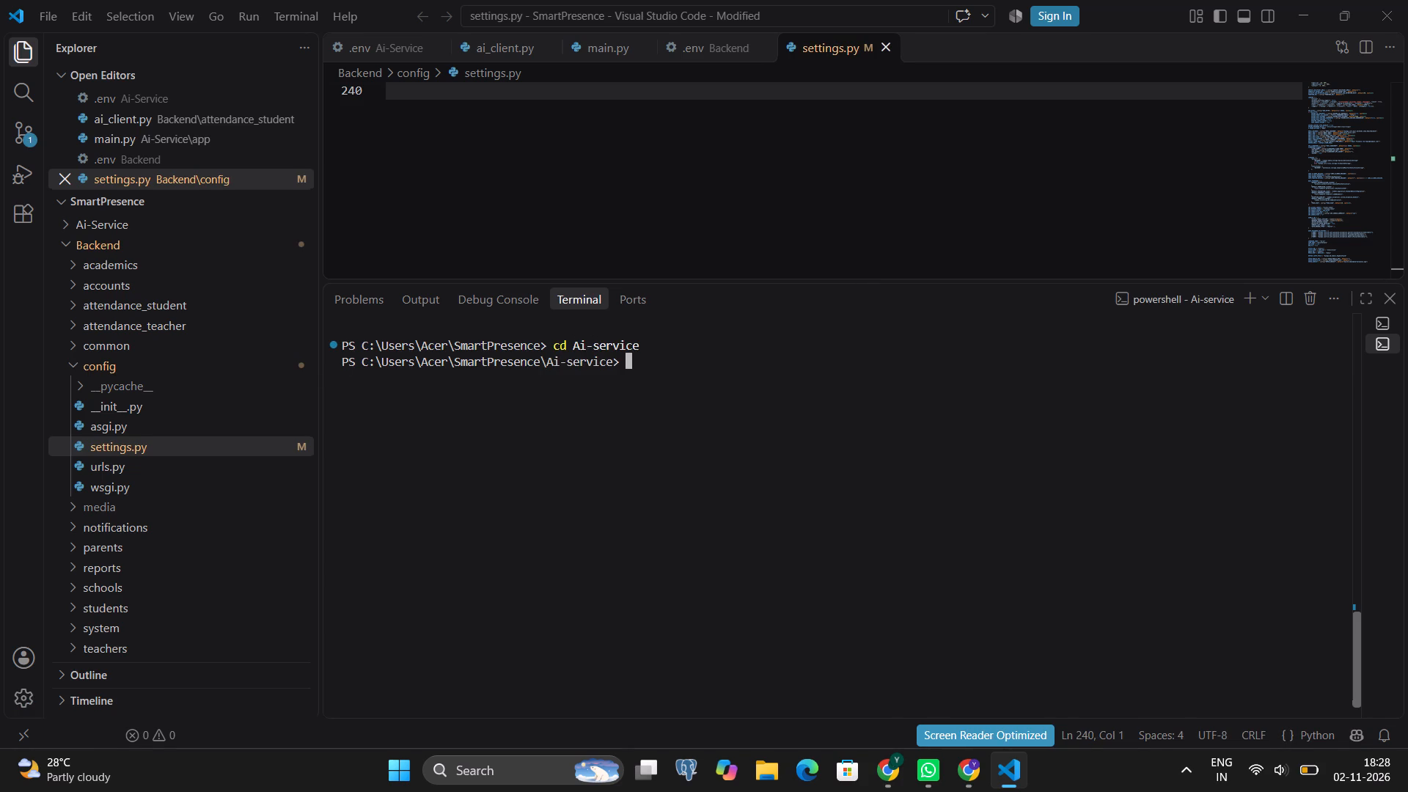
key(ctrl+v)
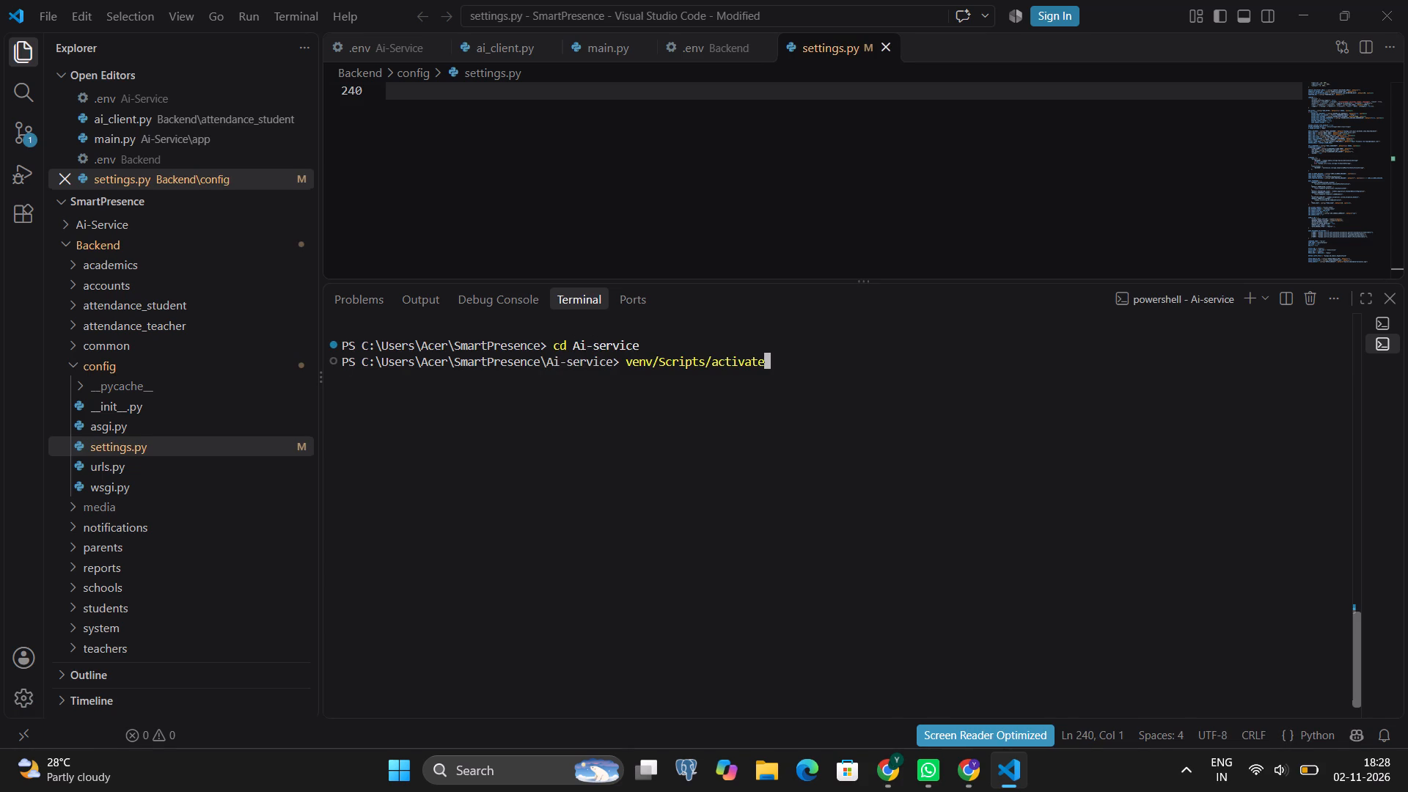
key(Return)
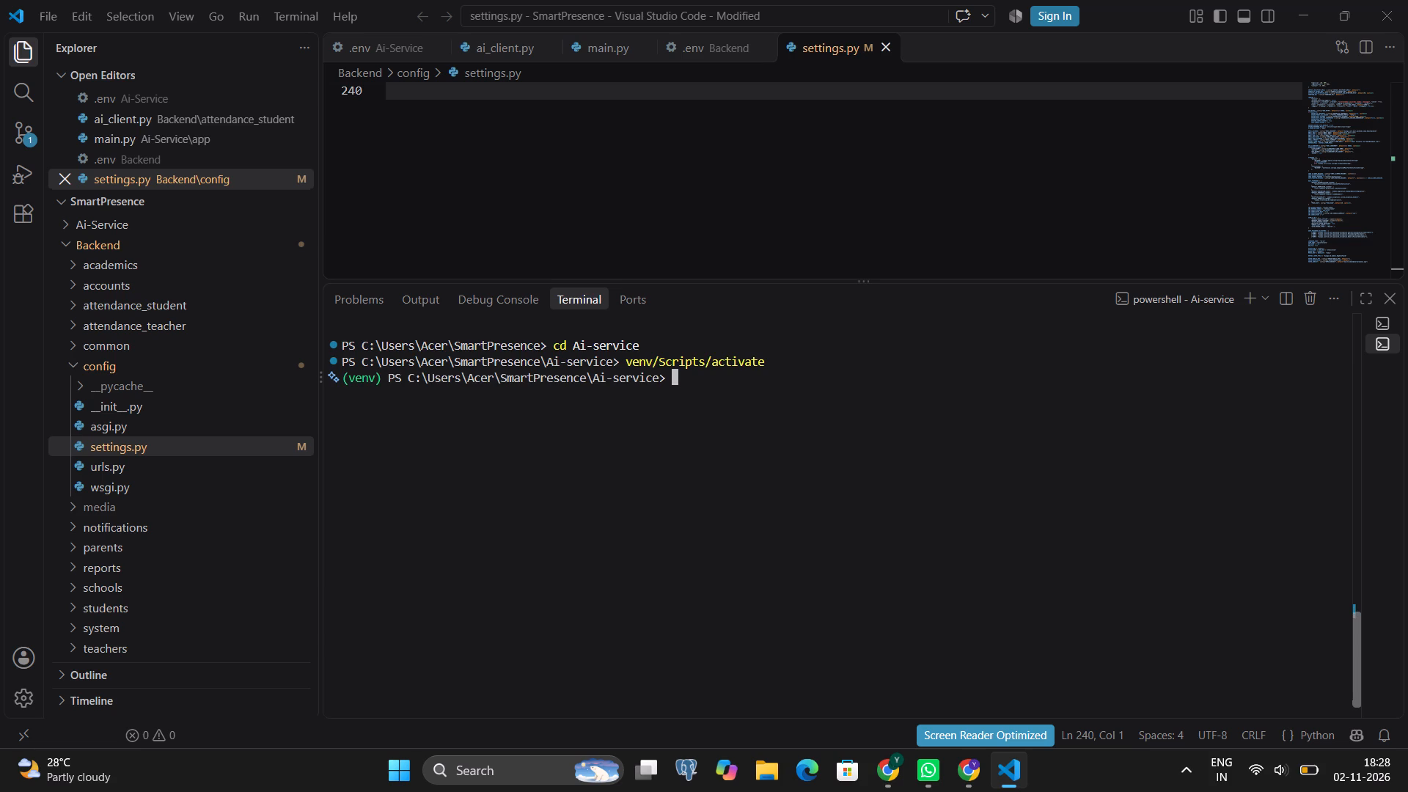
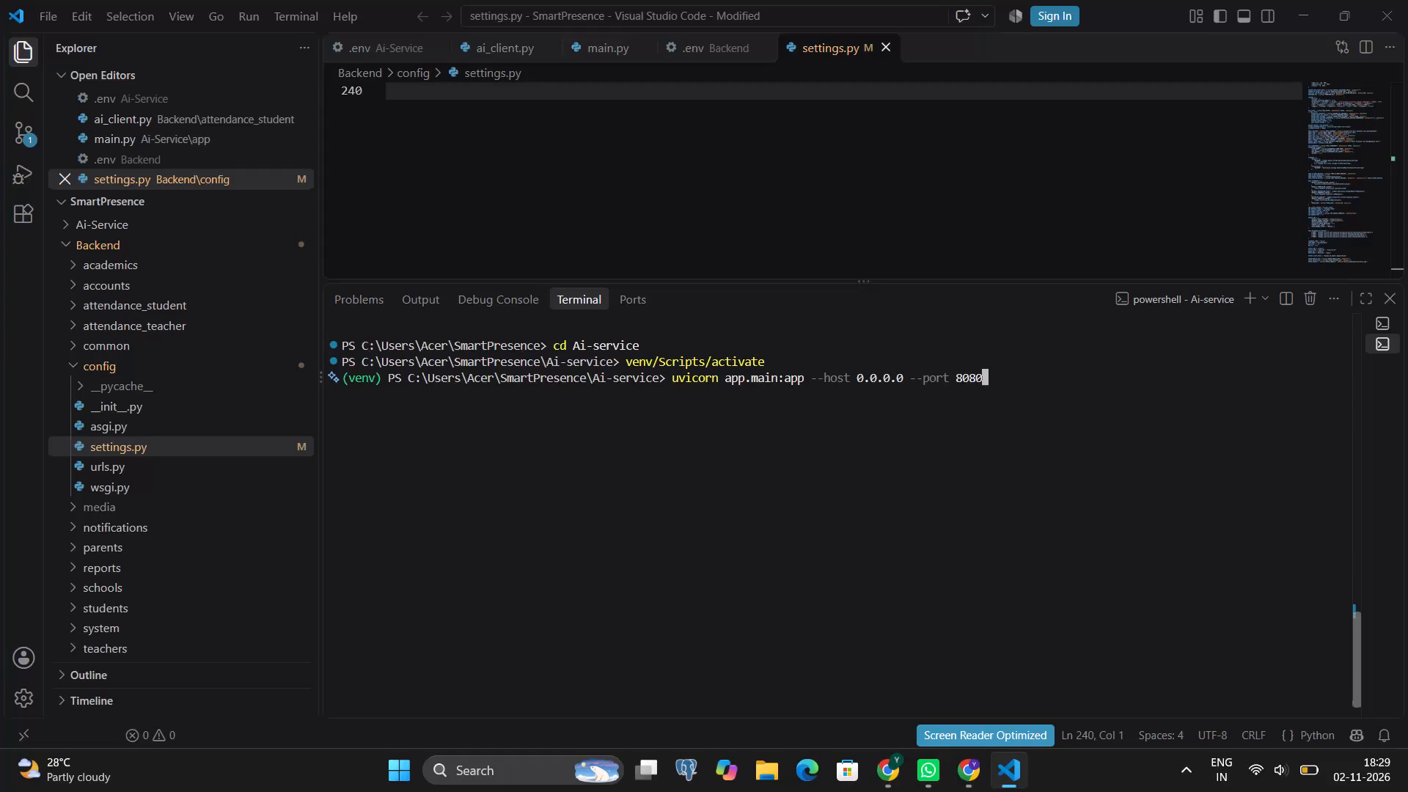
Start the AI service by running uvicorn app.main:app --host 0.0.0.0 --port 8080.
key(Return)
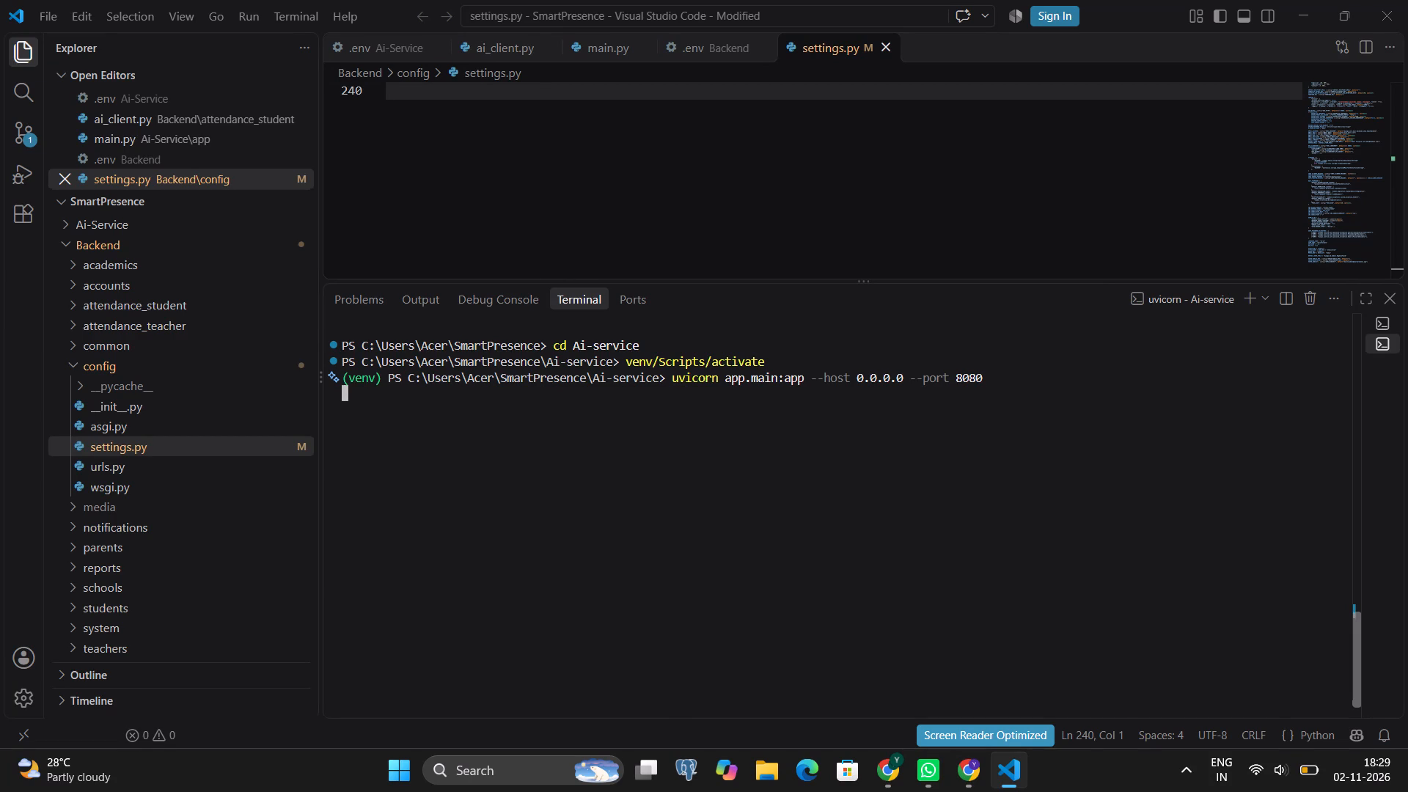
Replace the unused PowerShell terminal with a fresh one in the SmartPresence folder, keeping the AI service's terminal running, and focus the new terminal.
click(1380, 324)
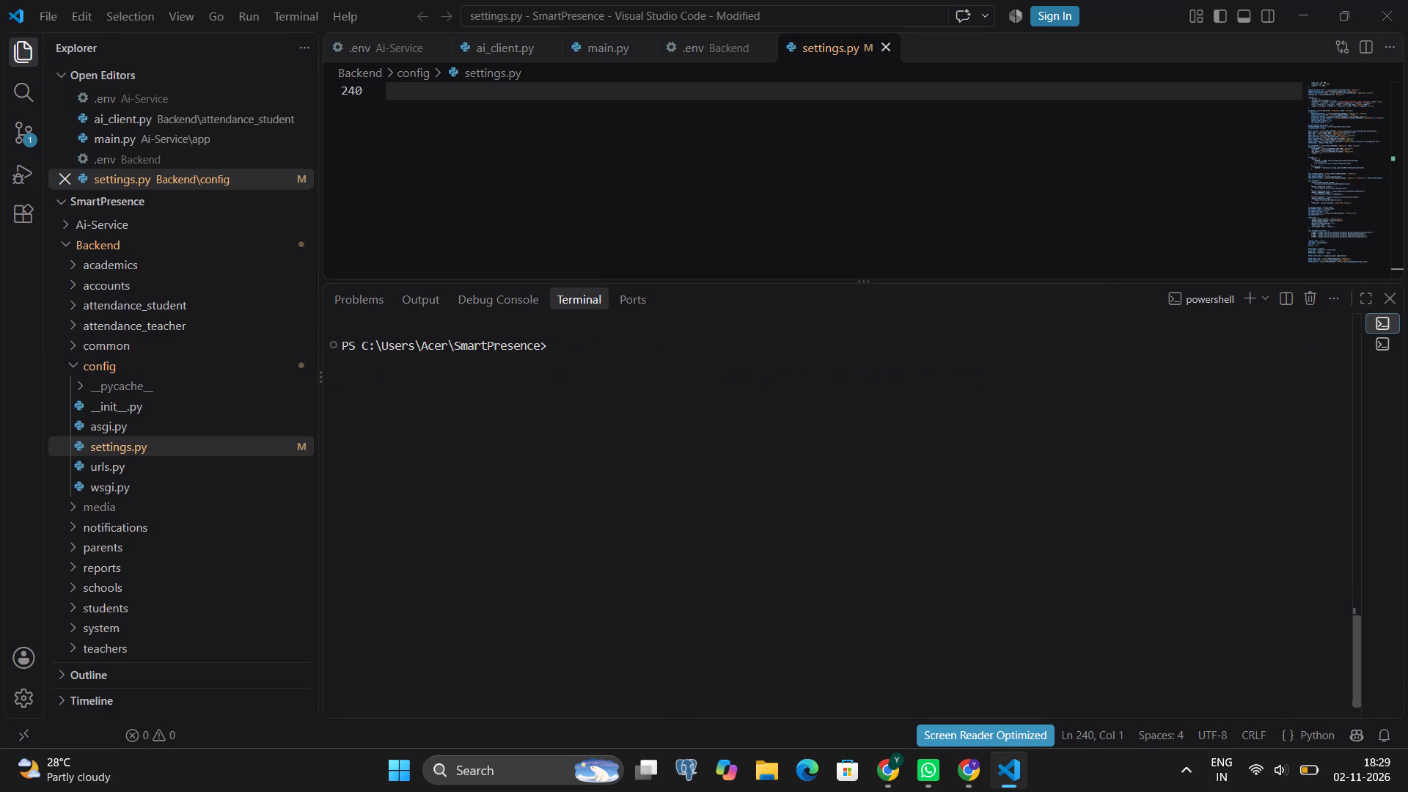
click(1303, 305)
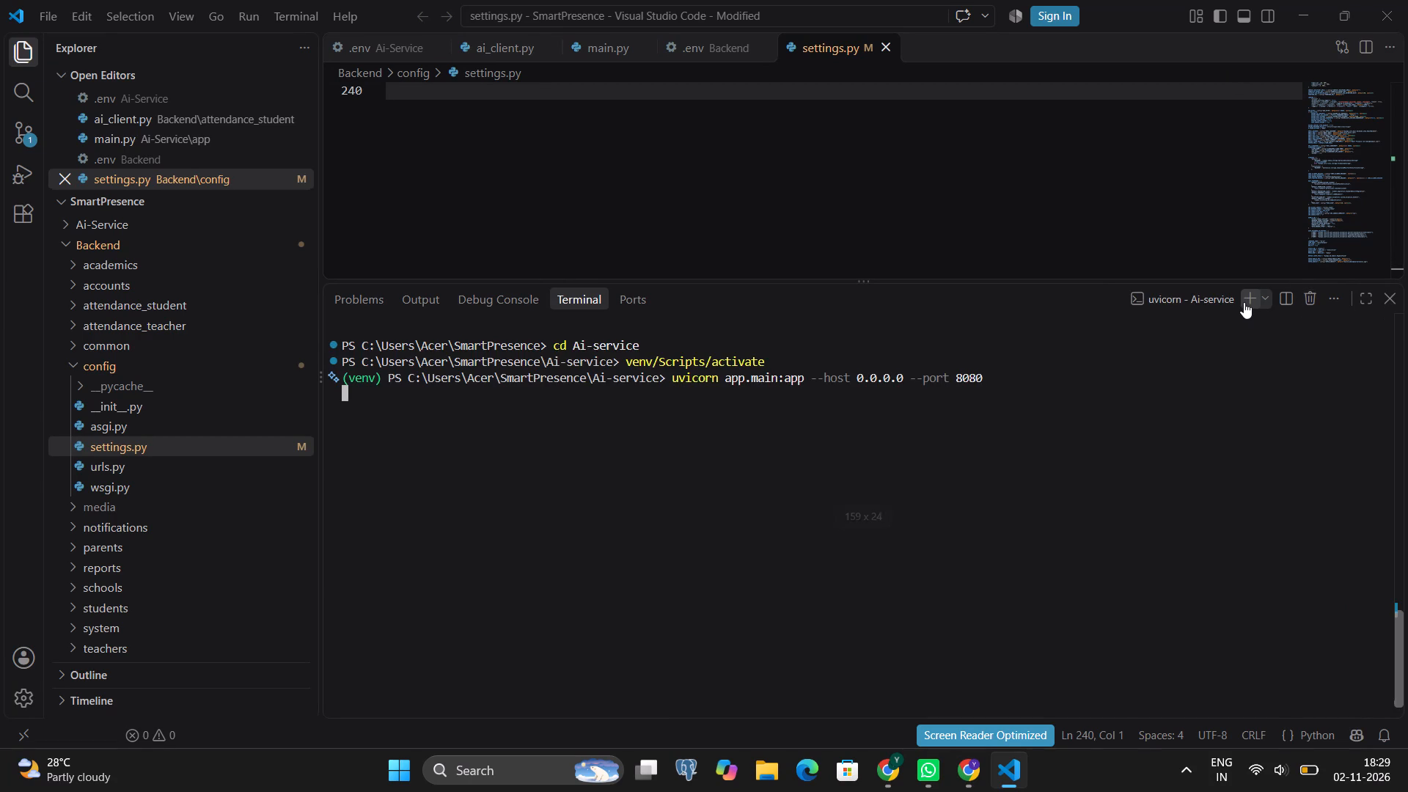
click(1244, 302)
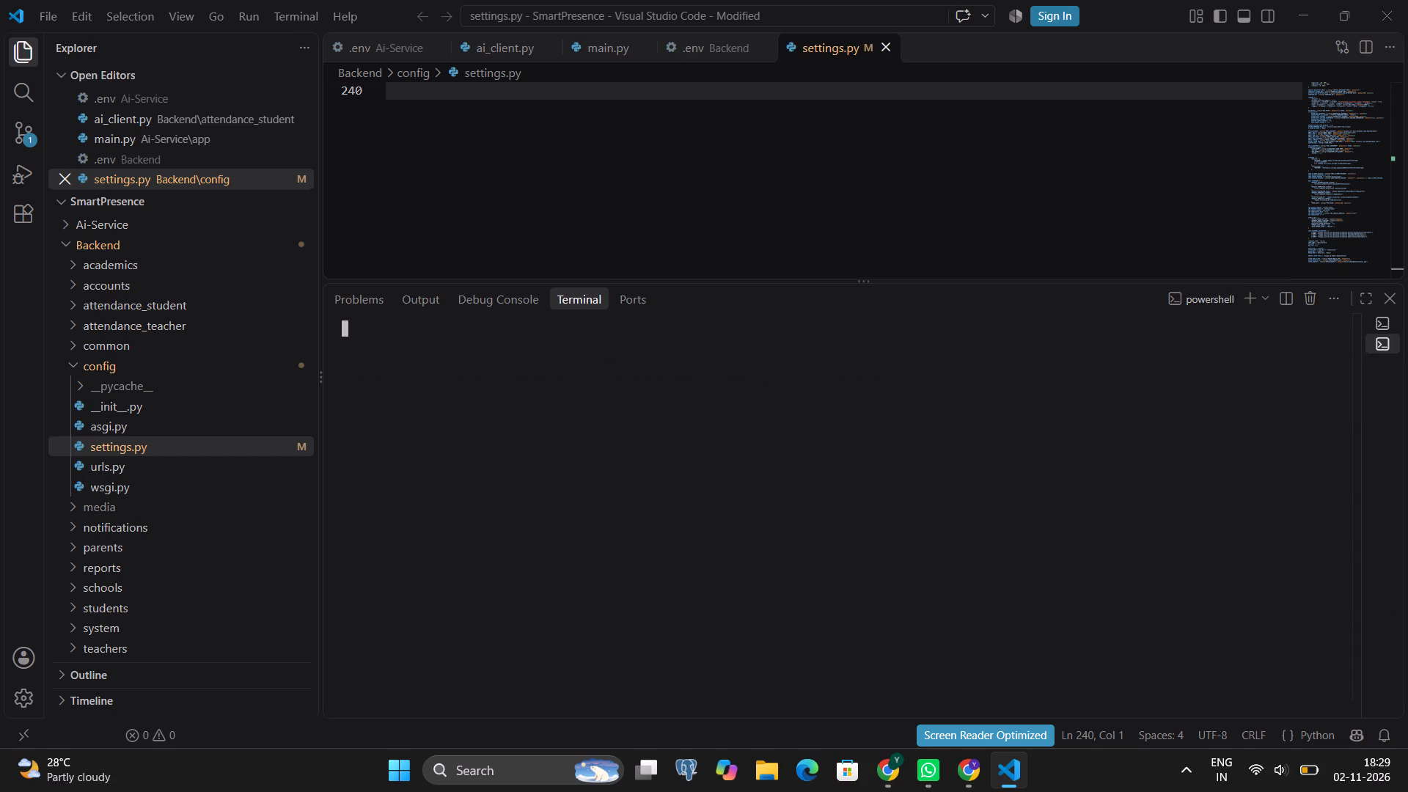
click(1376, 322)
click(1378, 331)
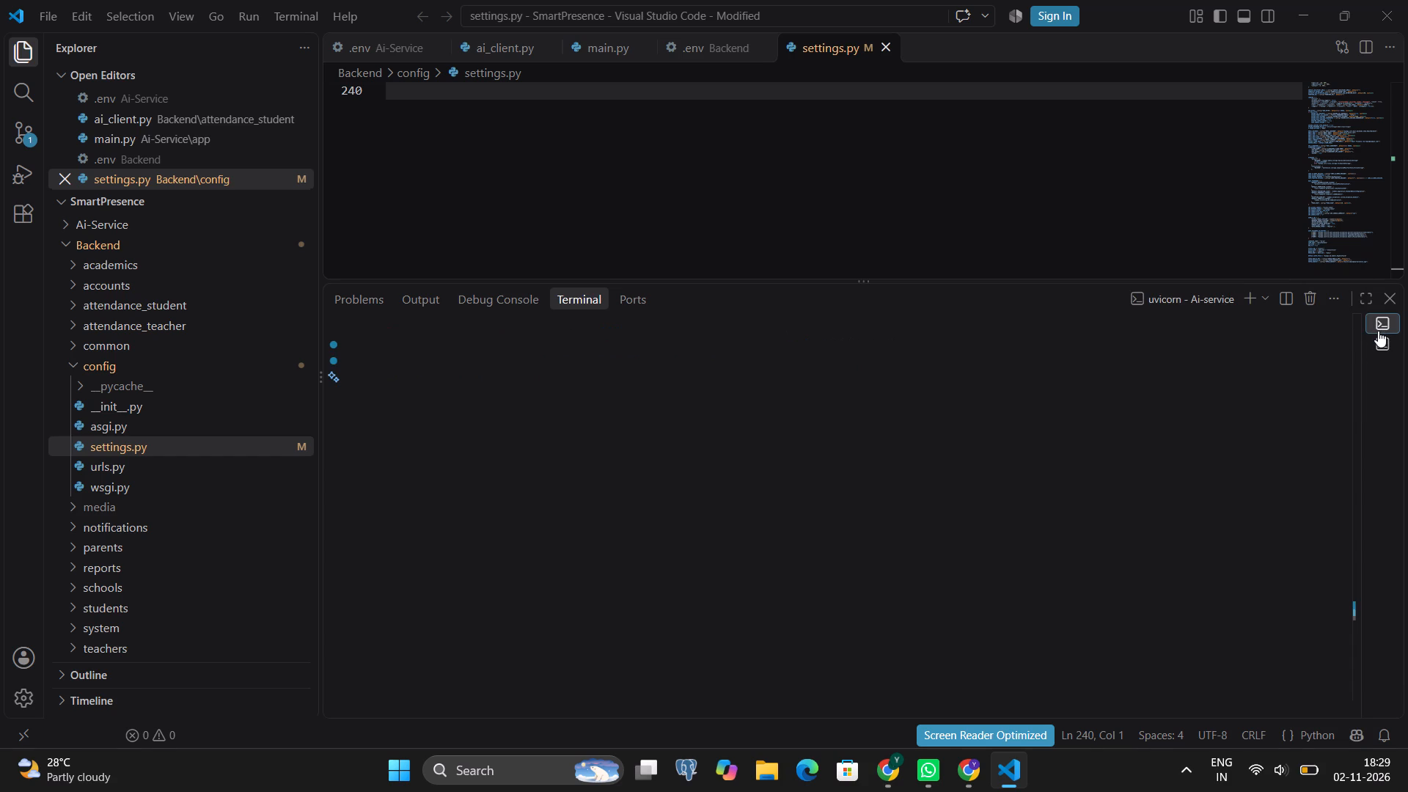
click(1381, 340)
click(1381, 318)
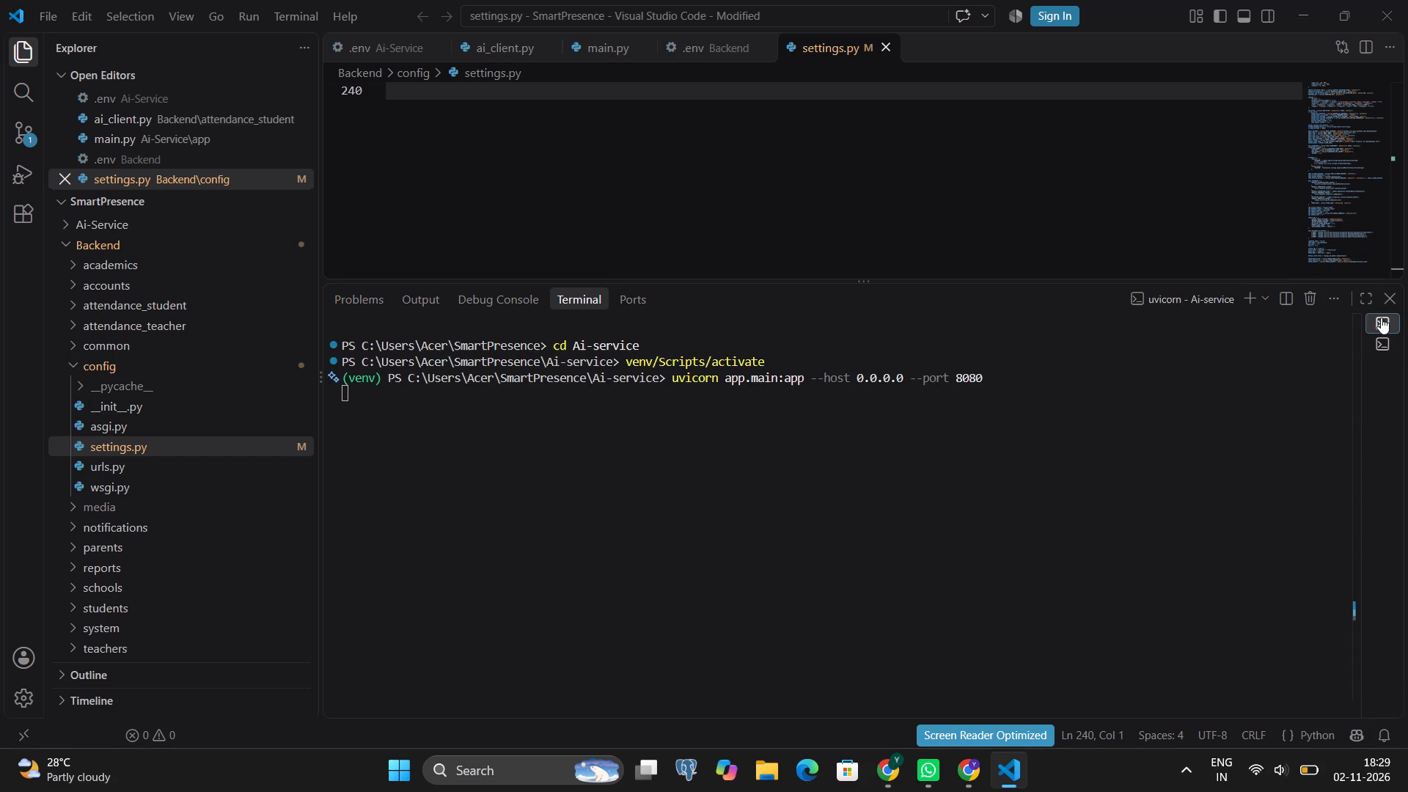
click(1382, 337)
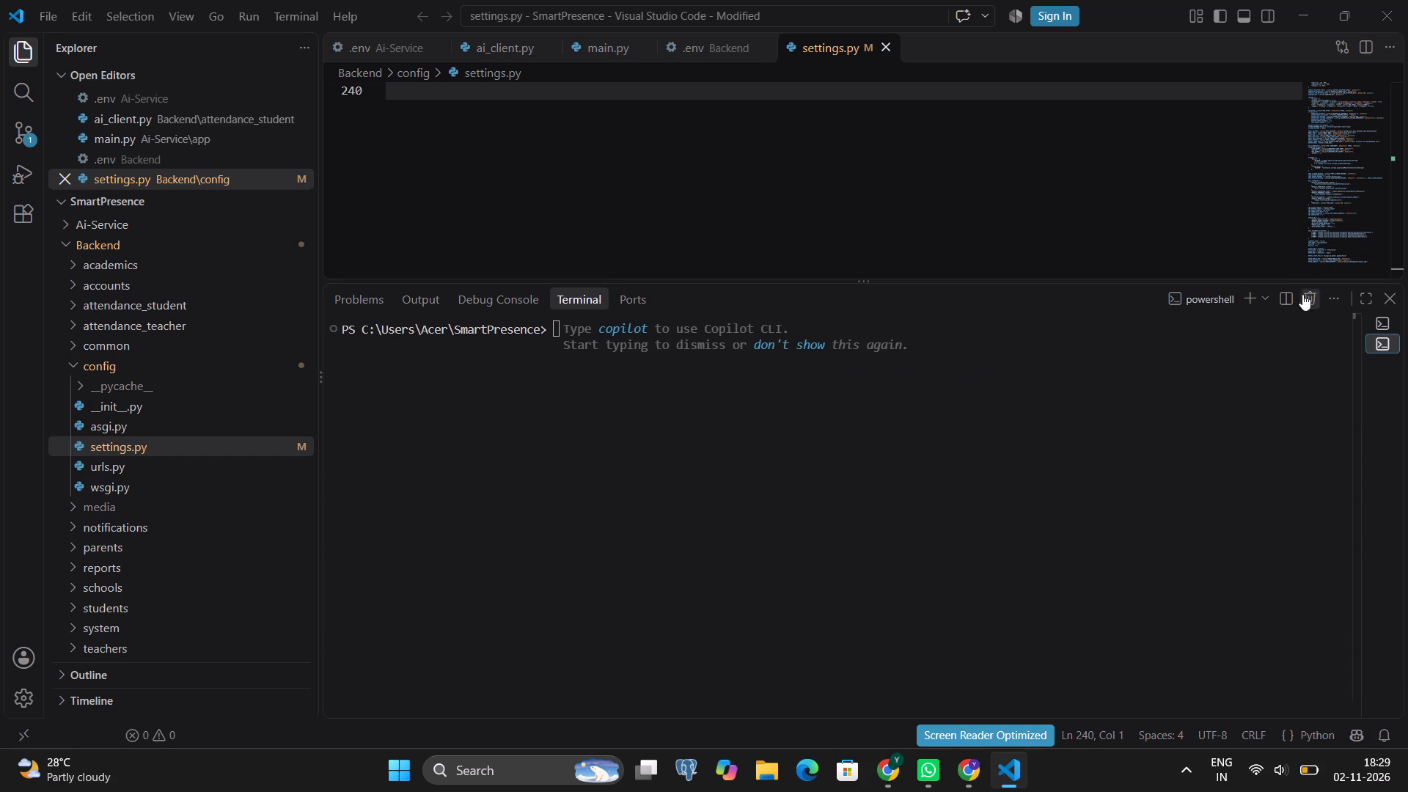
click(757, 442)
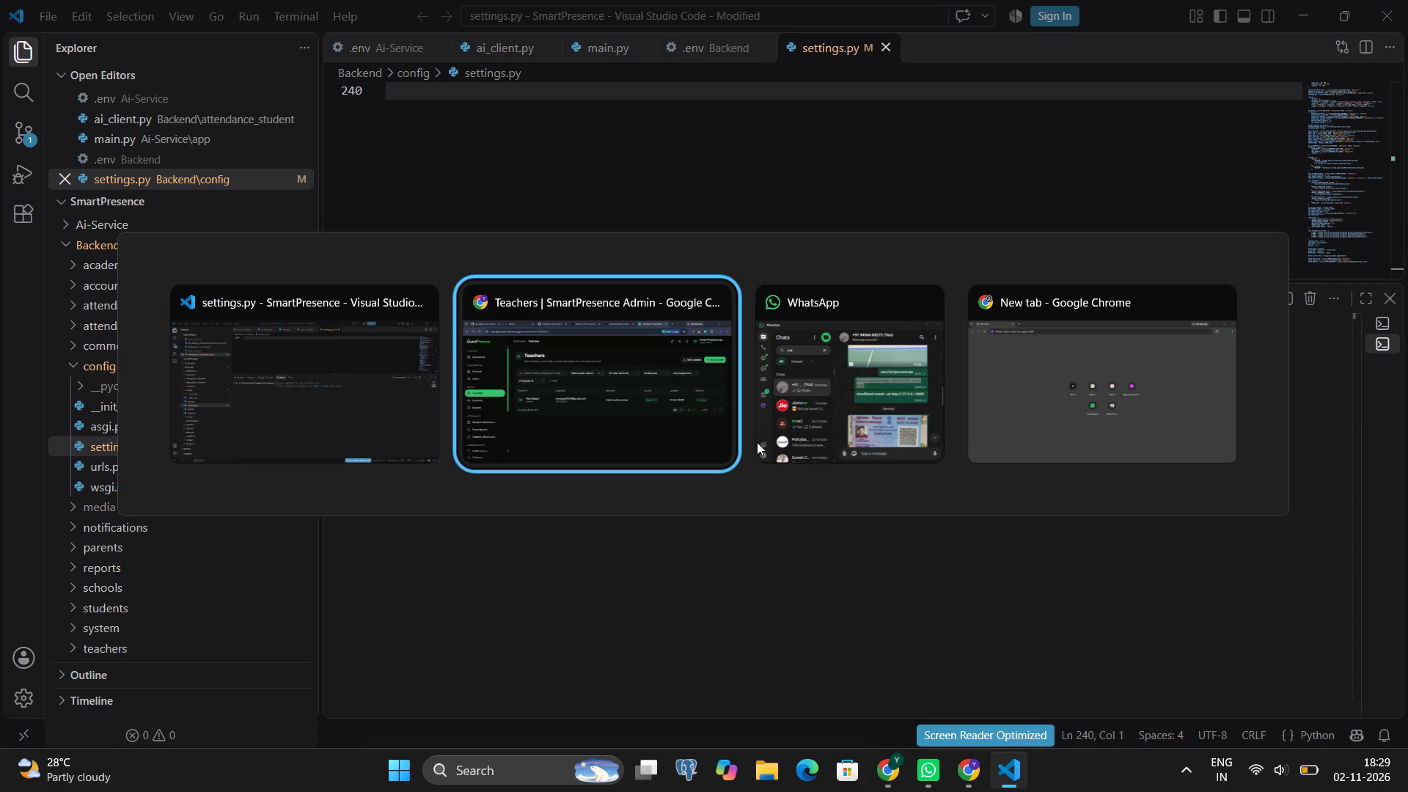
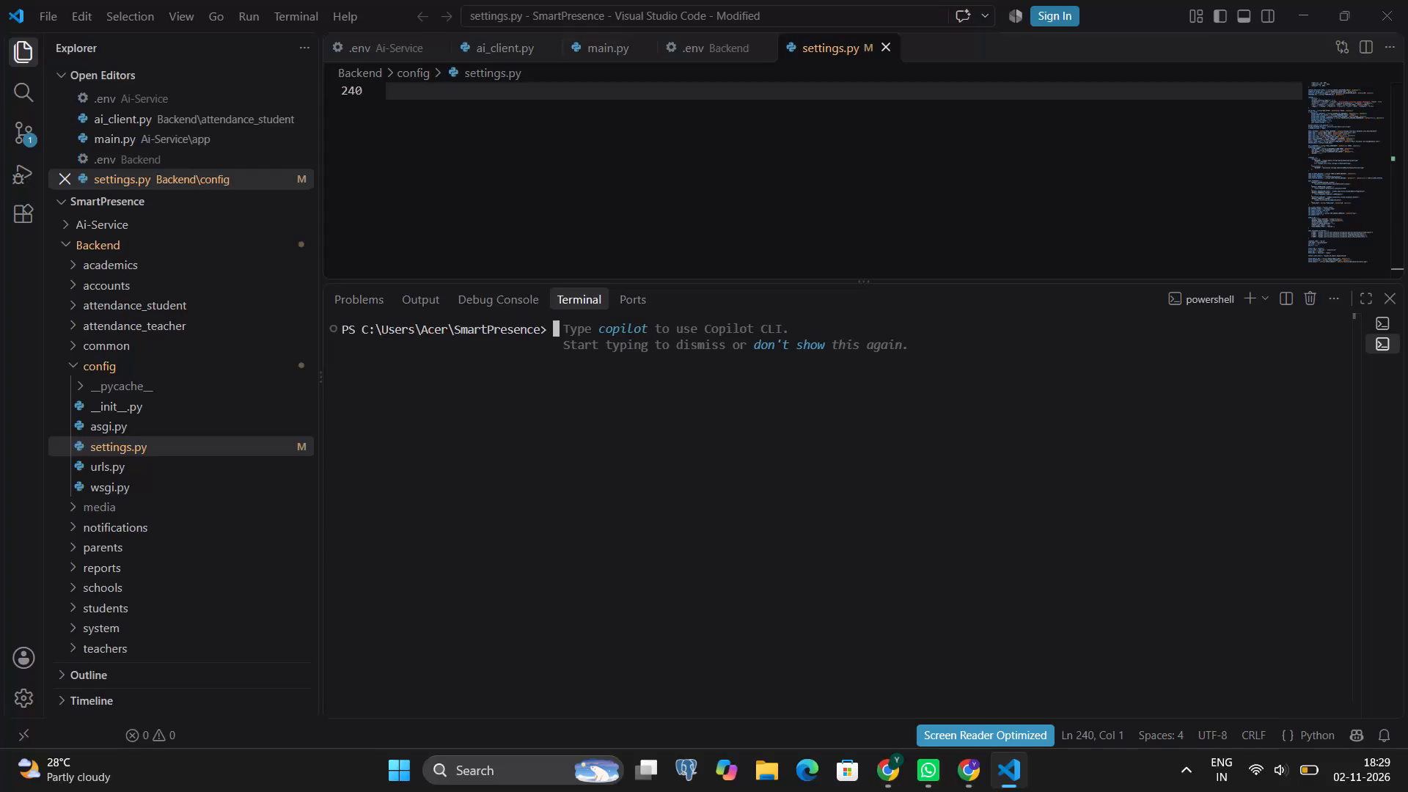
text(cd ai)
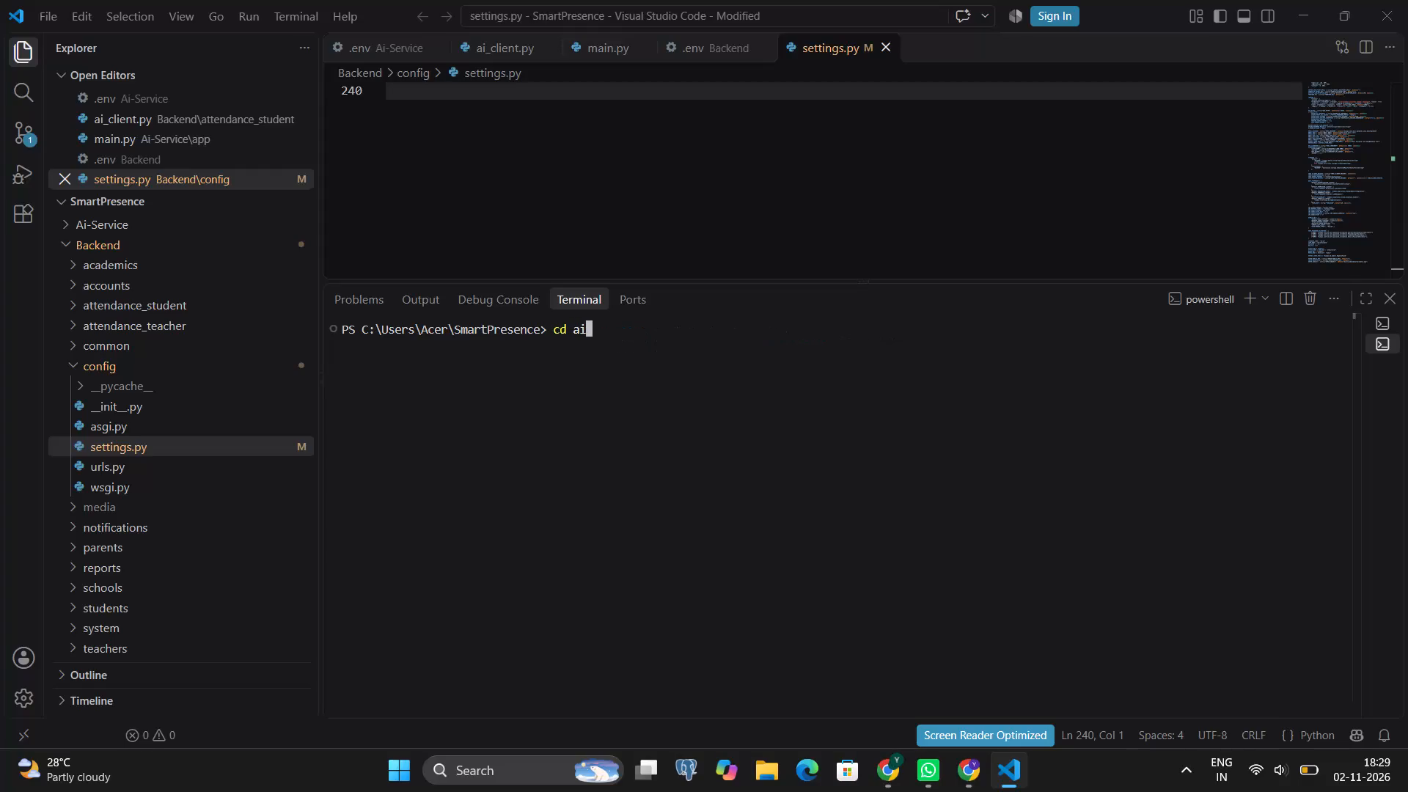
key(BackSpace)
key(BackSpace)
text(Ai-service)
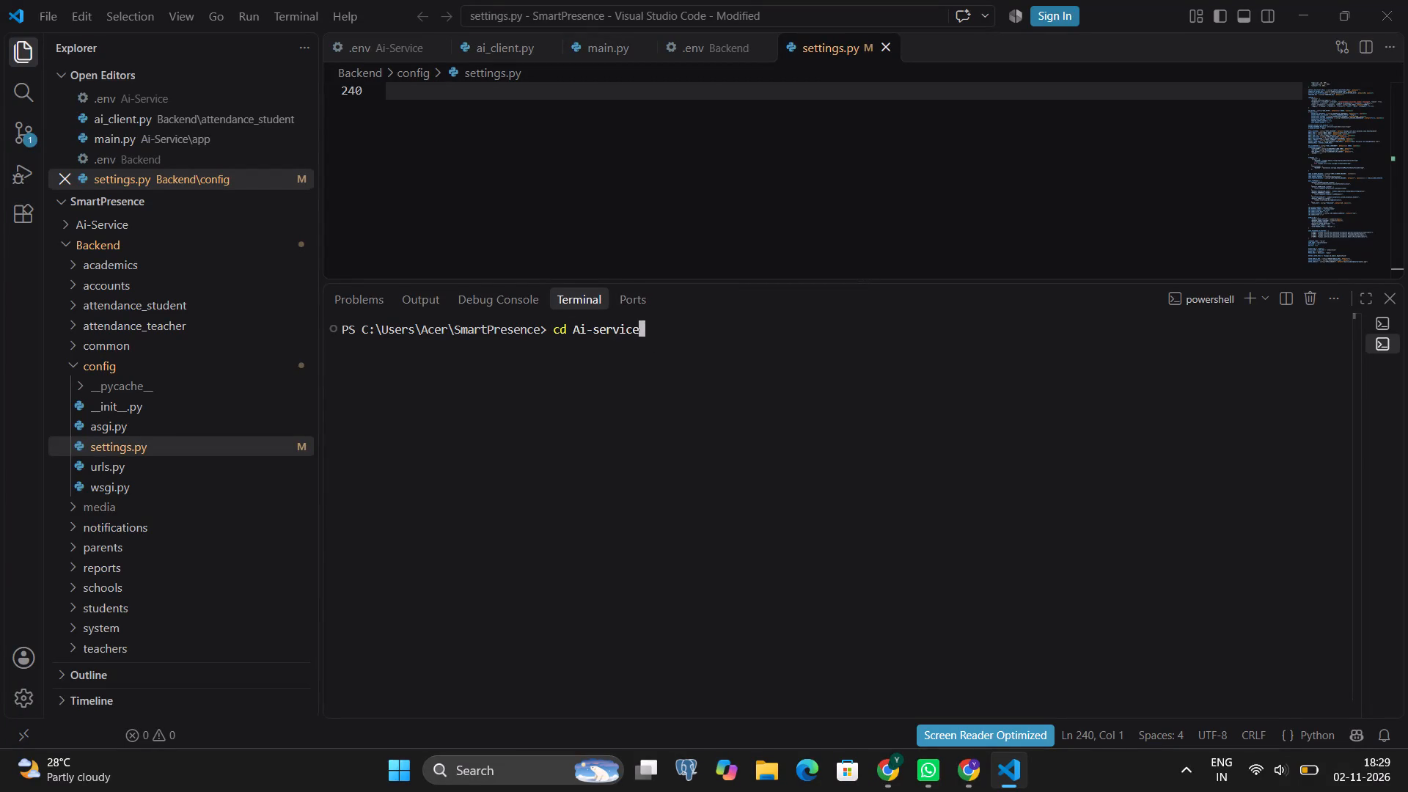
key(space)
key(Return)
key(ctrl+v)
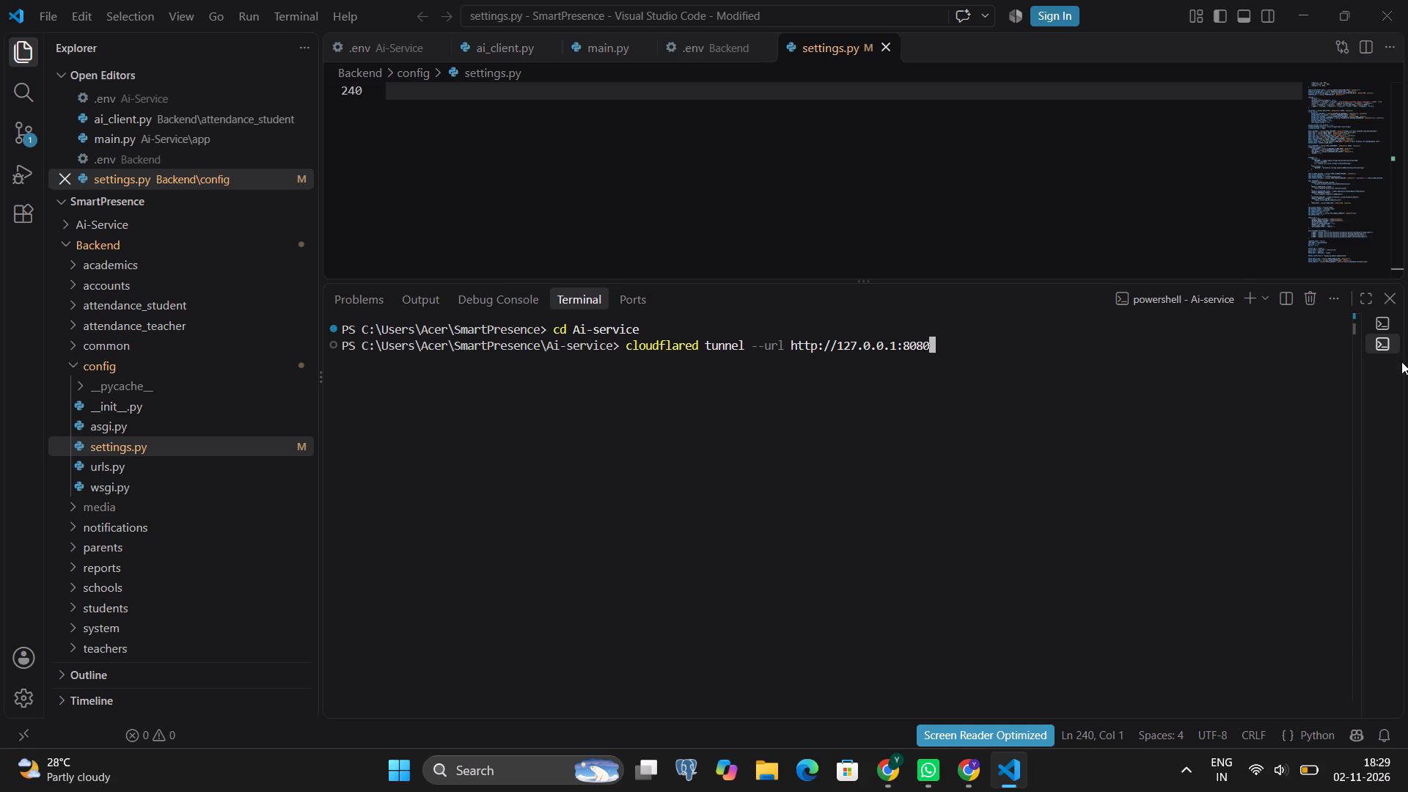
click(1383, 328)
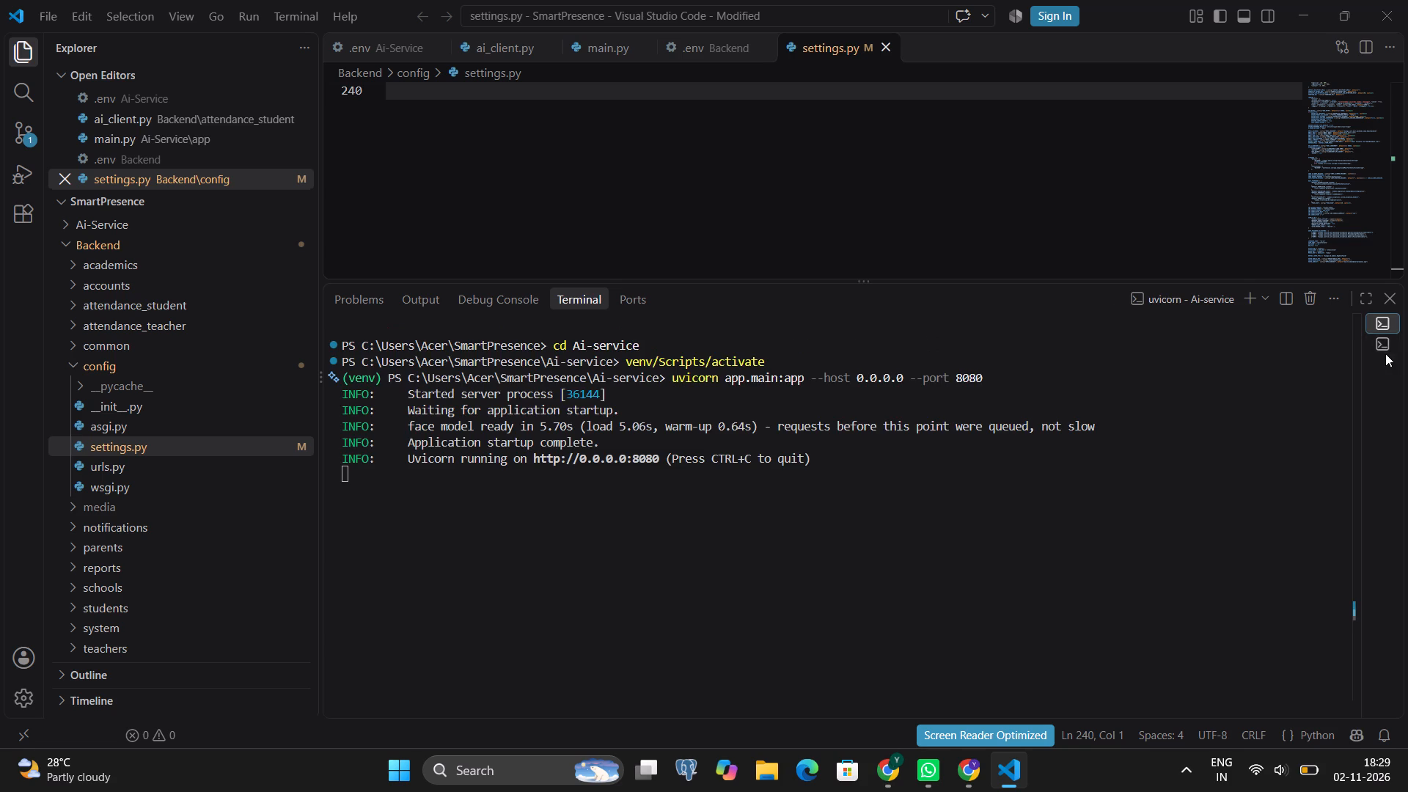
click(1385, 342)
click(897, 464)
key(Return)
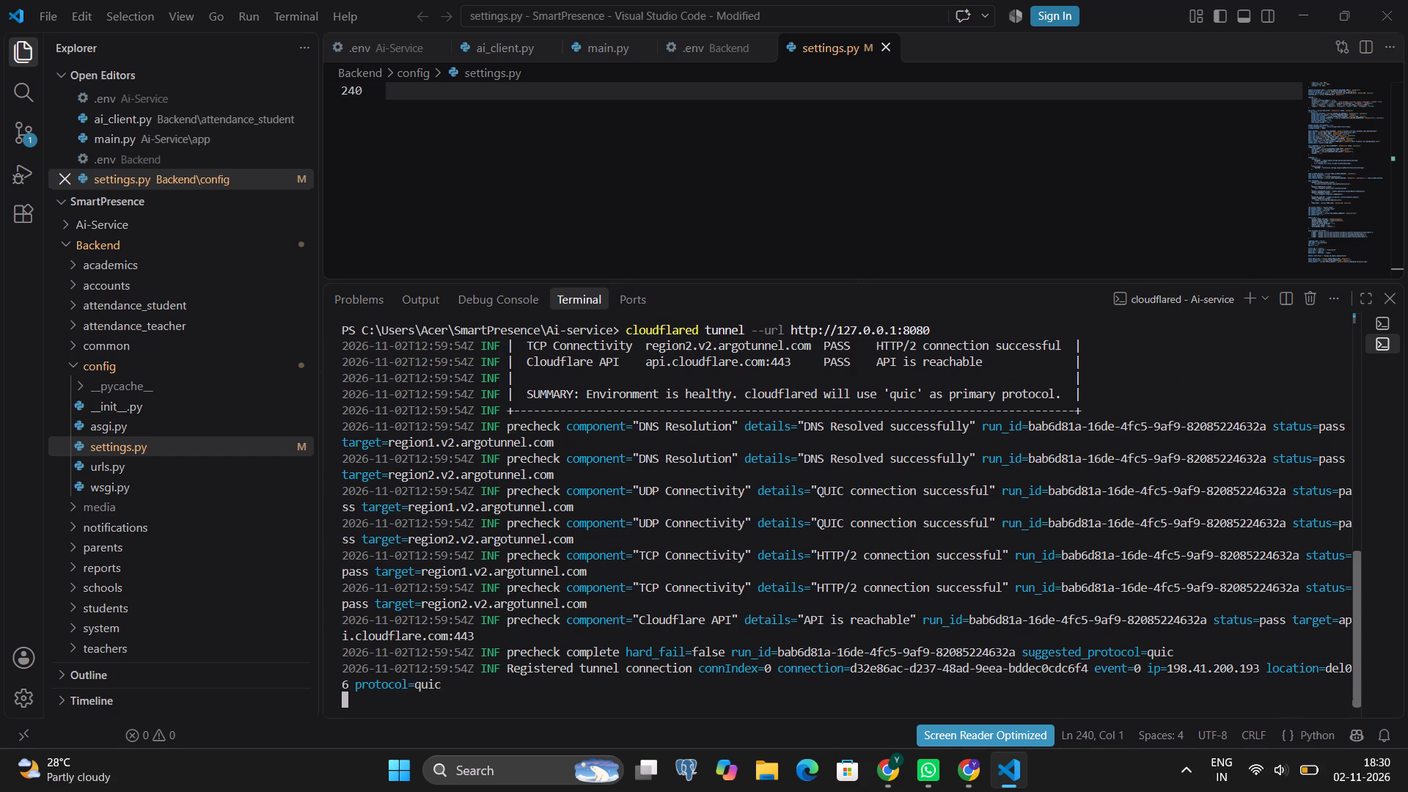
Find the public trycloudflare.com address in the tunnel's terminal output and copy it.
scroll(846, 565, up, 4)
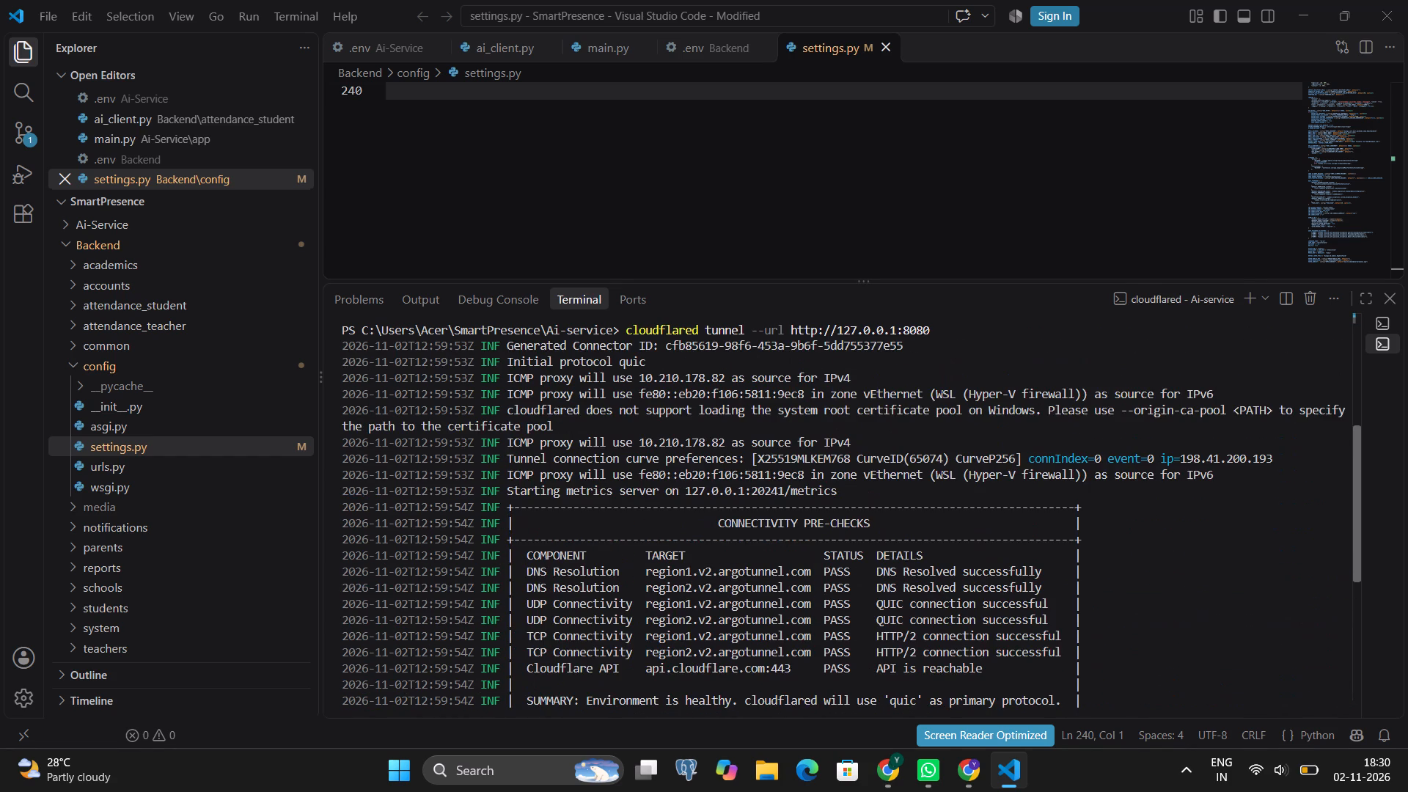
scroll(684, 512, up, 4)
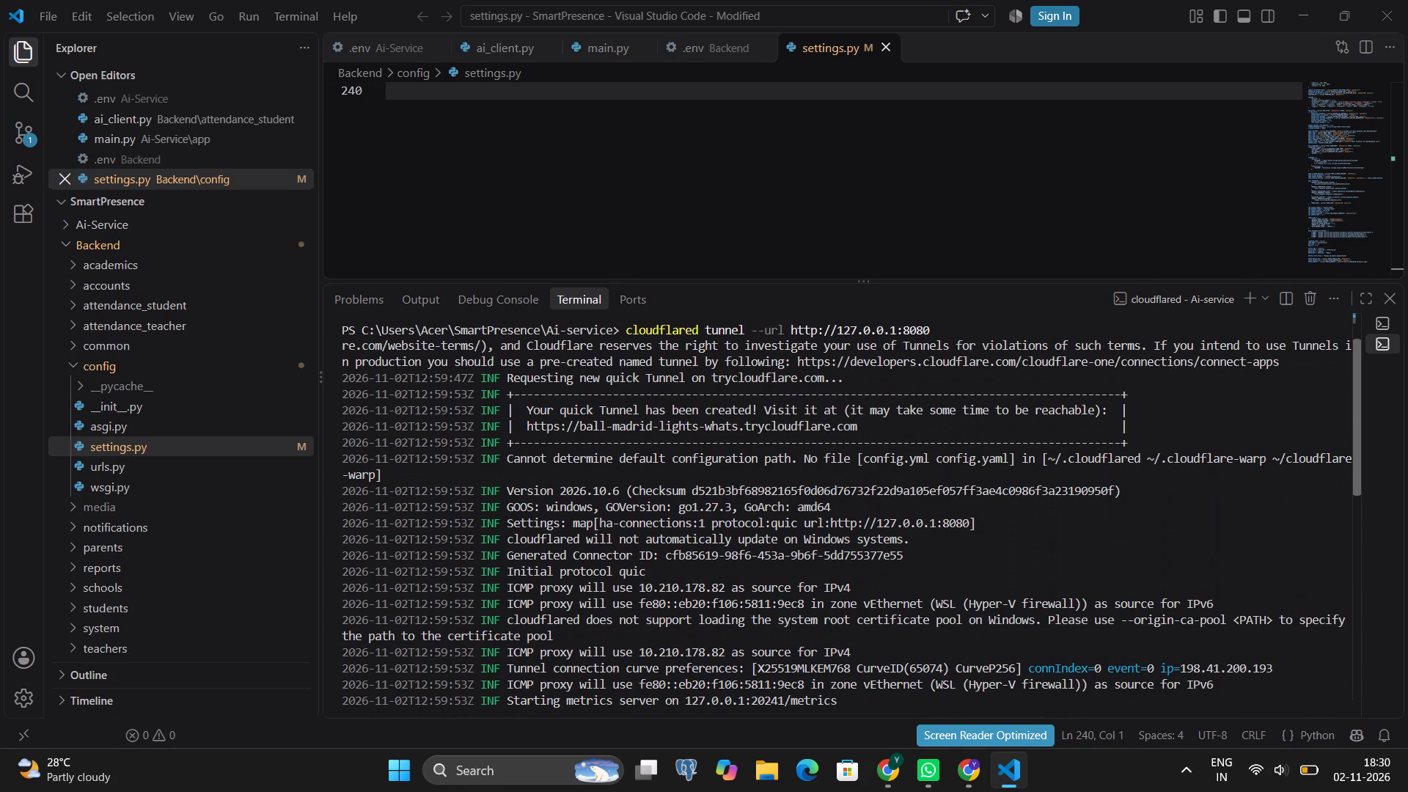
drag(523, 419, 688, 430)
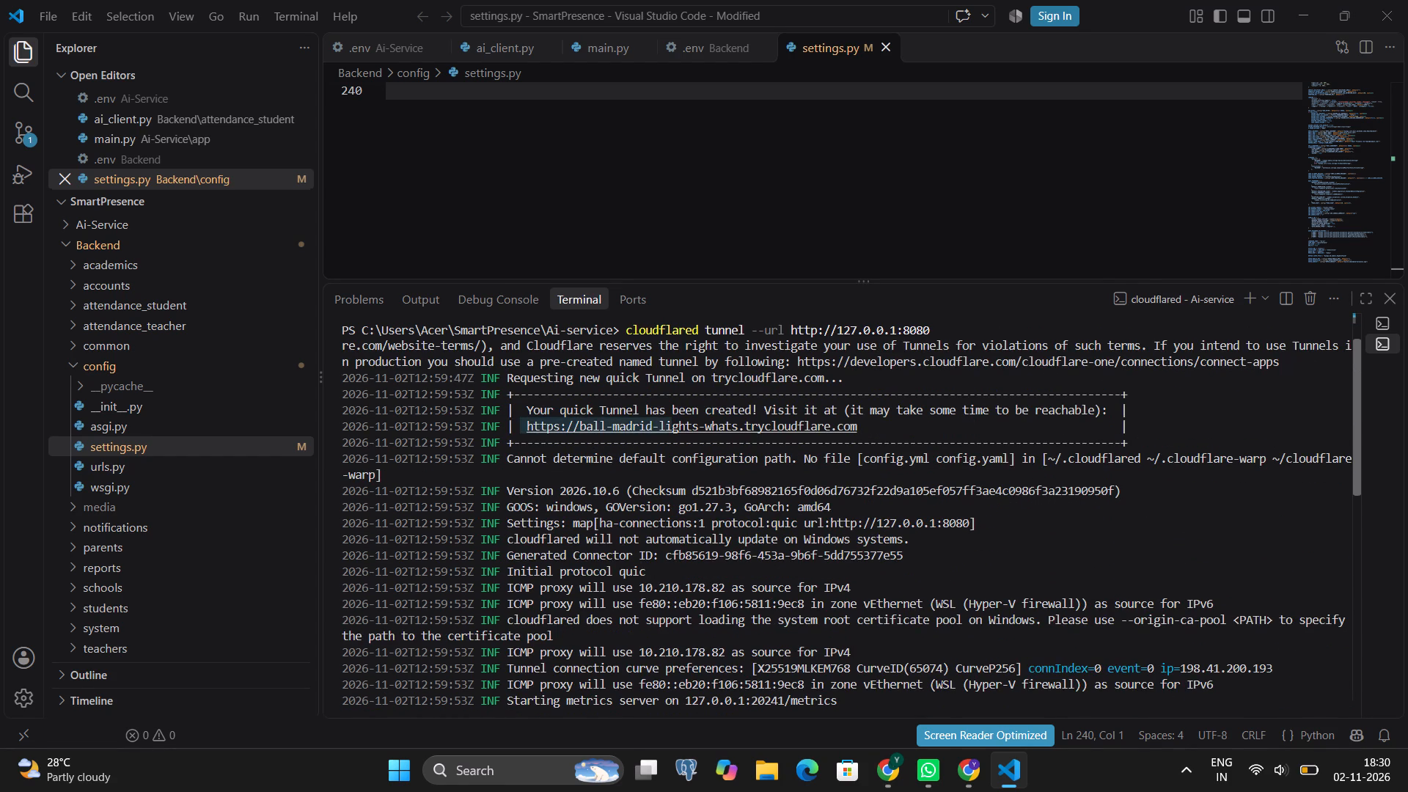
drag(688, 430, 859, 433)
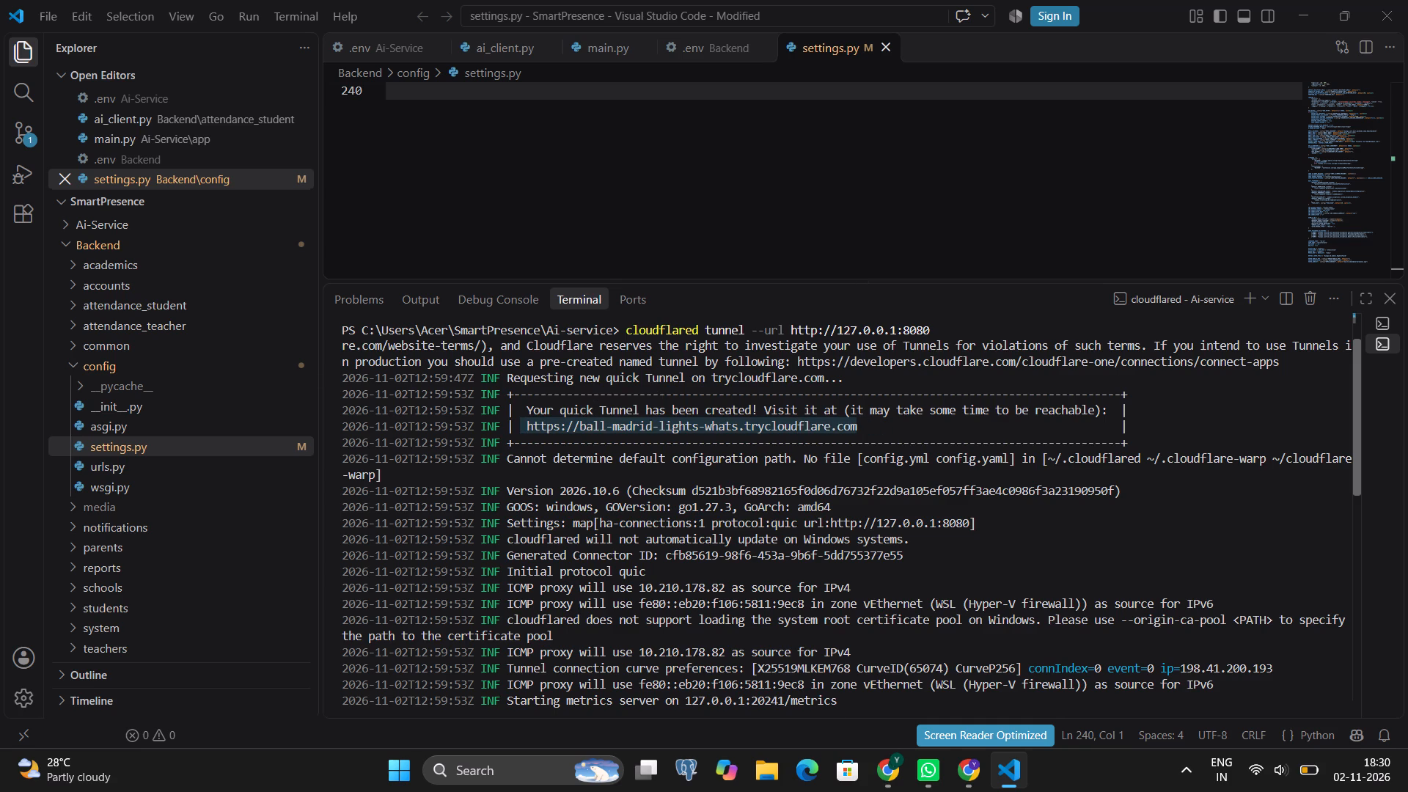
key(ctrl+c)
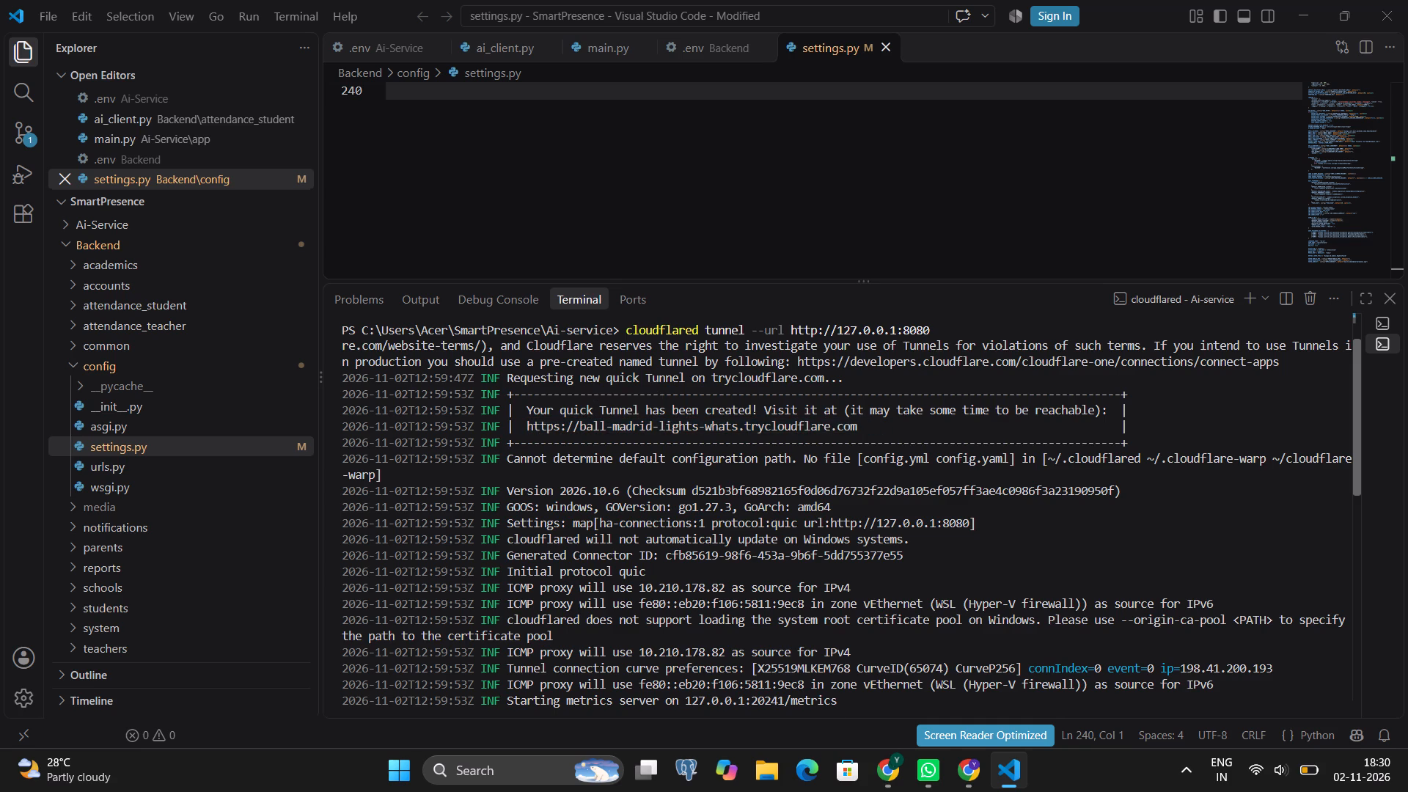
drag(525, 430, 805, 427)
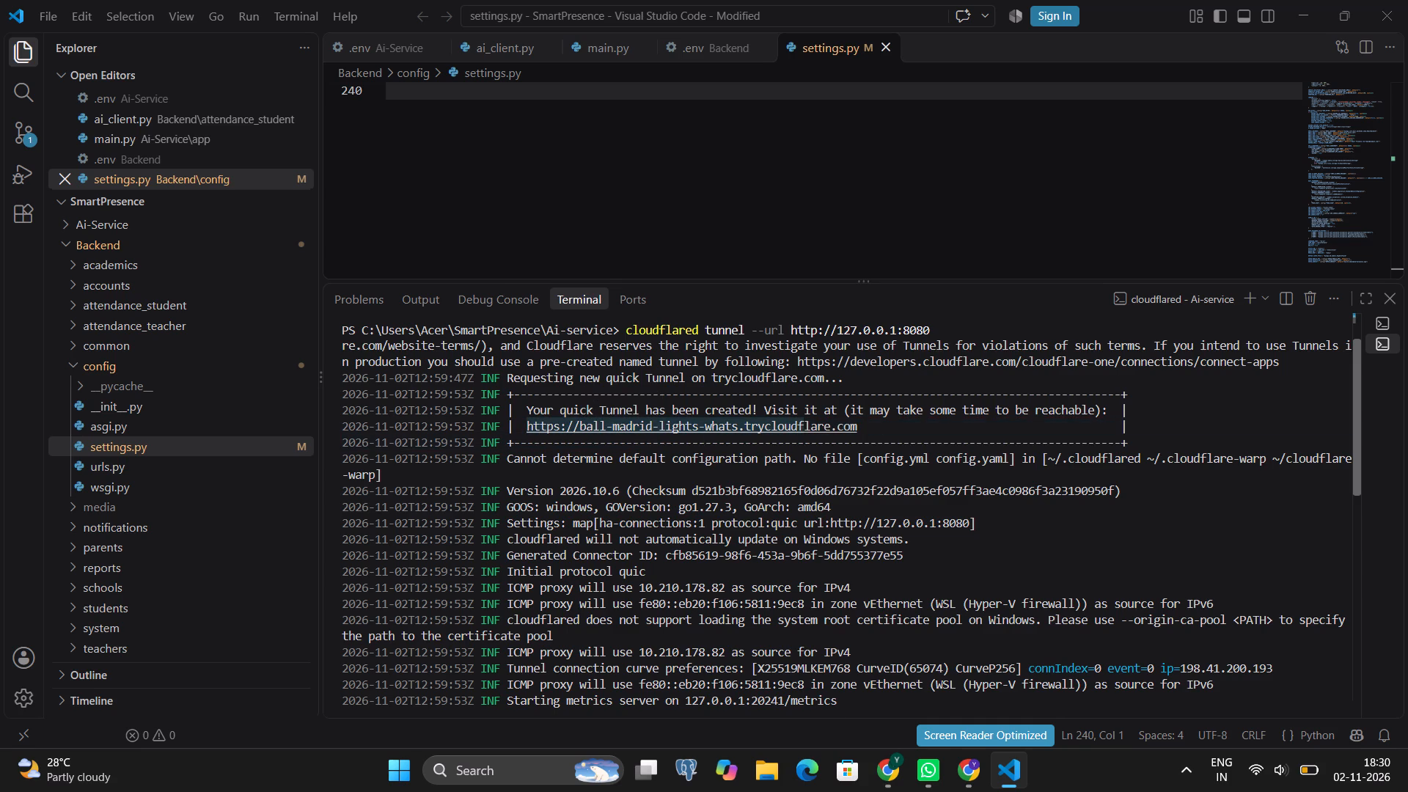
drag(805, 427, 884, 426)
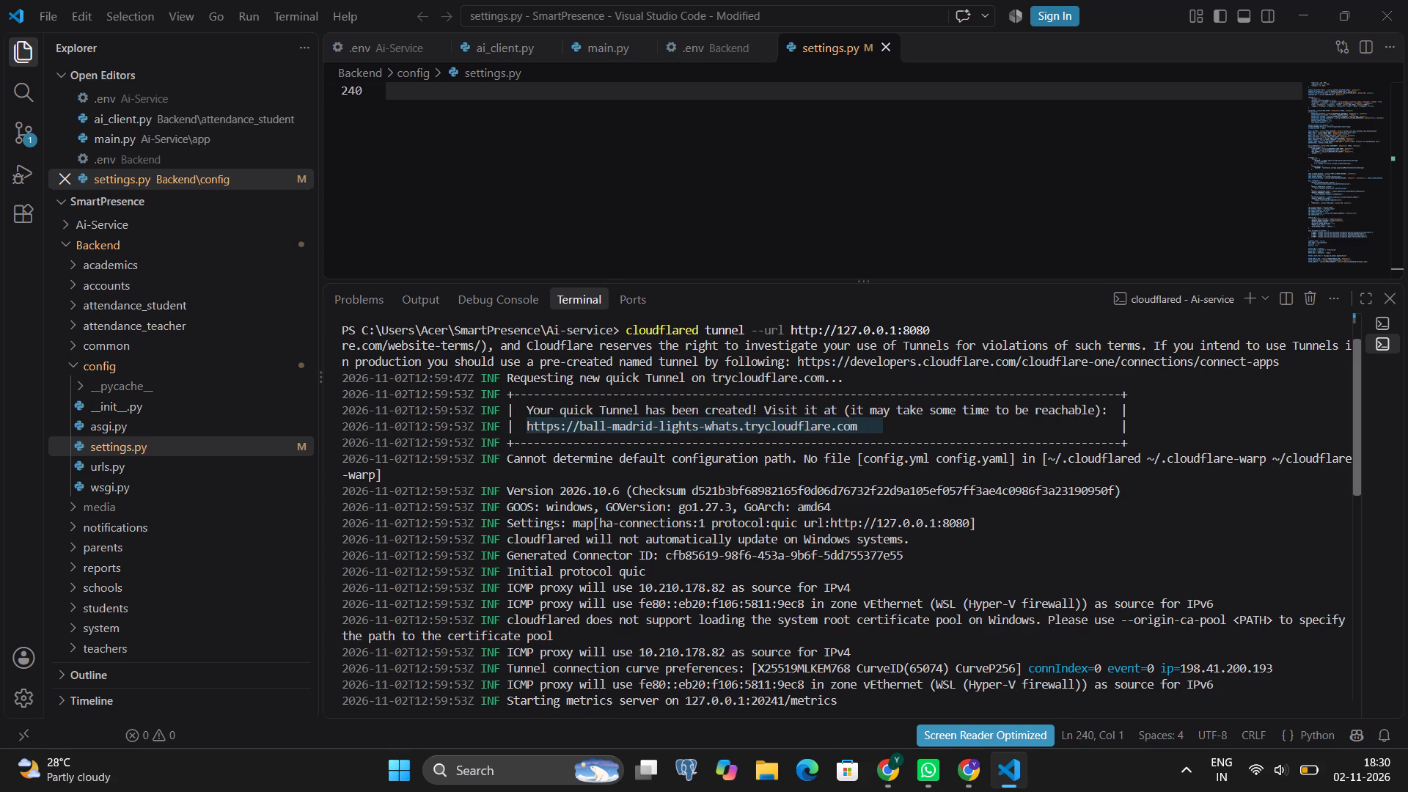
click(868, 428)
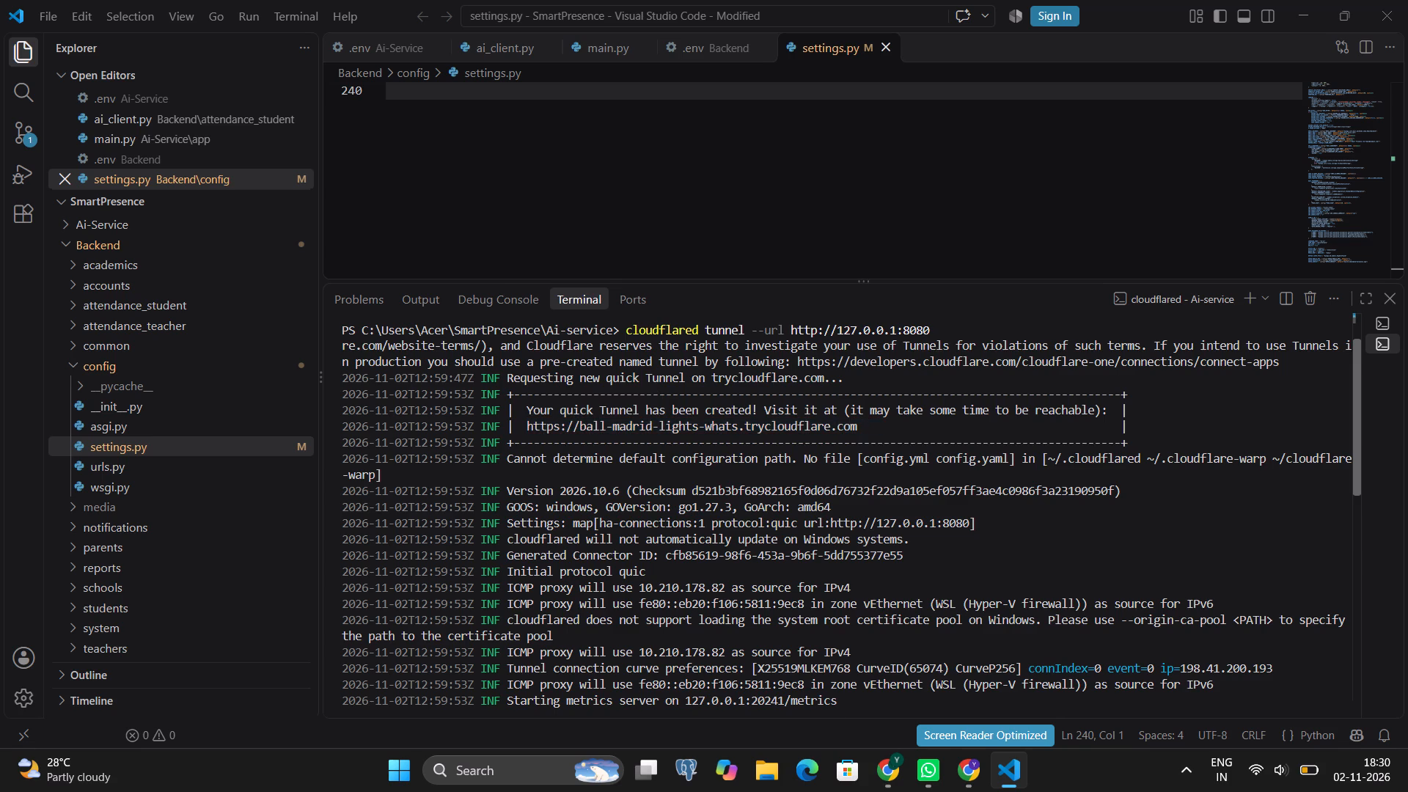
drag(858, 428, 528, 434)
key(ctrl+c)
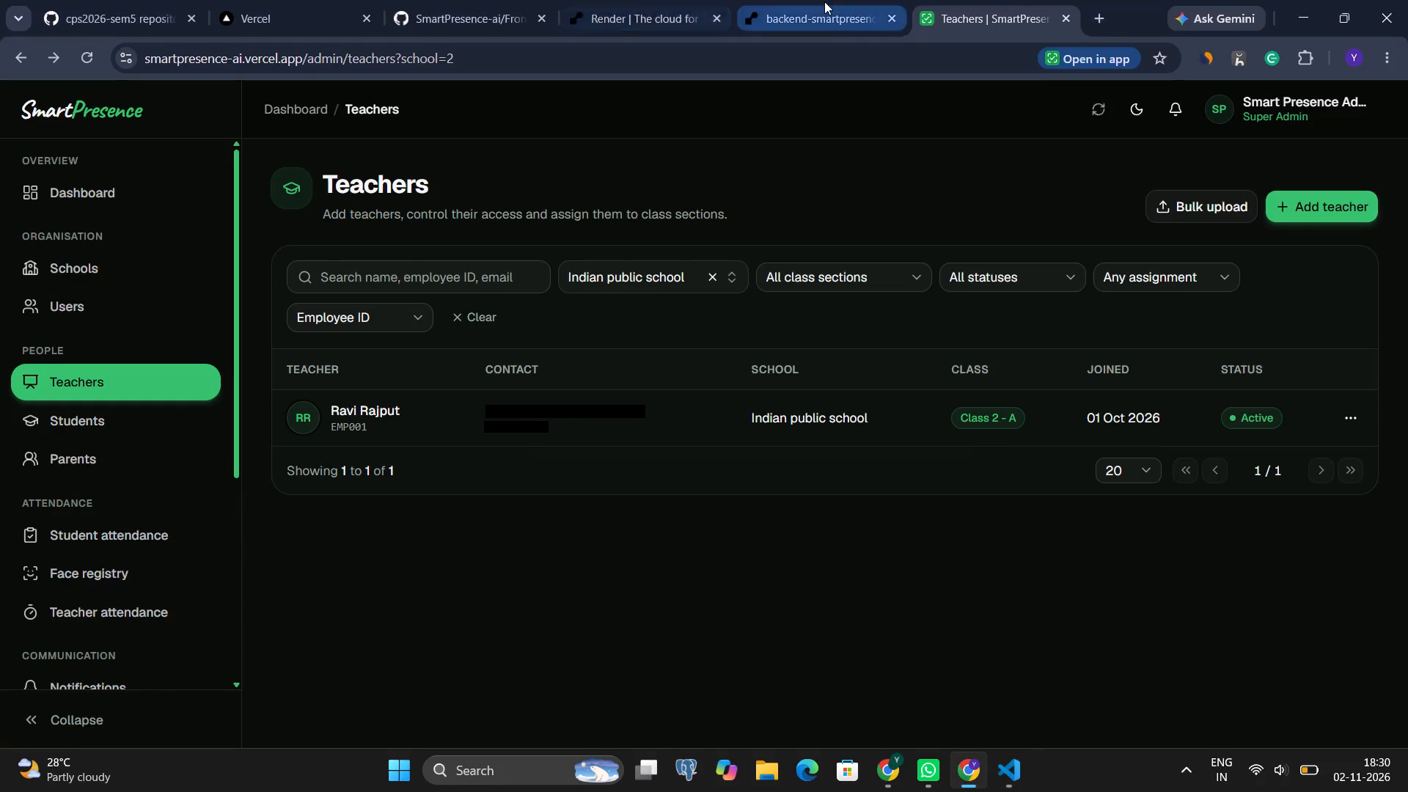
Switch to Chrome and open the Environment settings of Render's backend-smartpresence service.
click(824, 1)
scroll(517, 480, down, 8)
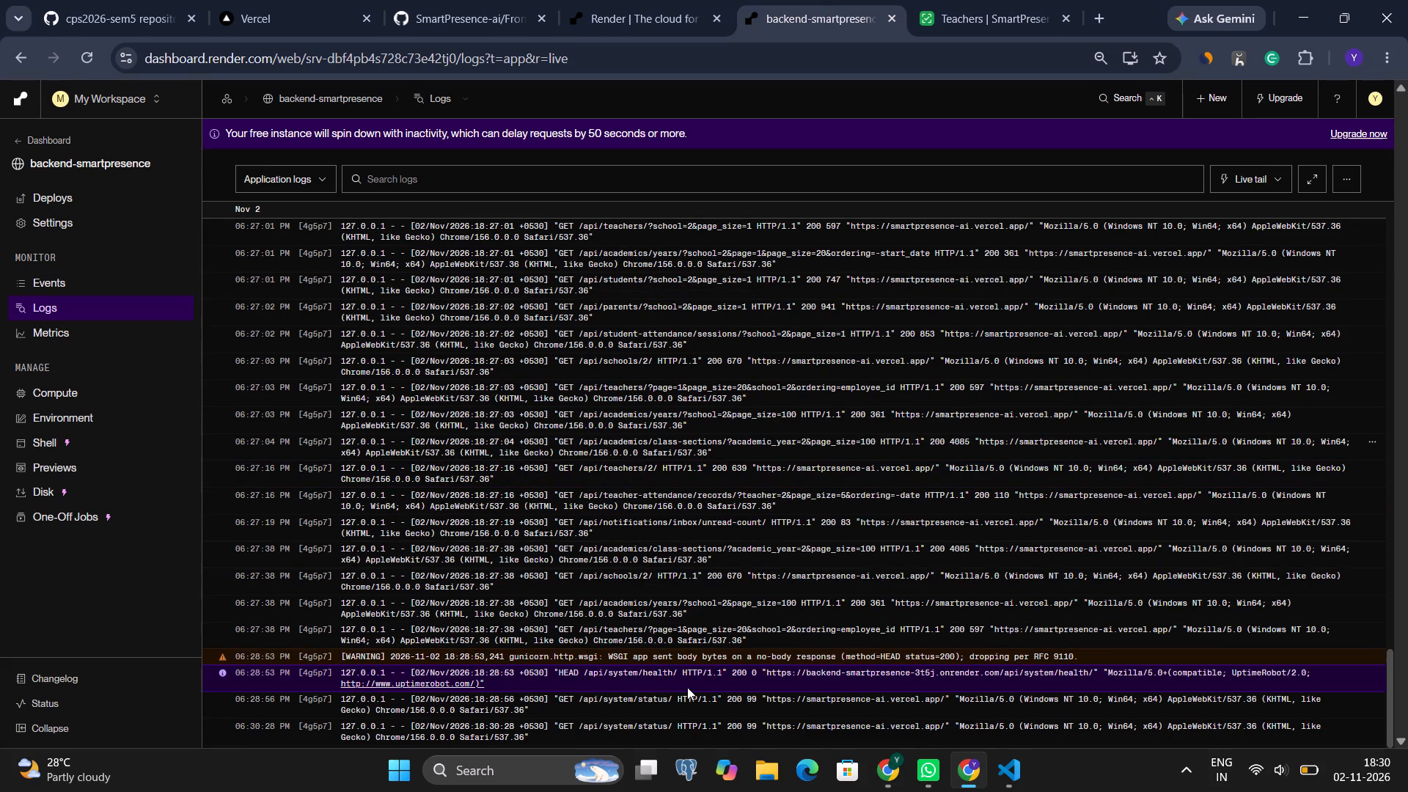
scroll(687, 687, down, 5)
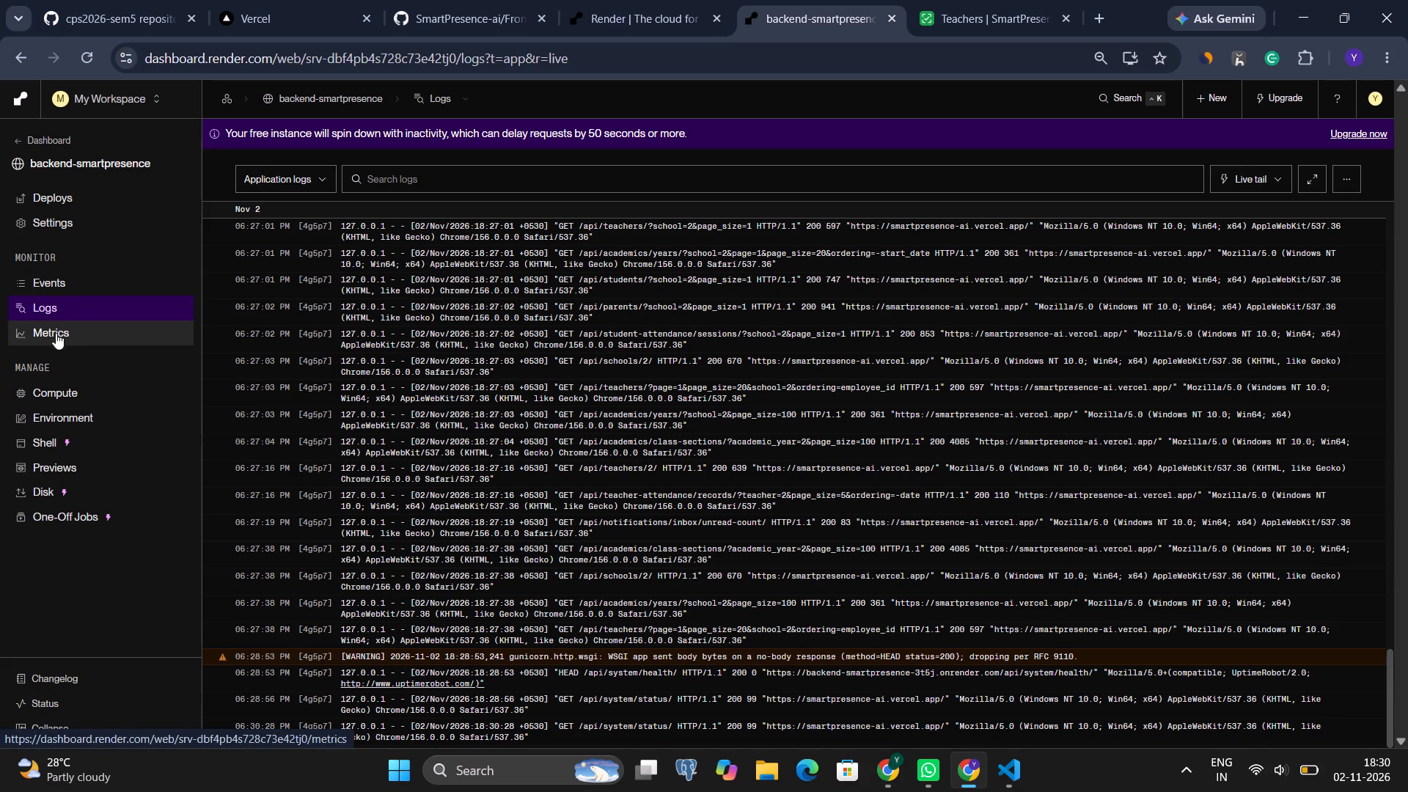
click(49, 282)
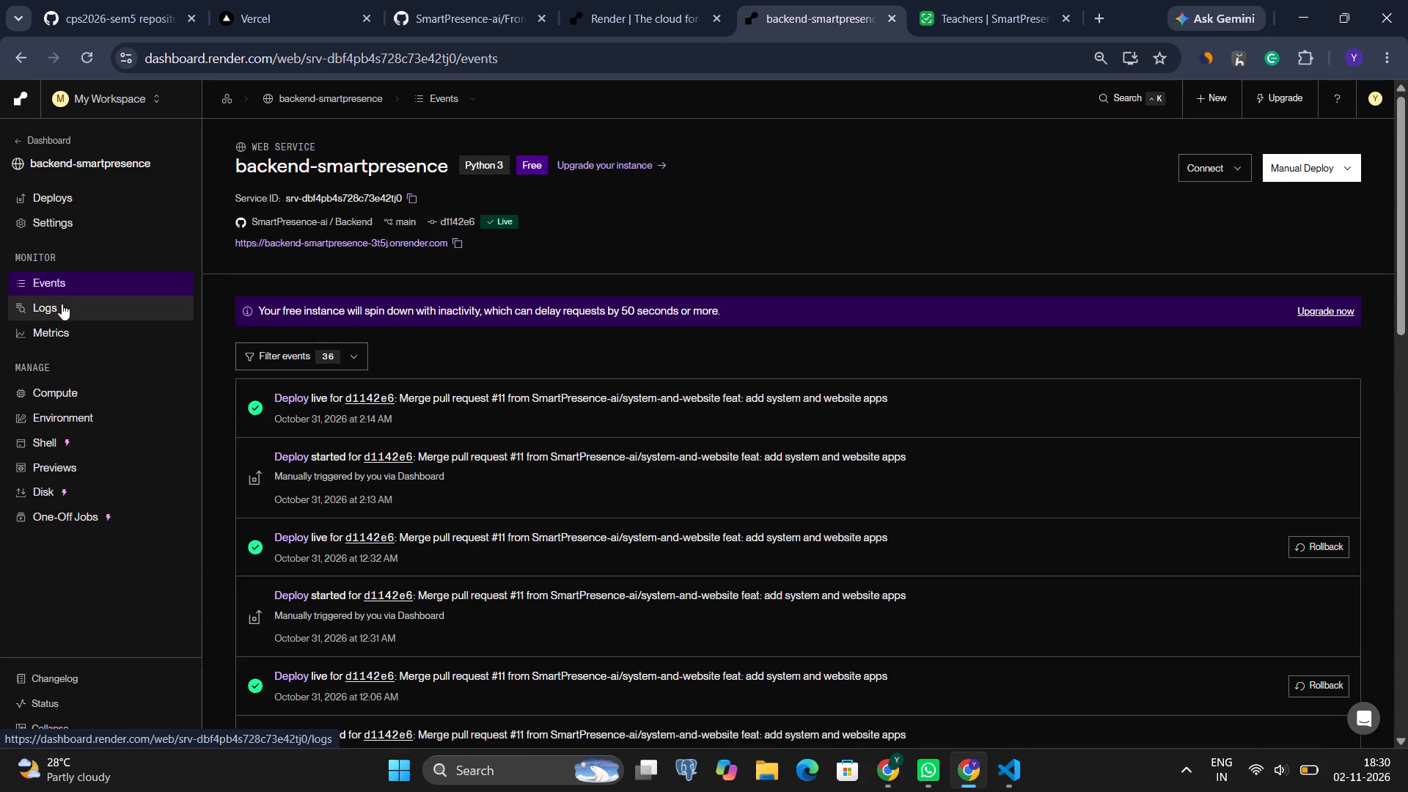
click(54, 305)
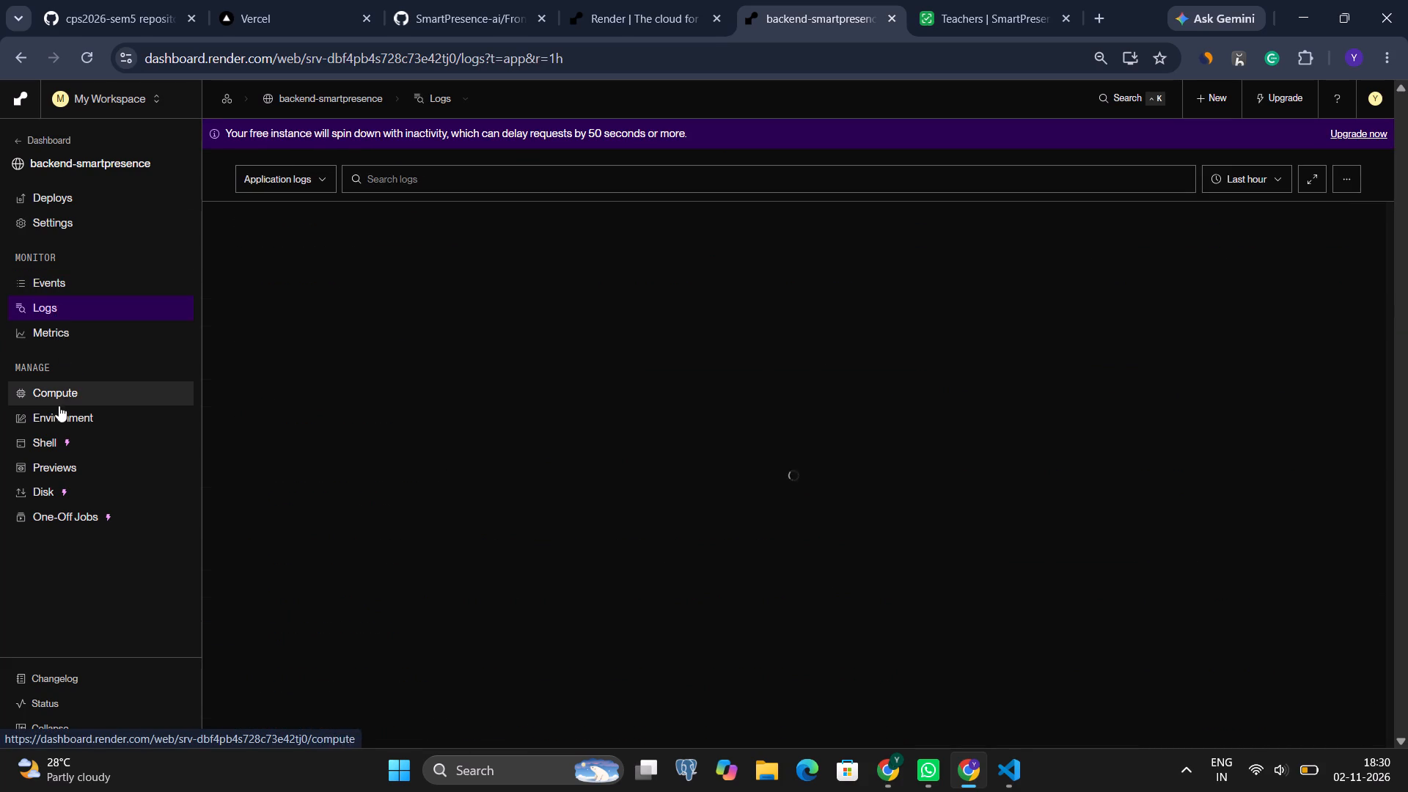
click(57, 414)
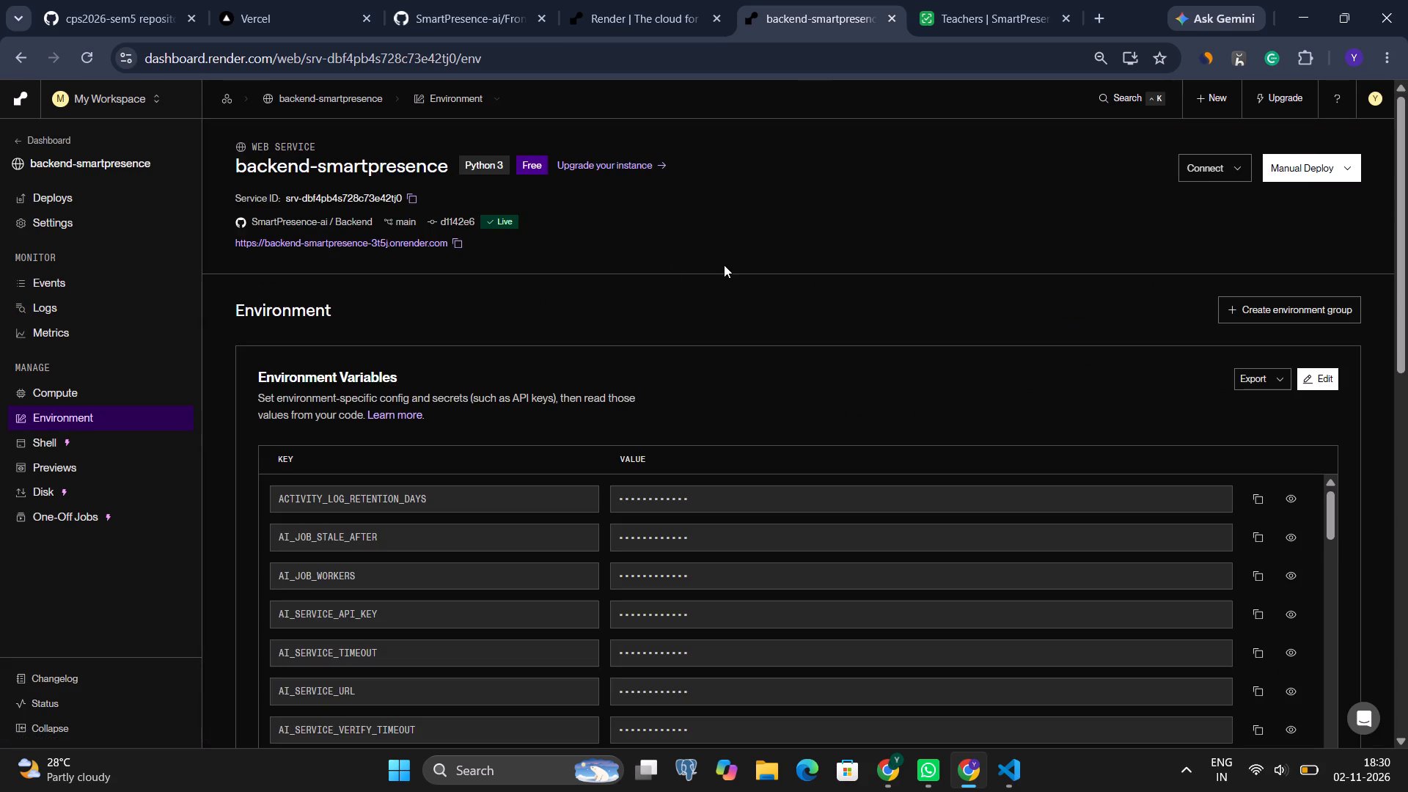
scroll(749, 591, down, 2)
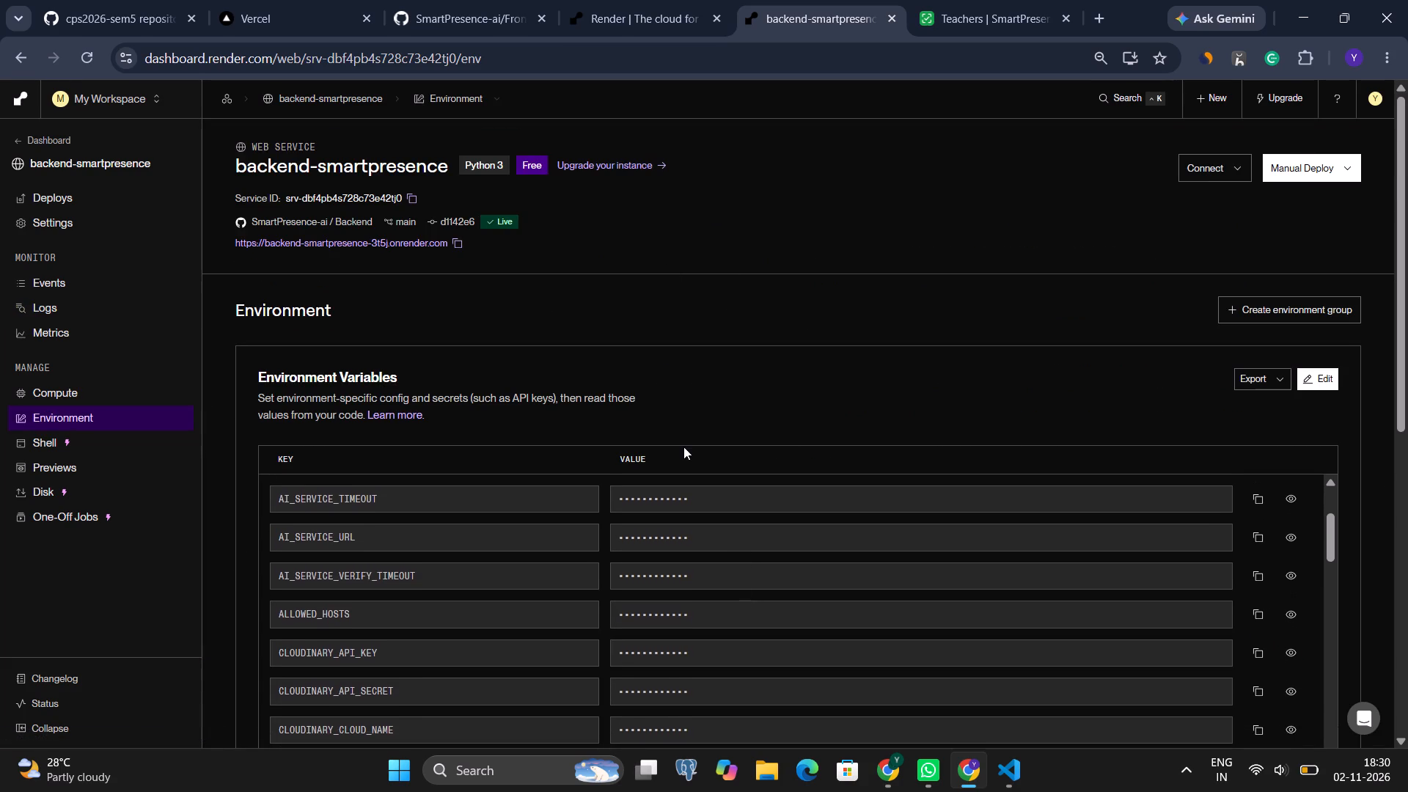
scroll(683, 447, down, 1)
scroll(683, 447, up, 2)
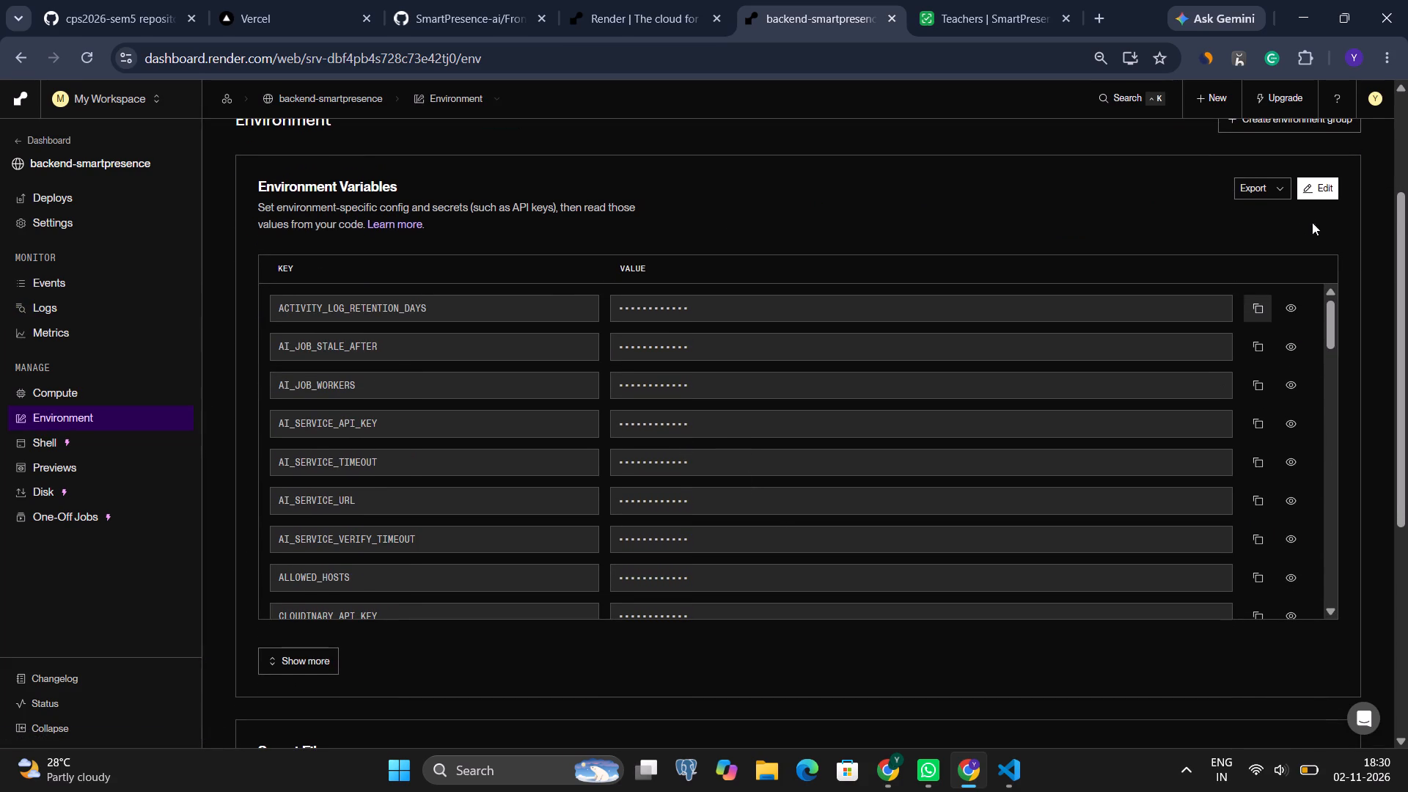
click(1325, 186)
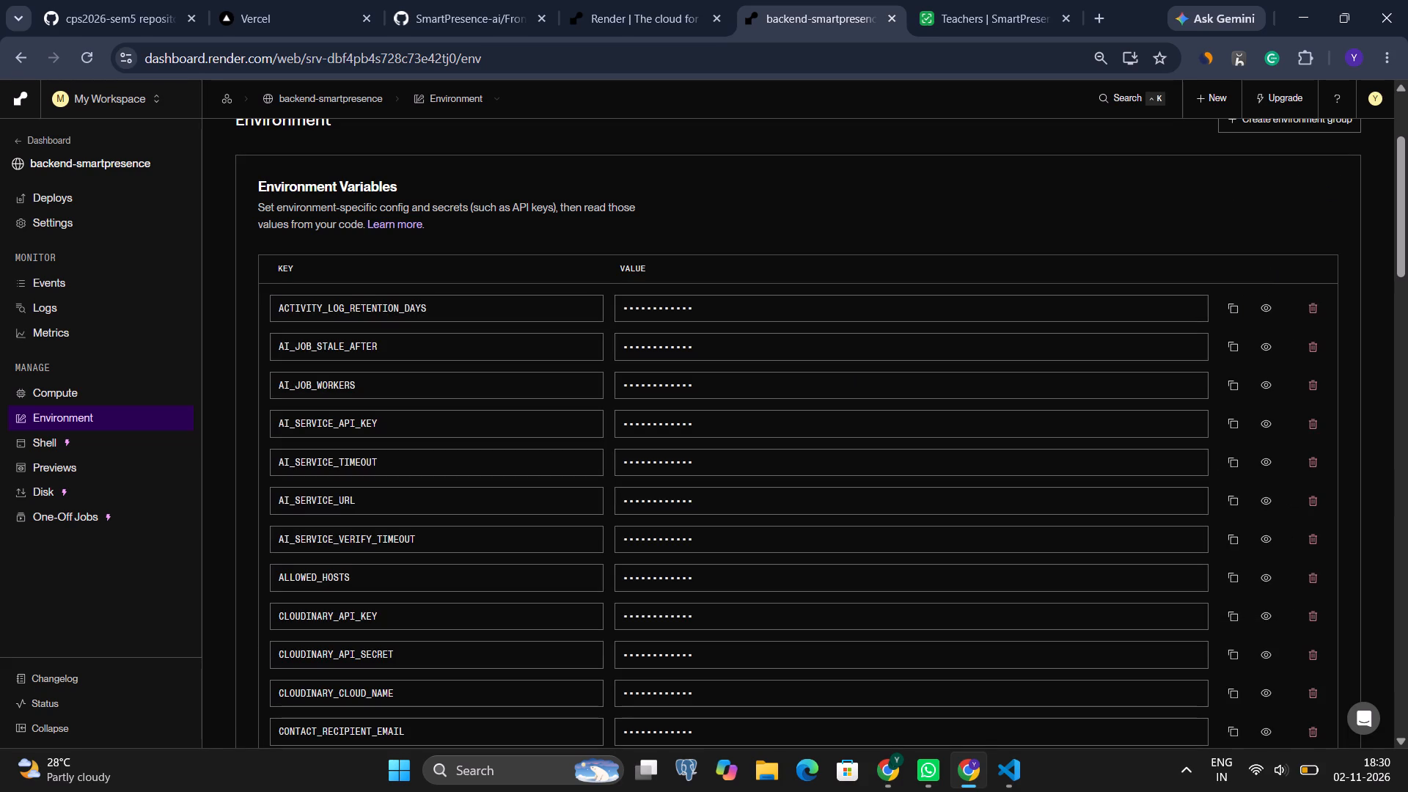
click(702, 496)
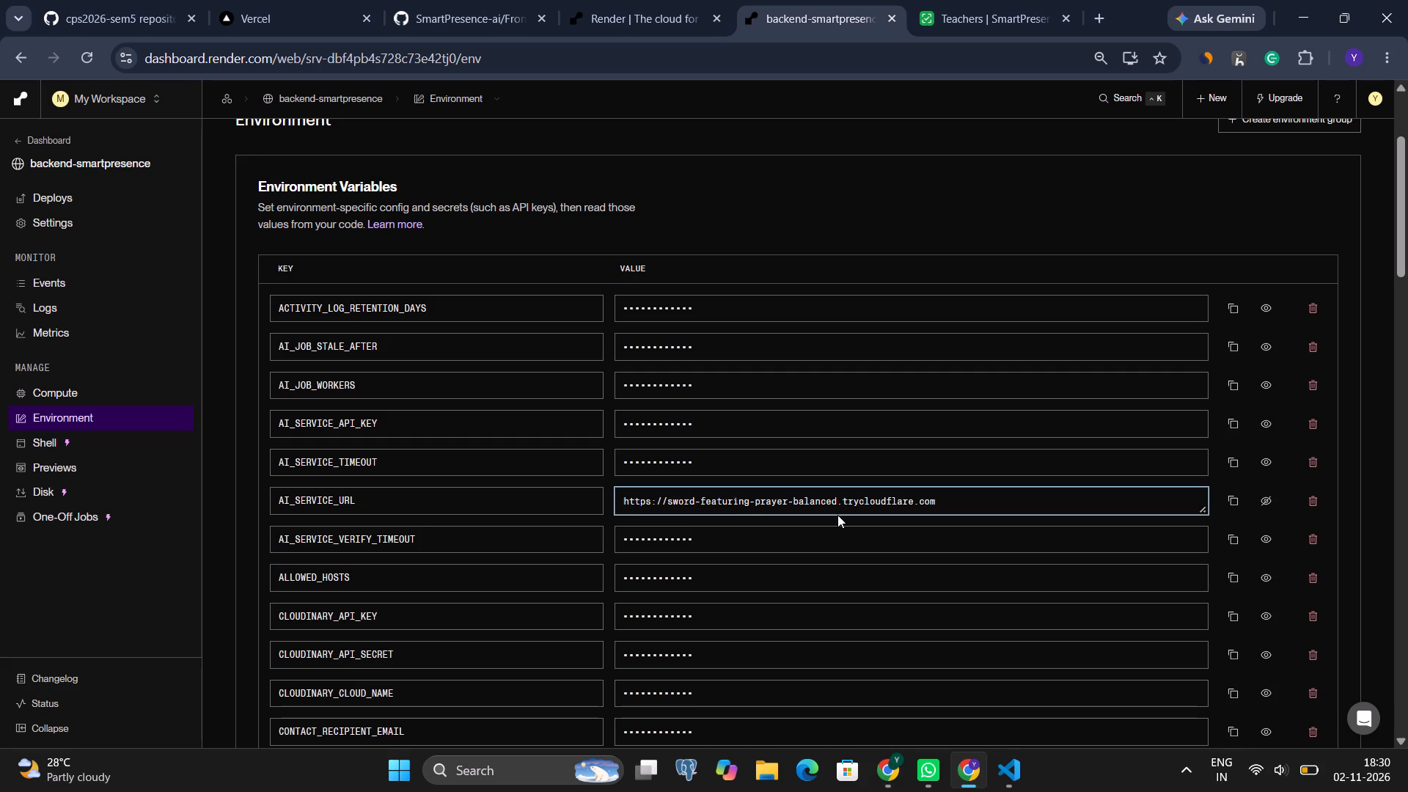
key(ctrl+a)
key(ctrl+v)
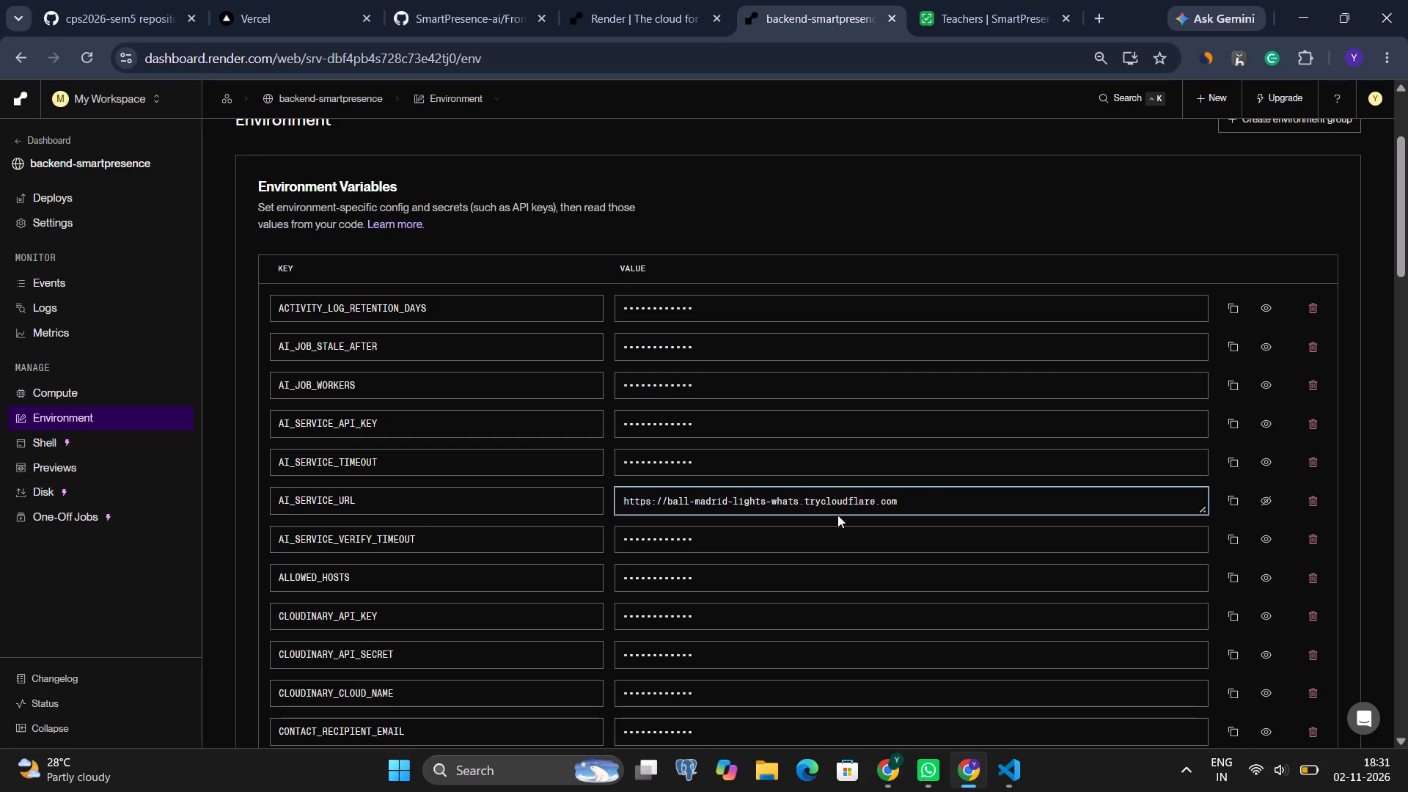
scroll(961, 487, down, 14)
scroll(961, 487, up, 2)
click(1166, 480)
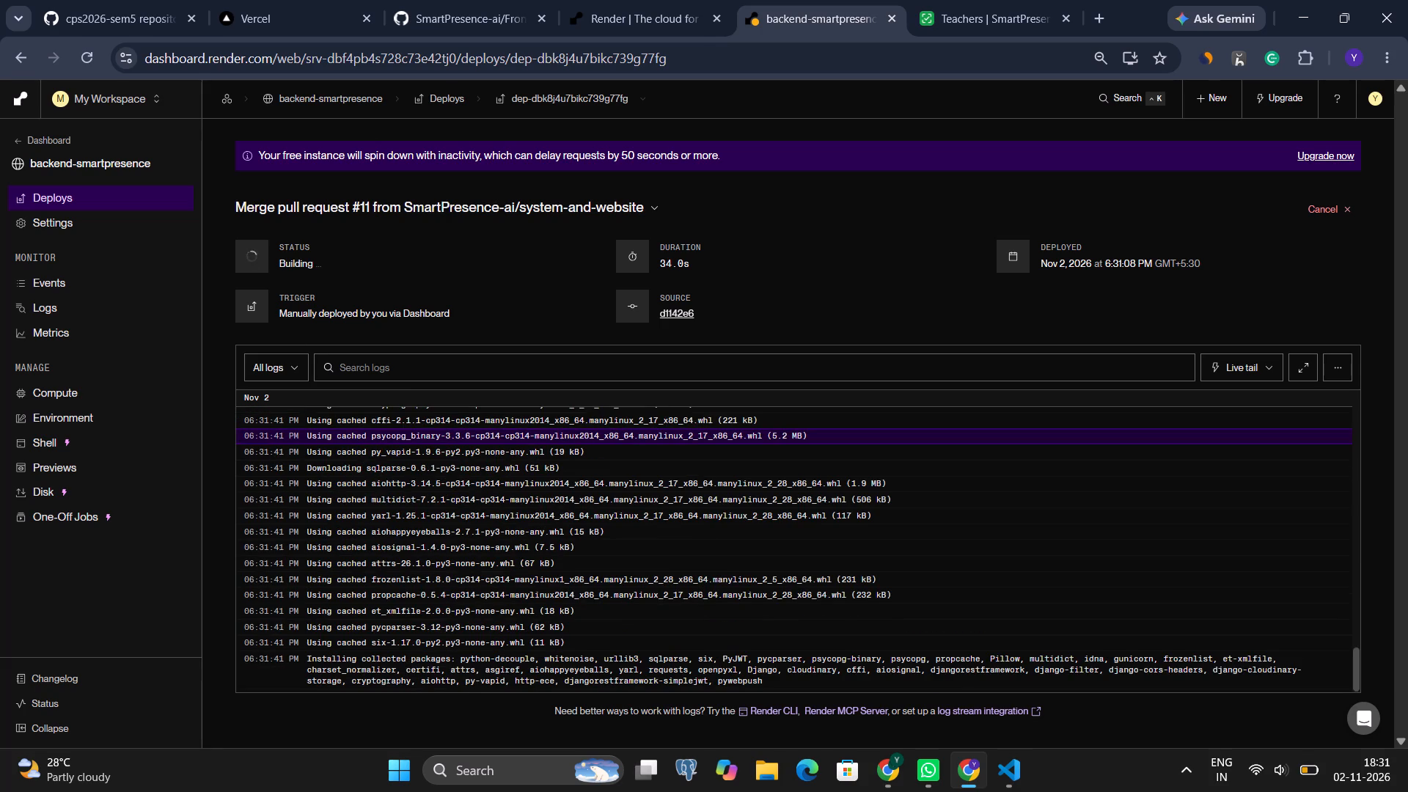
Follow the backend-smartpresence deploy logs and status until the deployment finishes.
scroll(599, 535, down, 2)
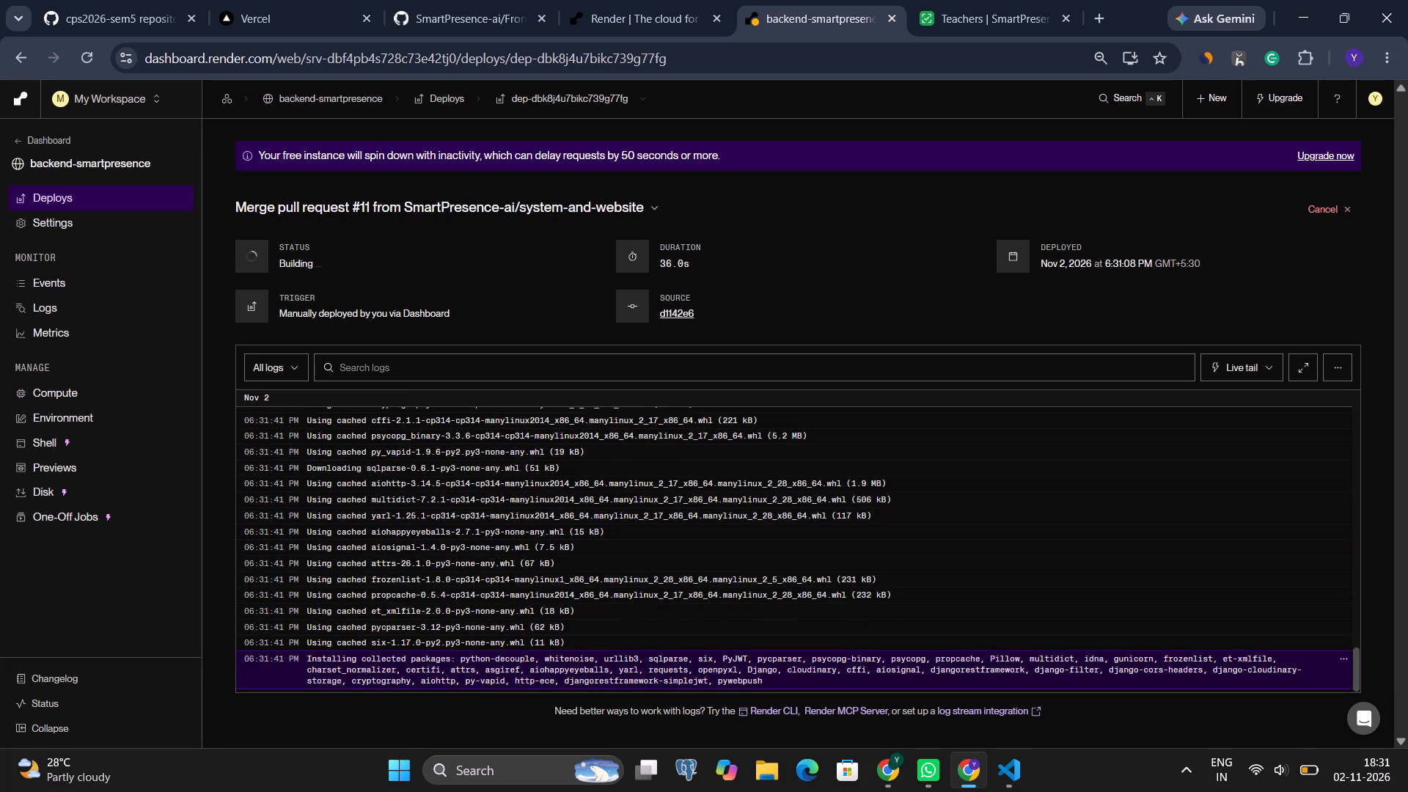
scroll(895, 665, down, 5)
scroll(572, 603, down, 2)
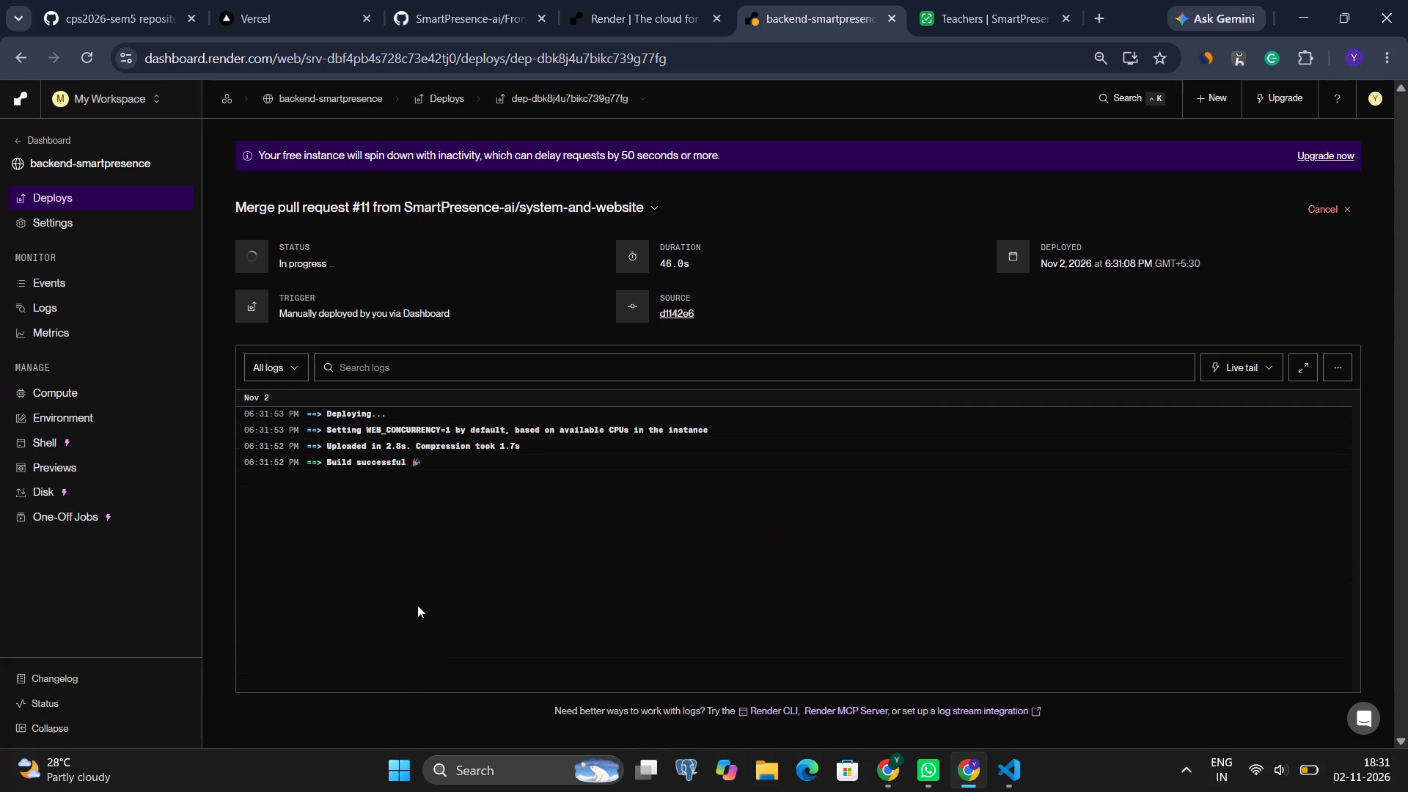
scroll(417, 605, down, 1)
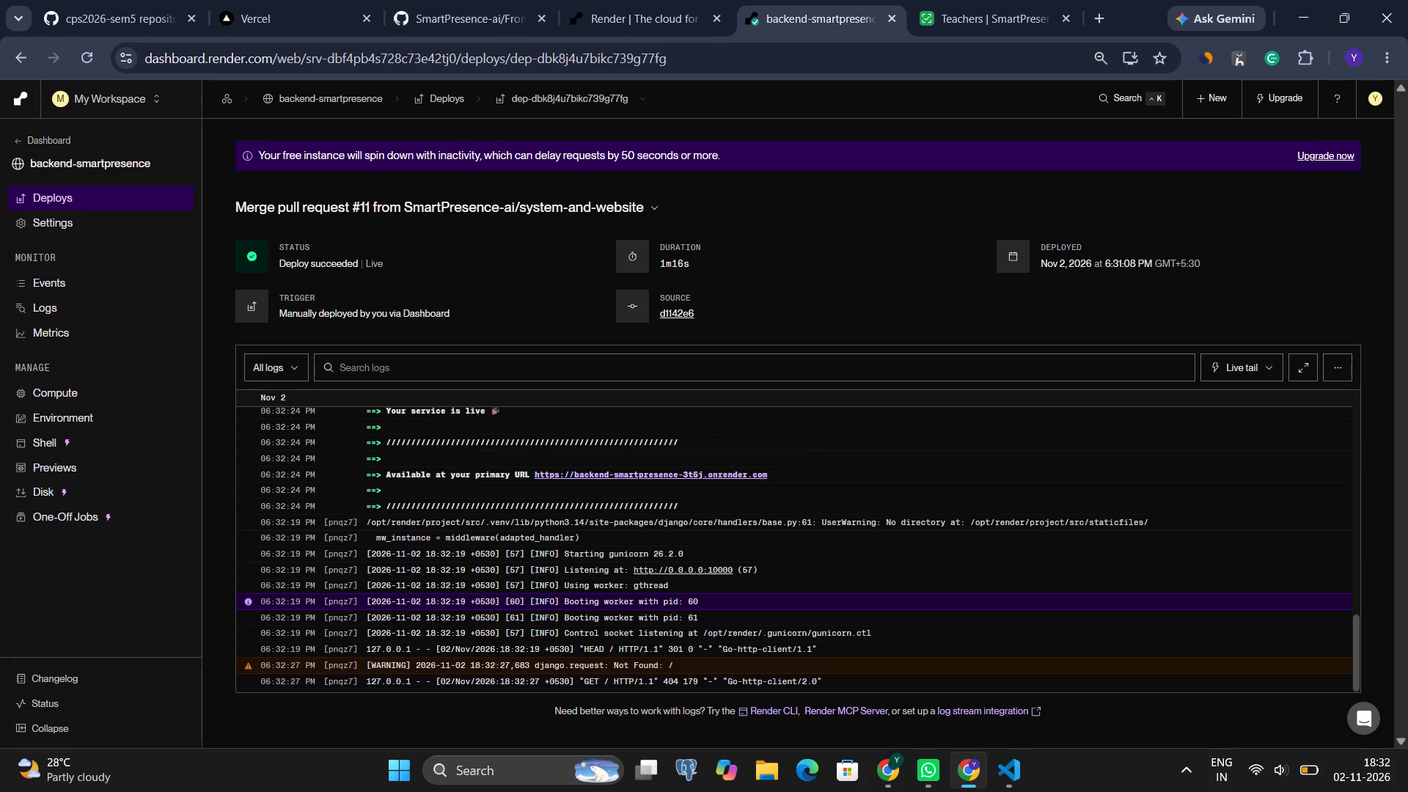
scroll(417, 605, down, 4)
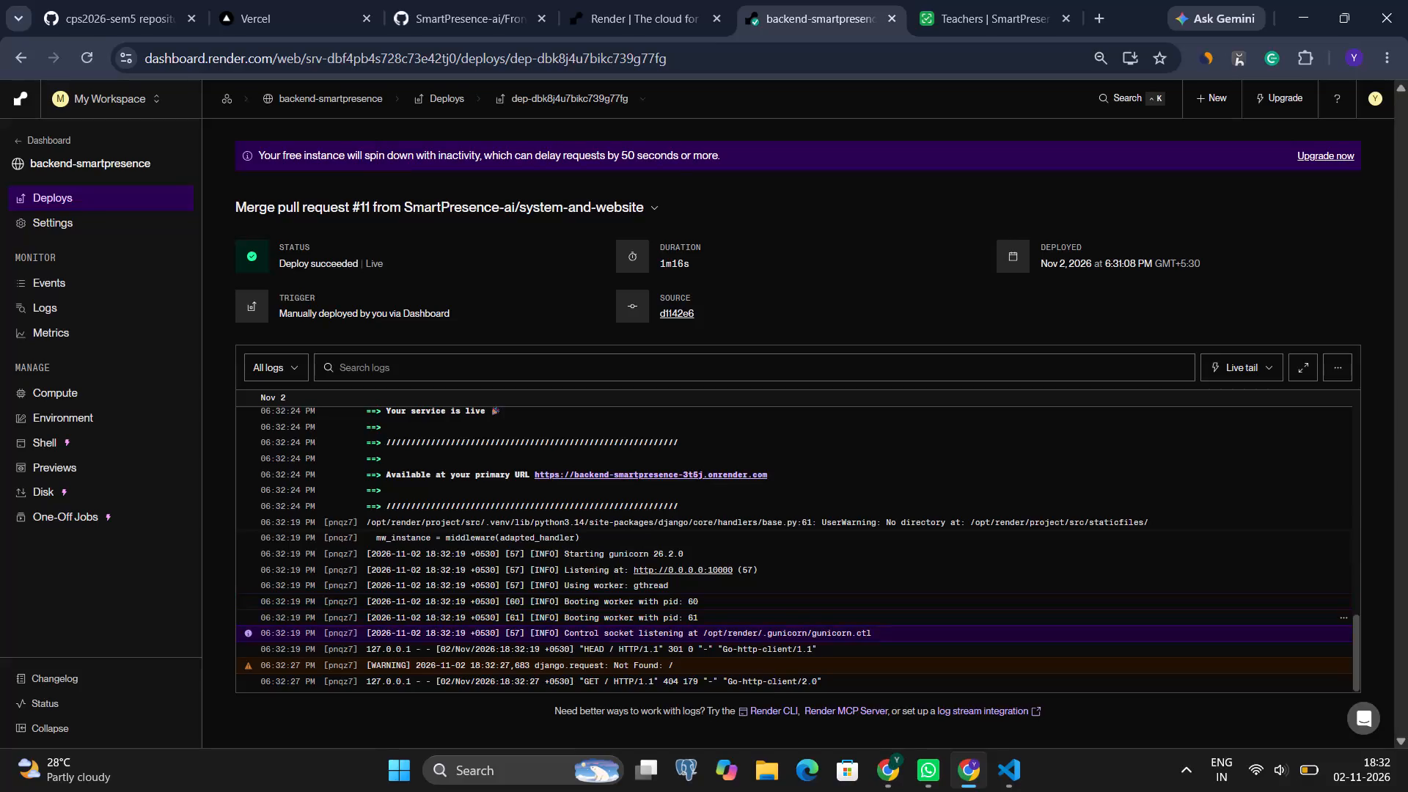
scroll(716, 593, down, 2)
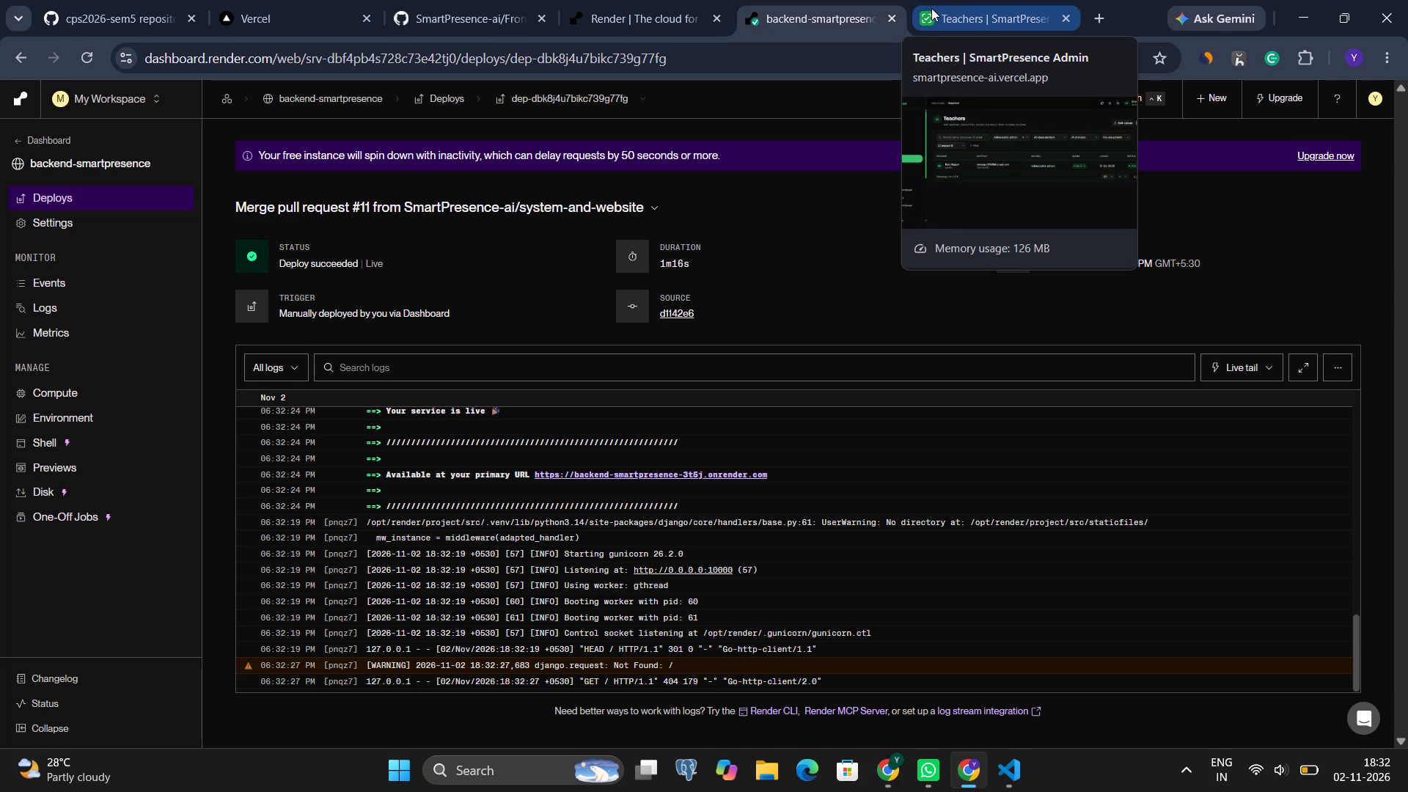
Return to the SmartPresence admin site, reload the Teachers page and open the profile of Indian public school's Class 2 - A teacher.
click(943, 7)
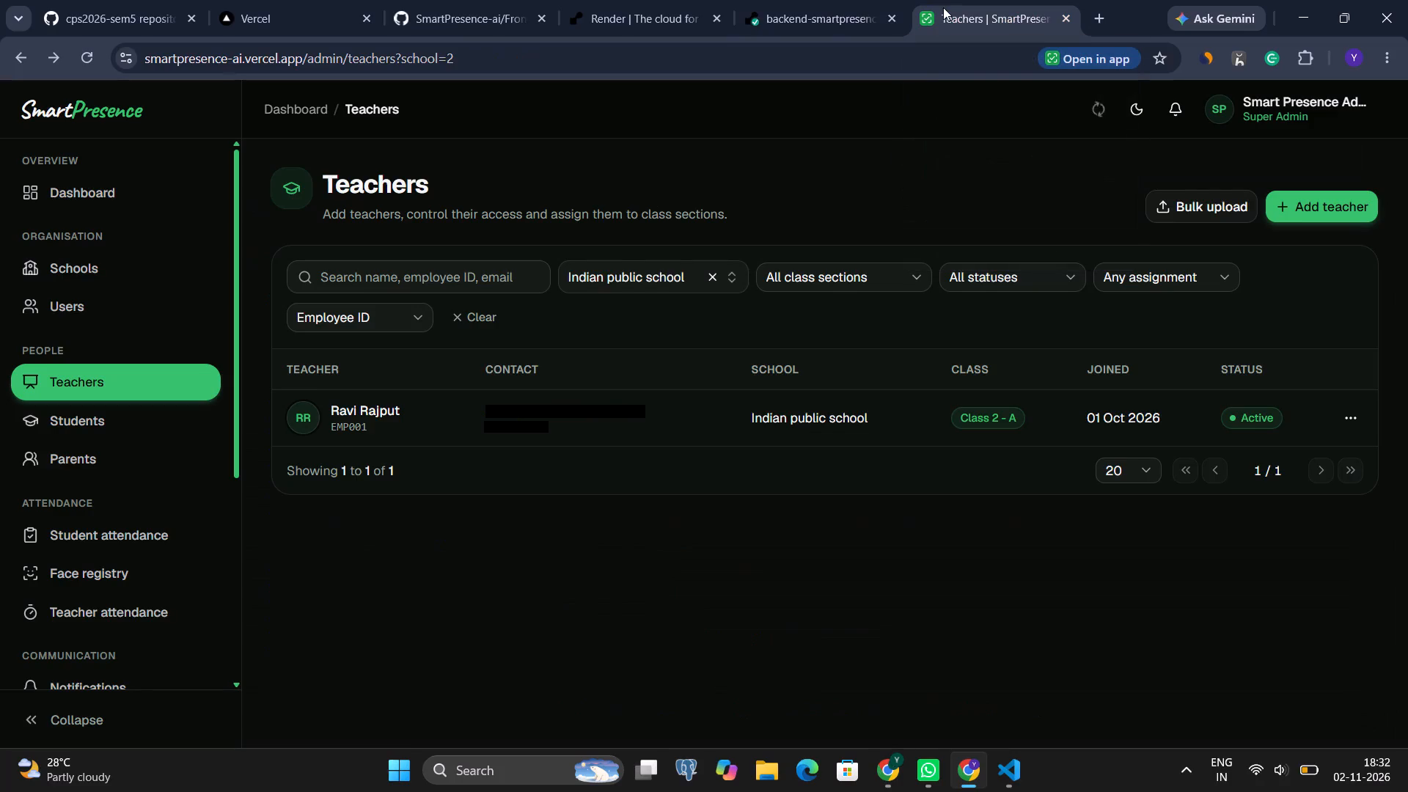
click(836, 0)
click(956, 0)
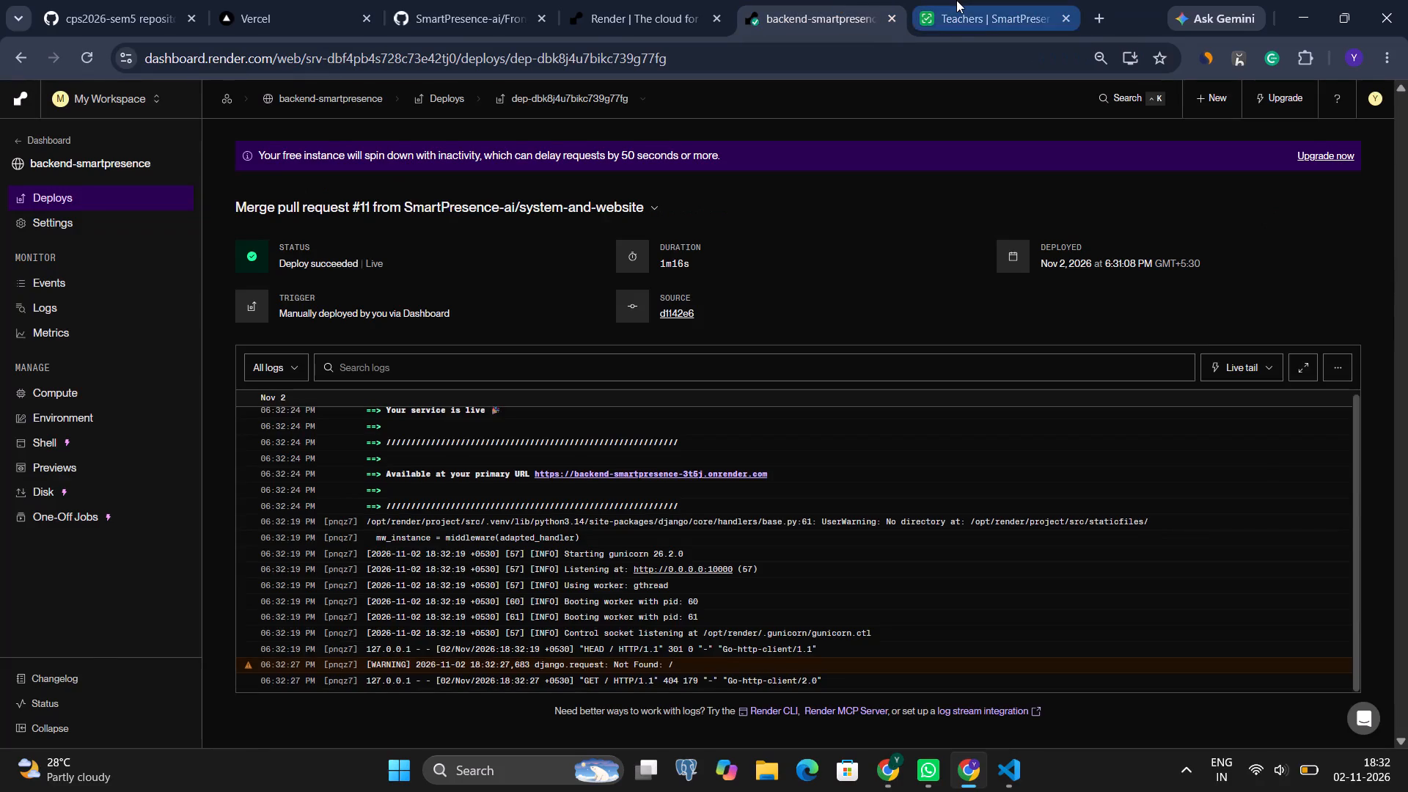
click(79, 54)
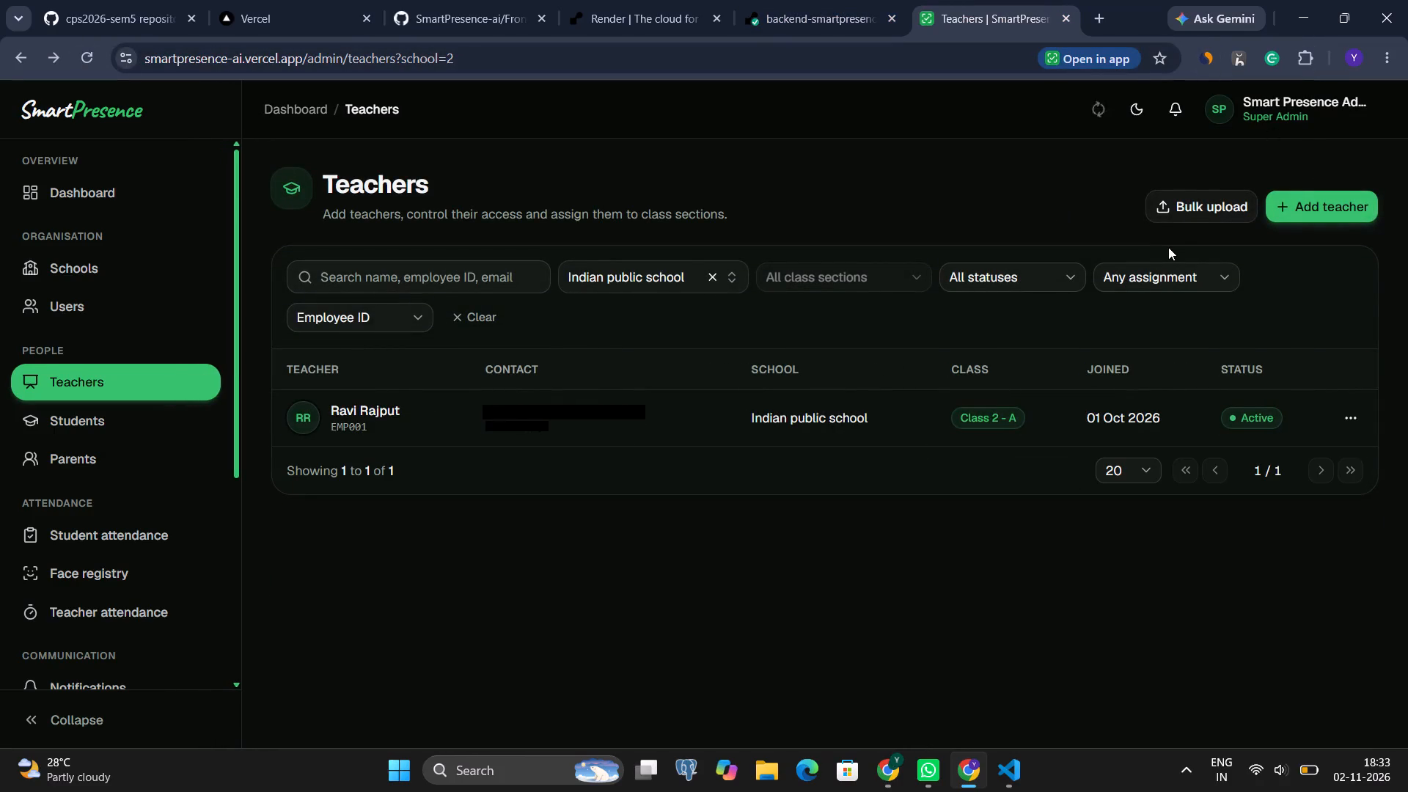
click(694, 427)
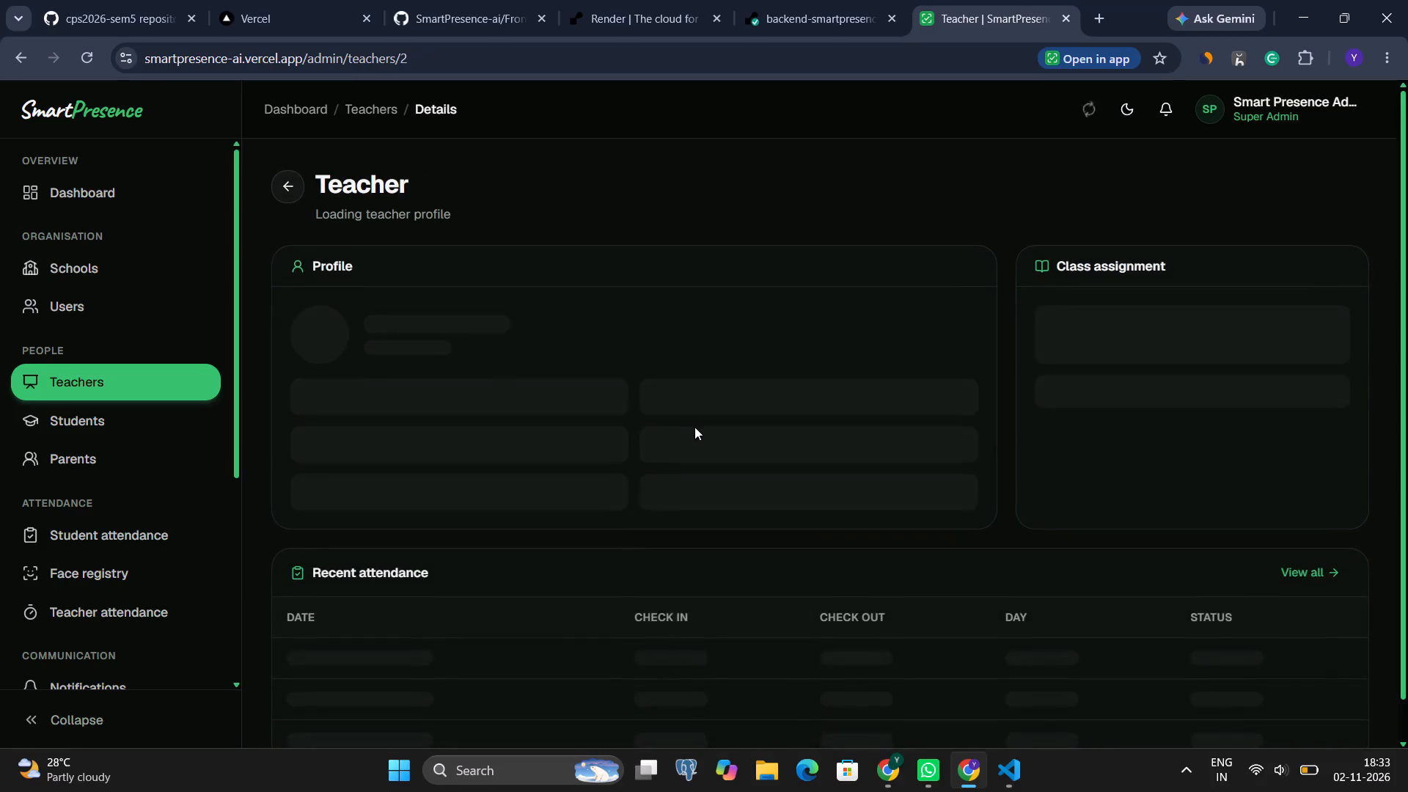
scroll(526, 370, down, 1)
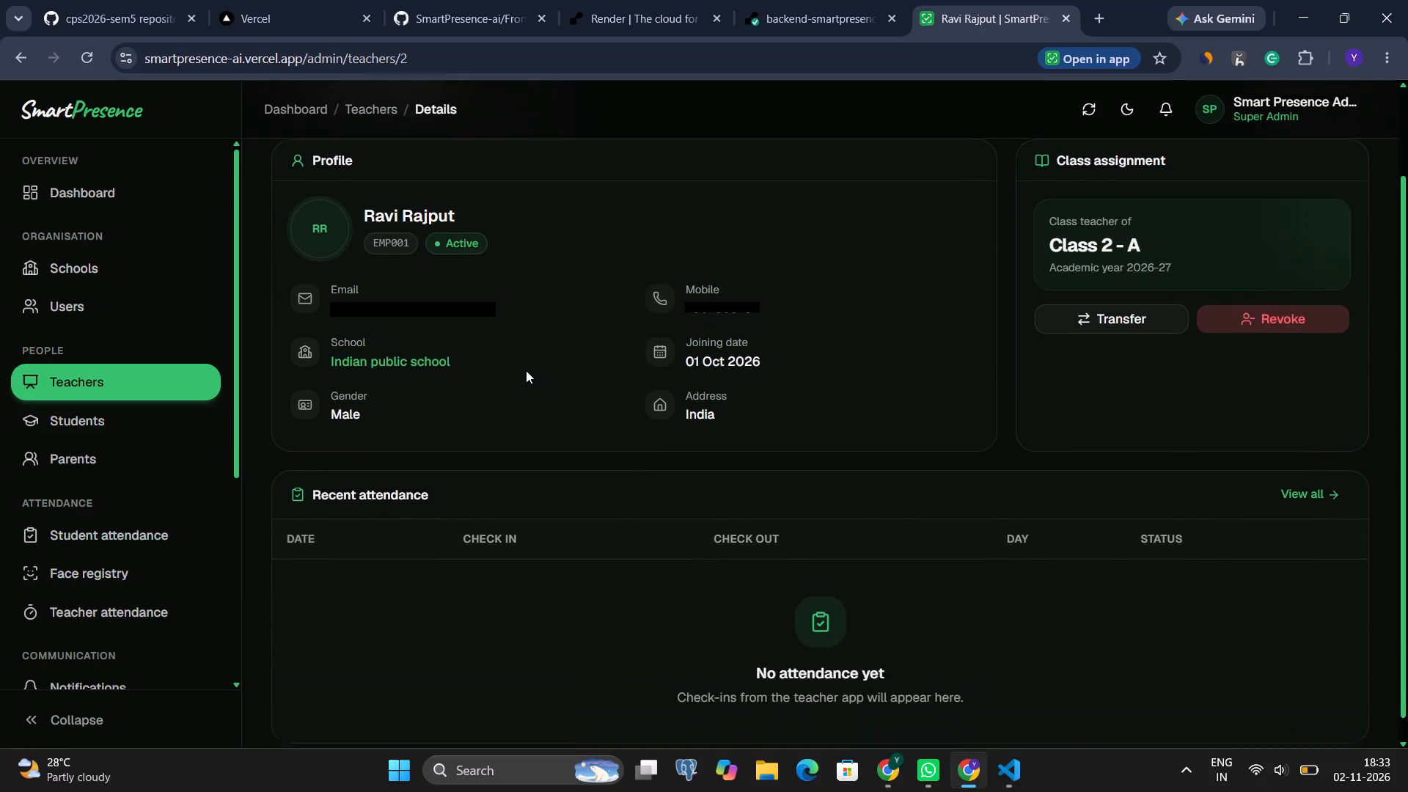
scroll(526, 370, up, 5)
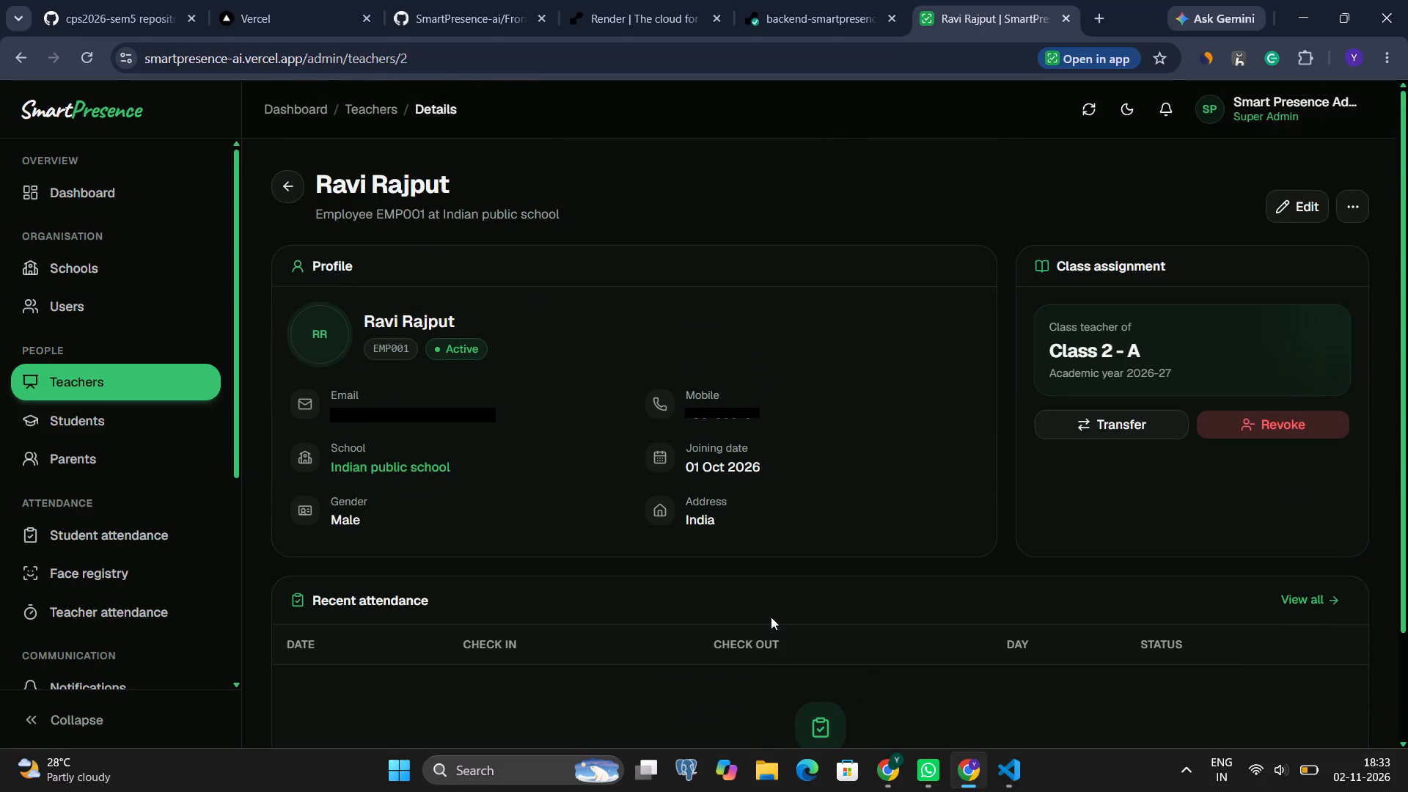
Open the teacher's details for editing at the Email field.
click(1288, 213)
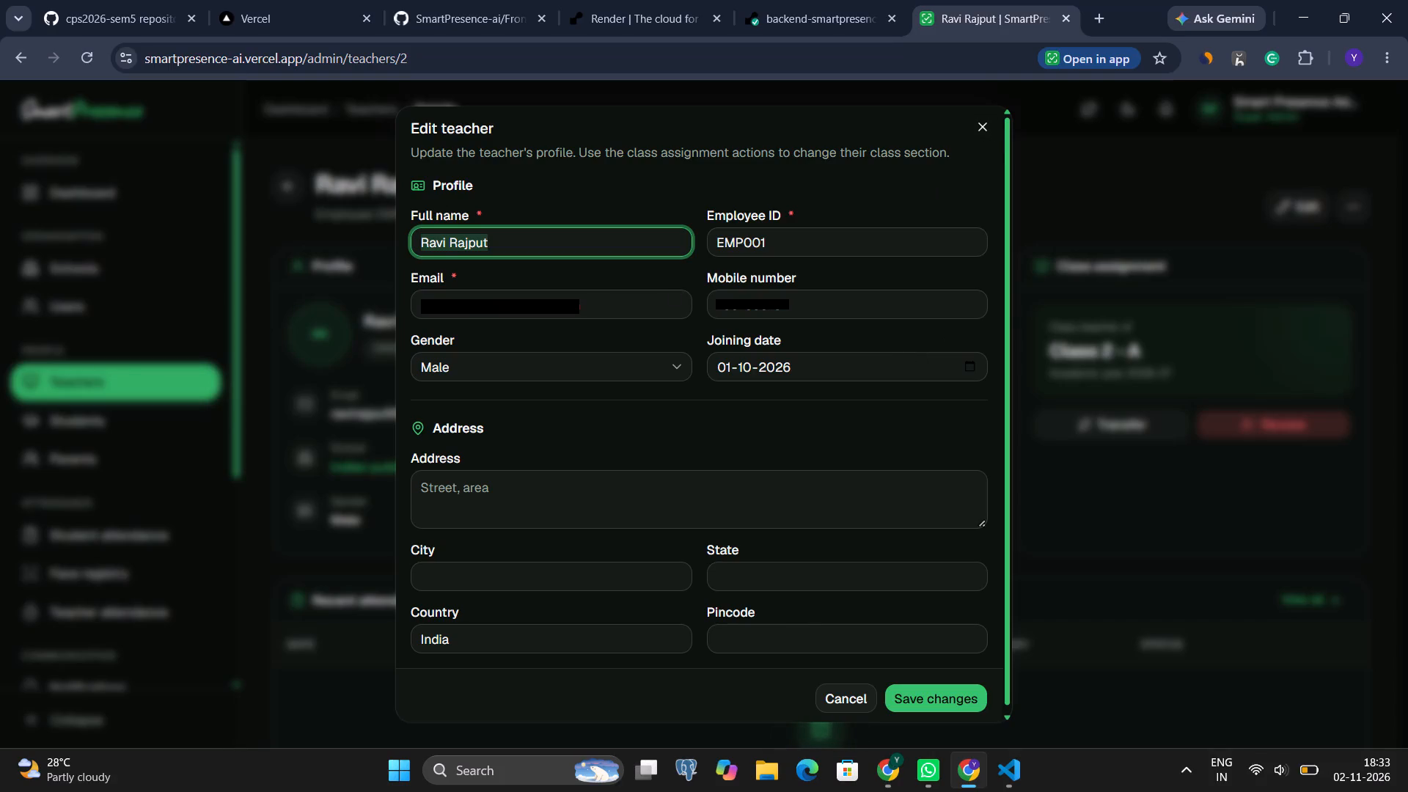
click(617, 309)
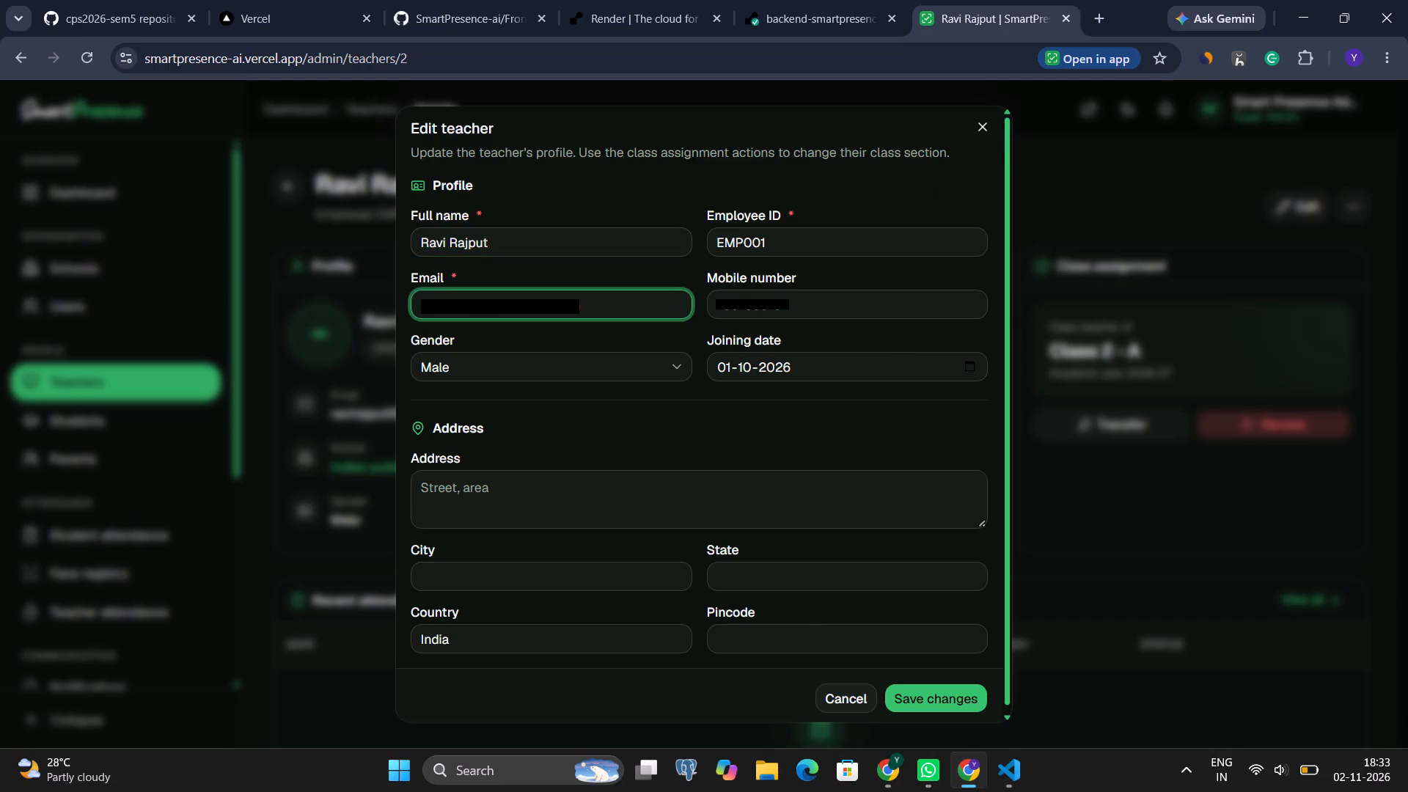
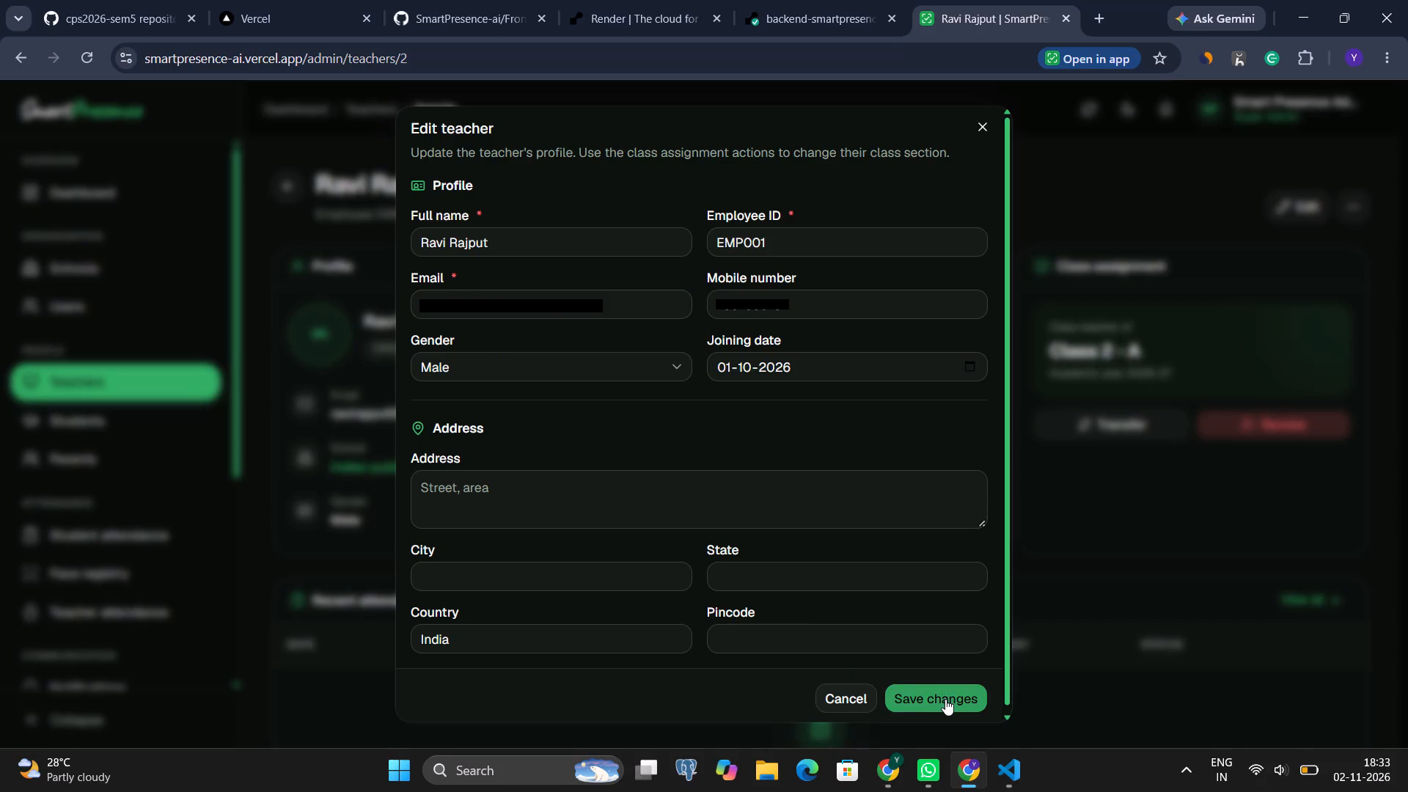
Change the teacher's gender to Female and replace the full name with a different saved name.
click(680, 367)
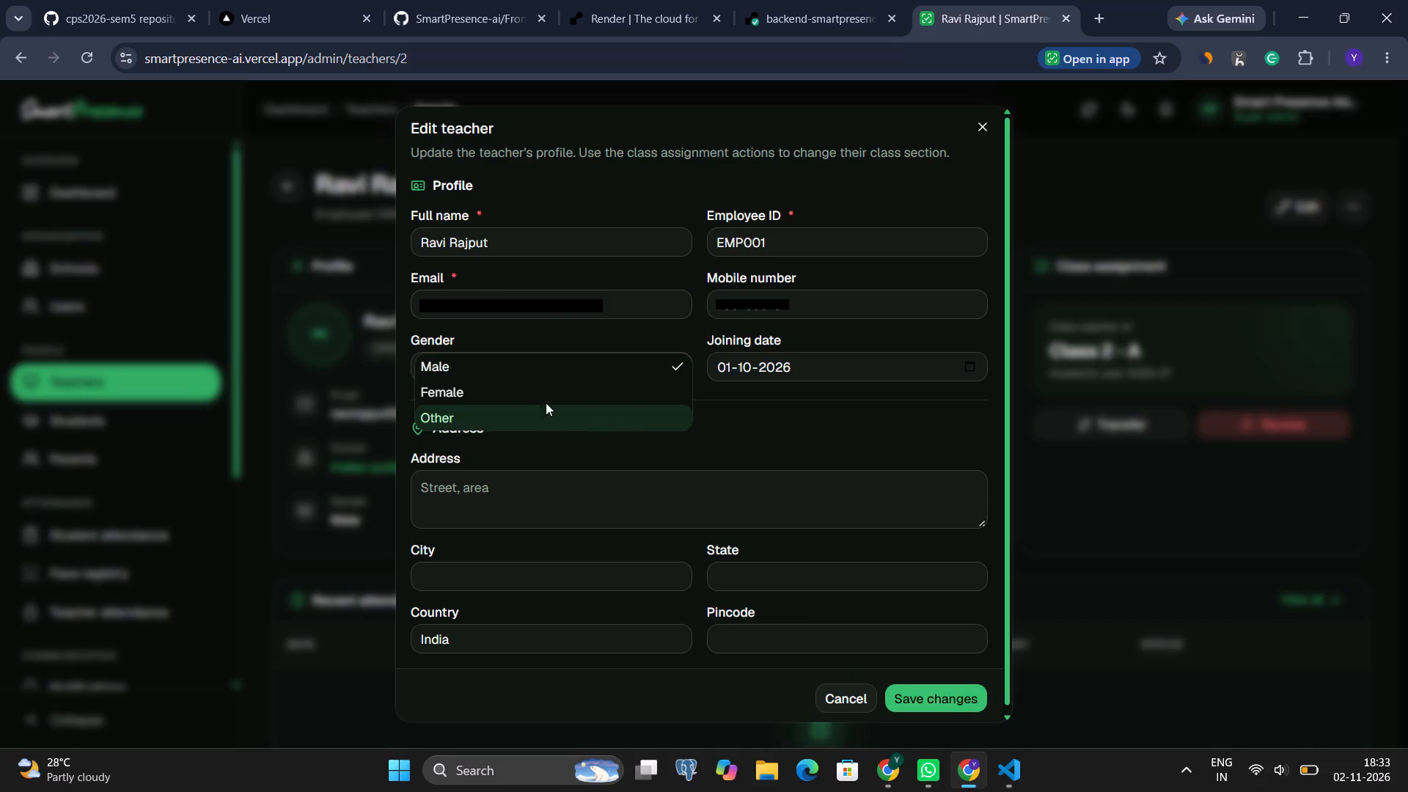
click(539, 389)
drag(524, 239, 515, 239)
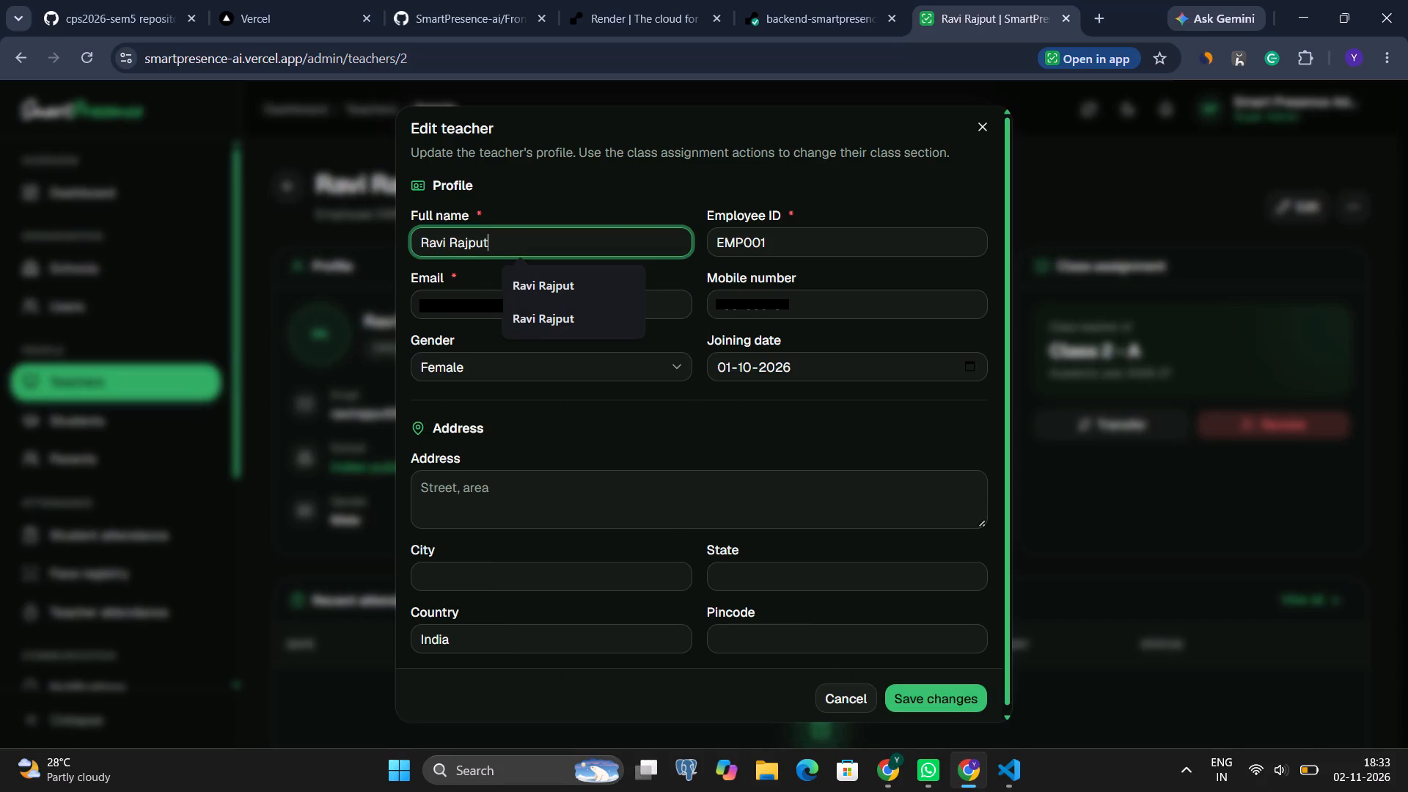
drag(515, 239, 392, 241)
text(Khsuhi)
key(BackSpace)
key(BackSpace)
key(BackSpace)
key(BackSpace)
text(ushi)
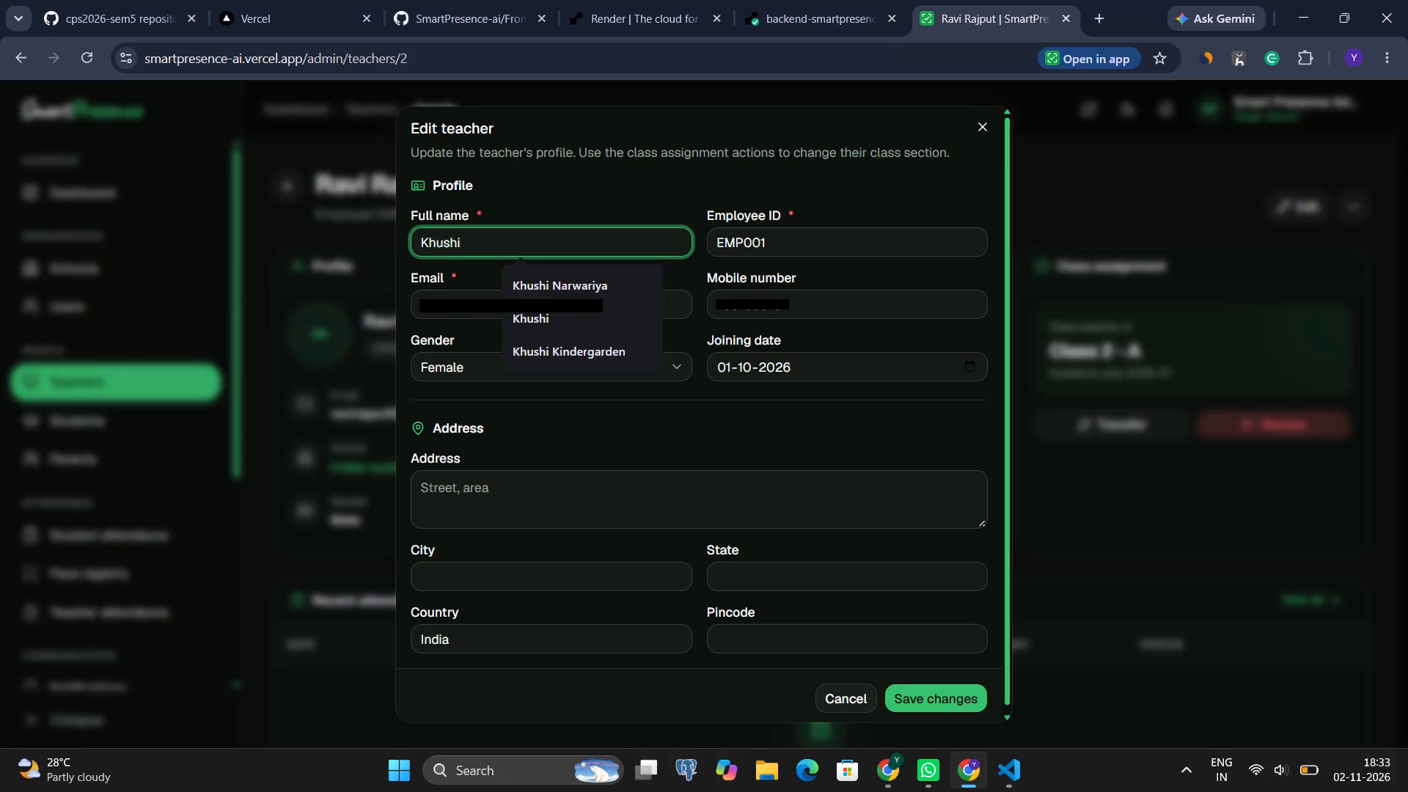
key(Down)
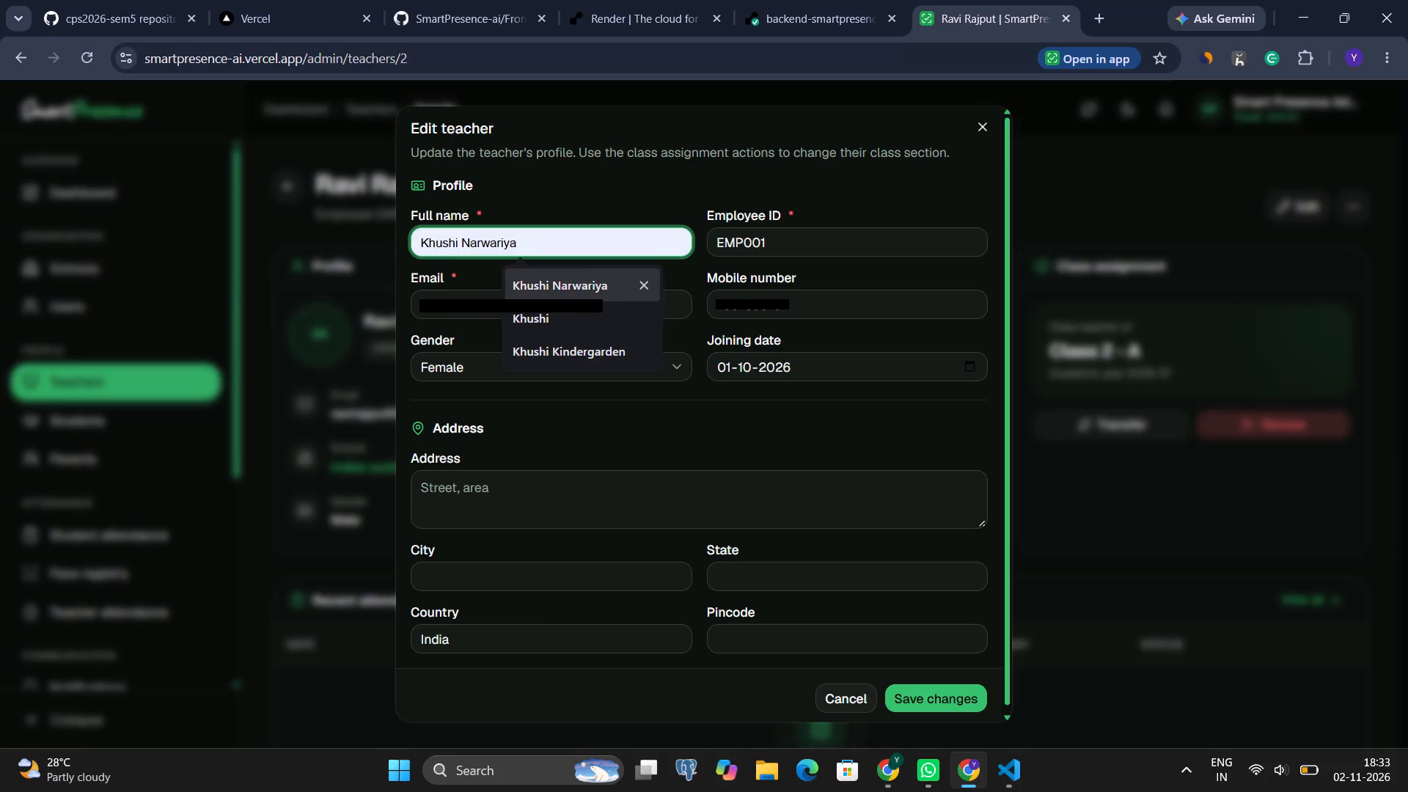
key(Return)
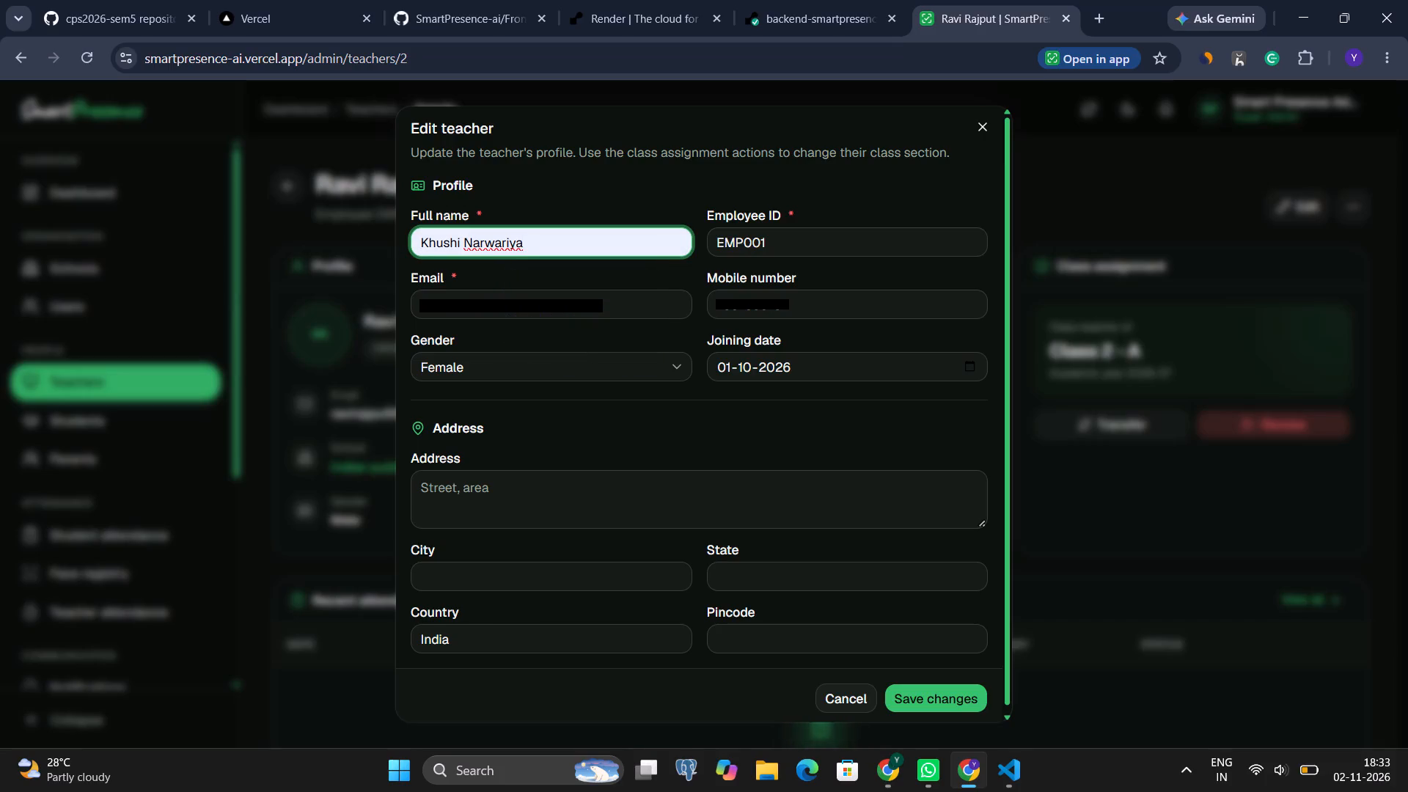
Undo the recent edits in the teacher form, back through the Email field.
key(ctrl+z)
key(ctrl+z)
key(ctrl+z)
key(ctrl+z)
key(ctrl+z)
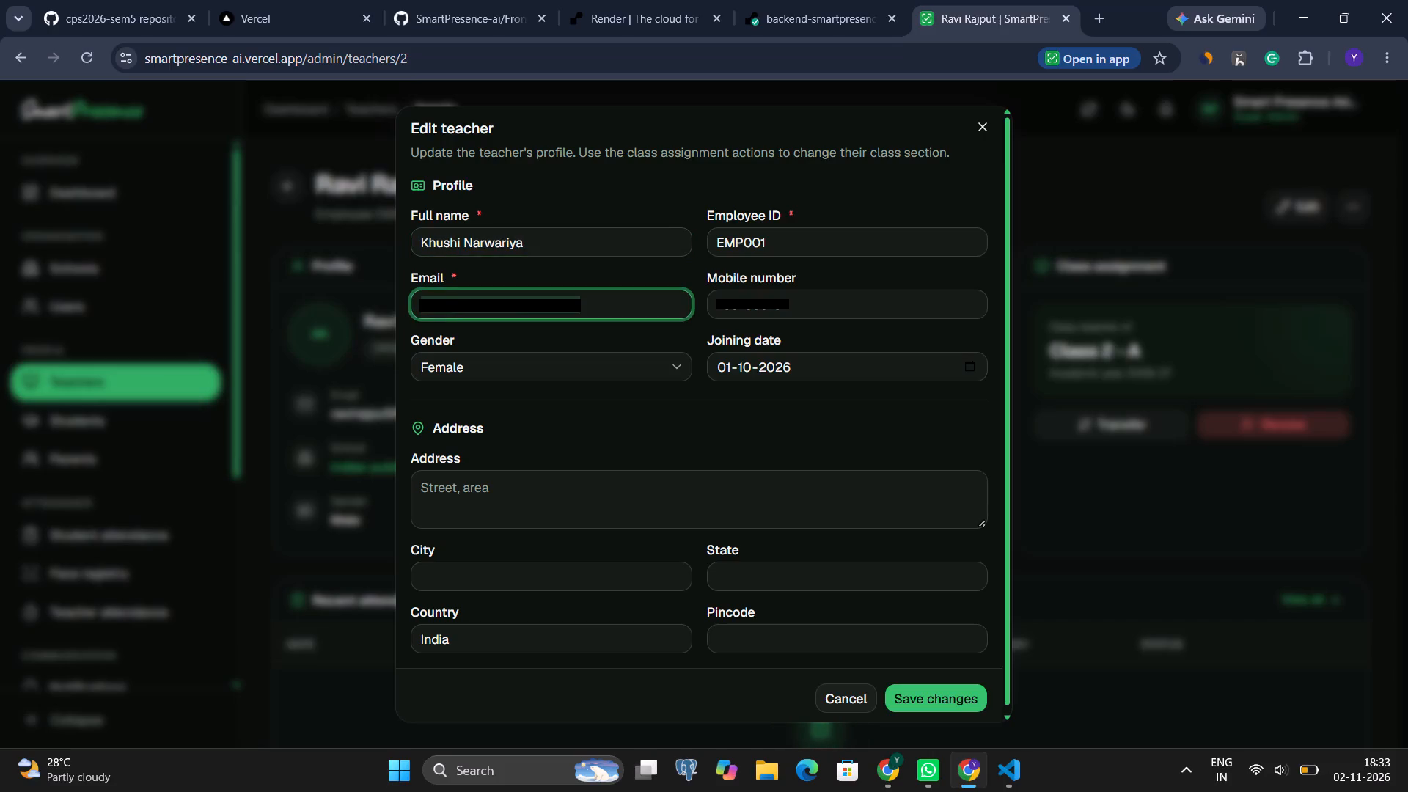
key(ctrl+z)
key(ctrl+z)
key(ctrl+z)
Re-enter the teacher's original full name, set the gender to Male, and try to save the changes.
drag(529, 241, 394, 242)
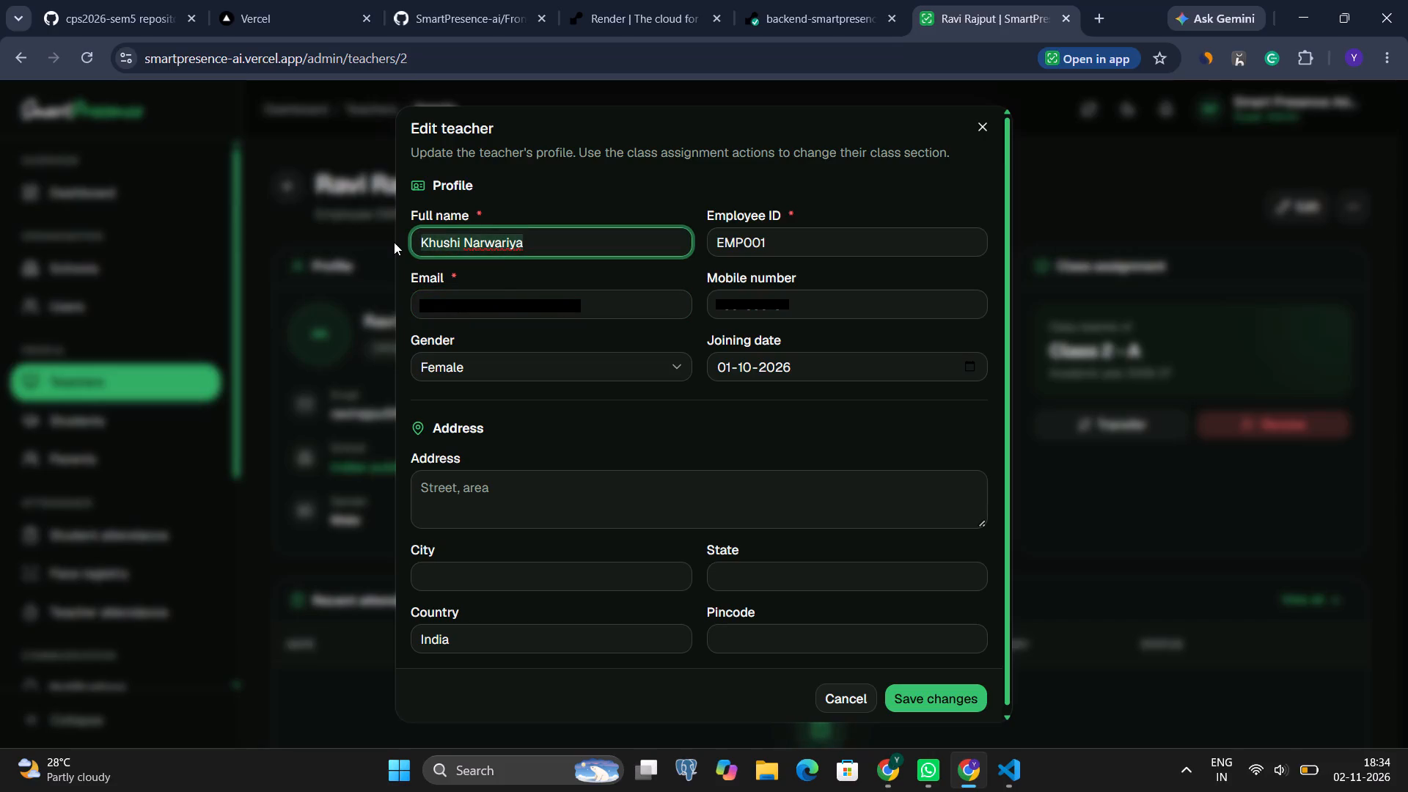
key(ctrl+z)
key(ctrl+z)
key(ctrl+z)
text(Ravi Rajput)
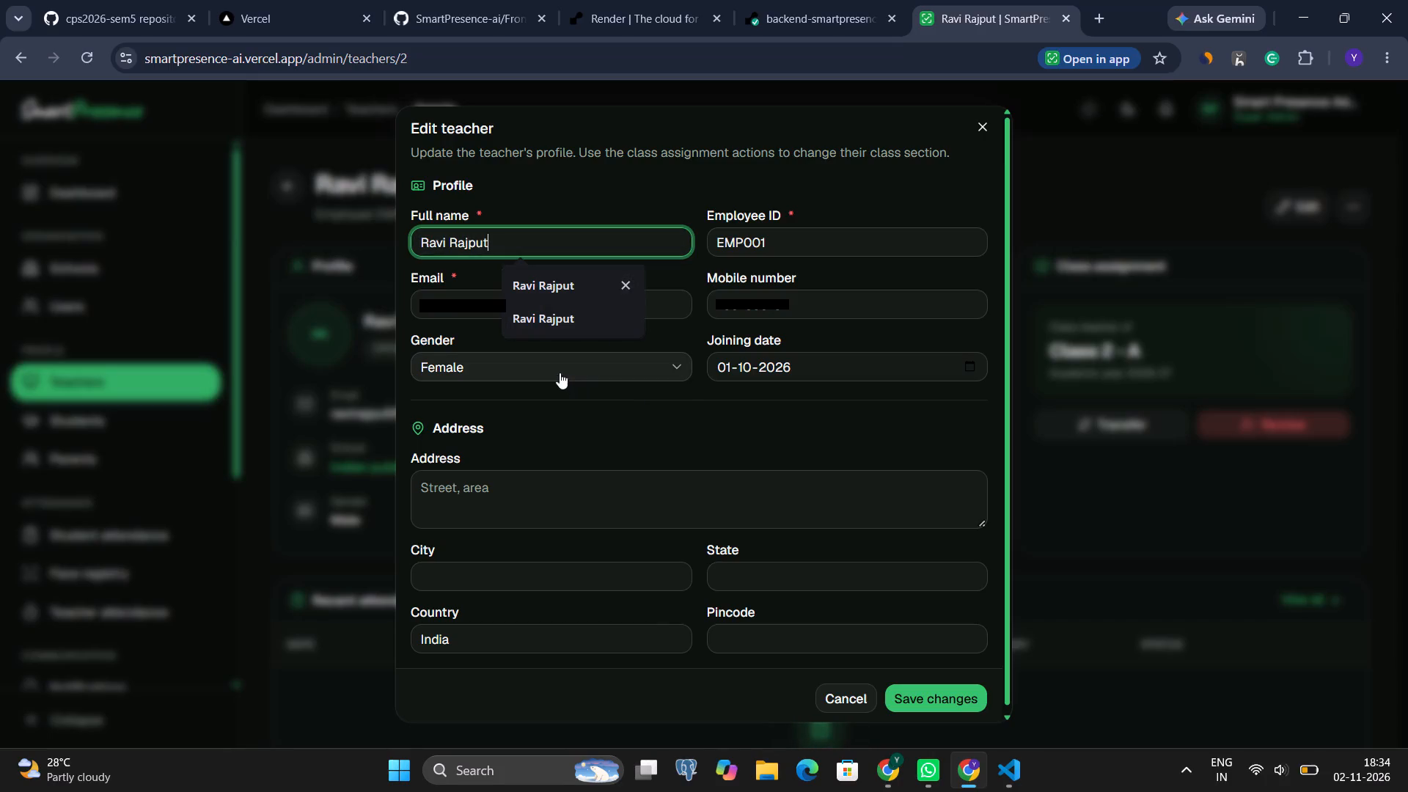
click(560, 373)
click(455, 341)
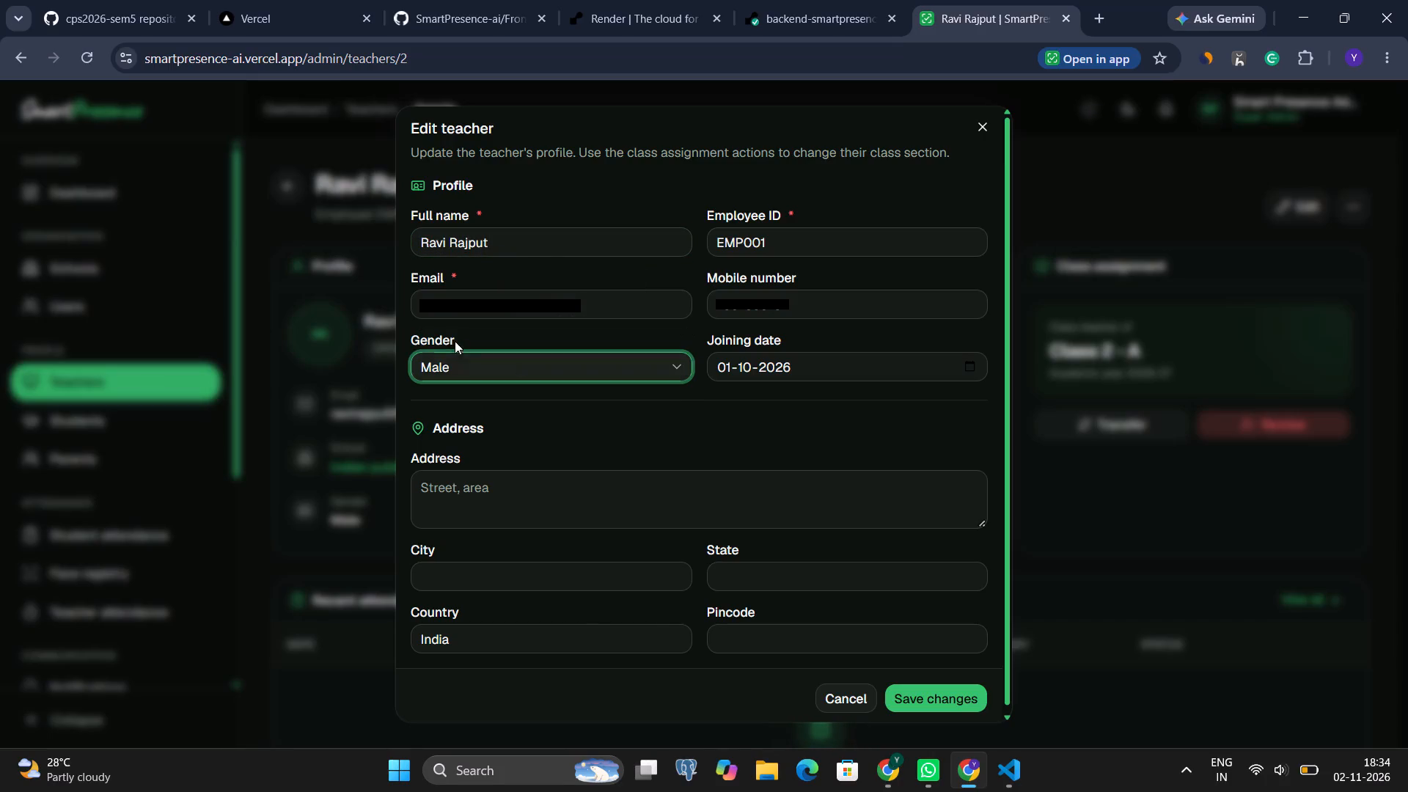
click(898, 689)
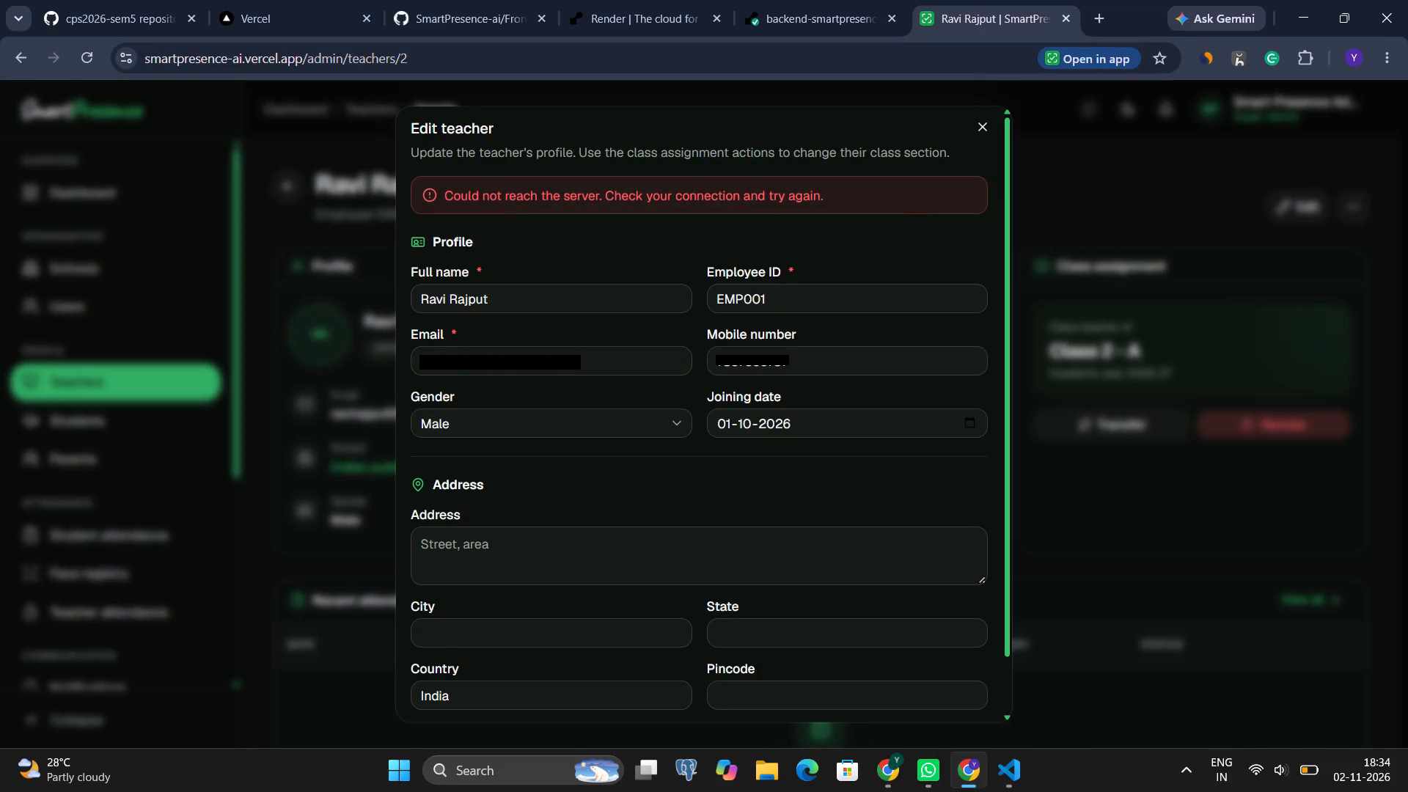
Examine the backend deploy logs on Render and the cloudflared tunnel output in the Visual Studio Code terminal.
click(818, 0)
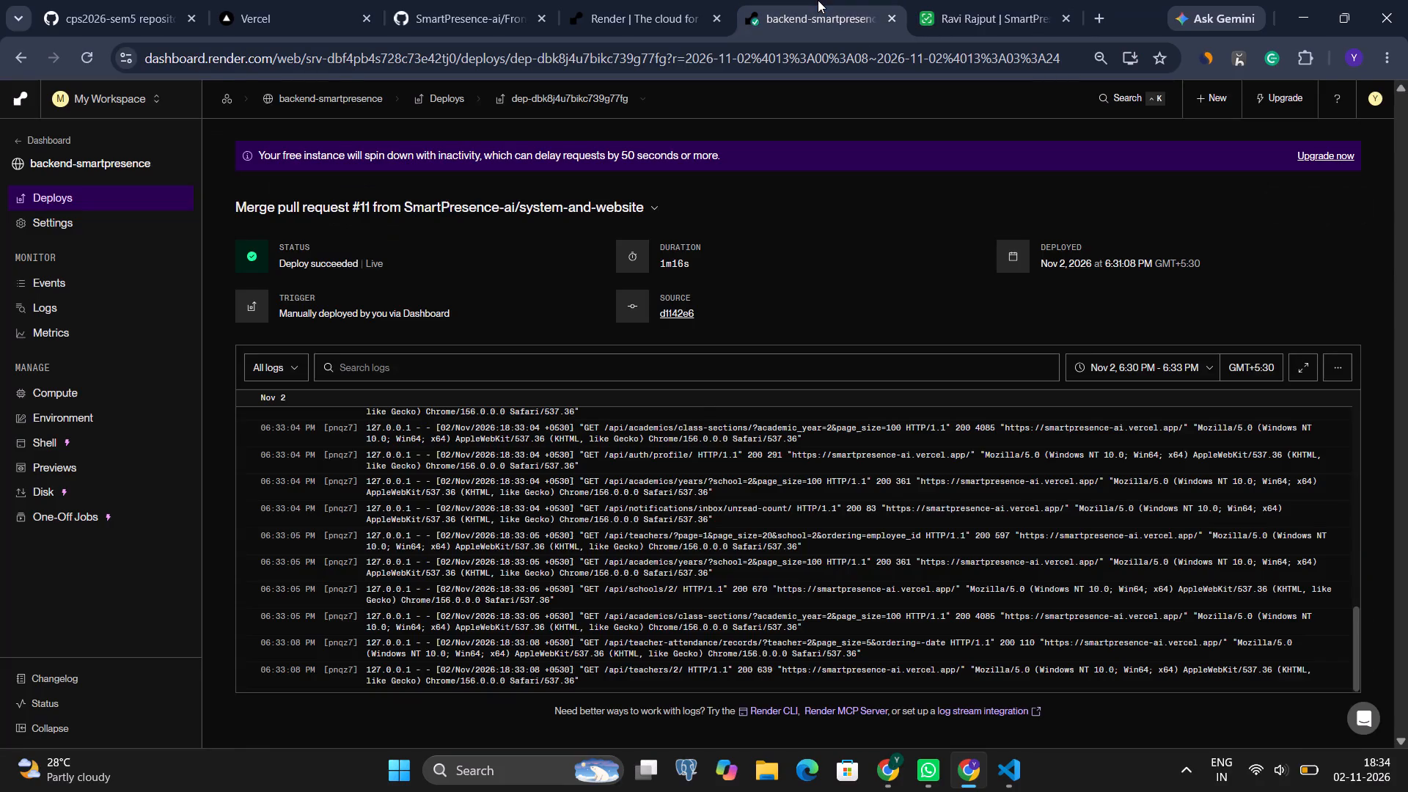
scroll(678, 664, down, 5)
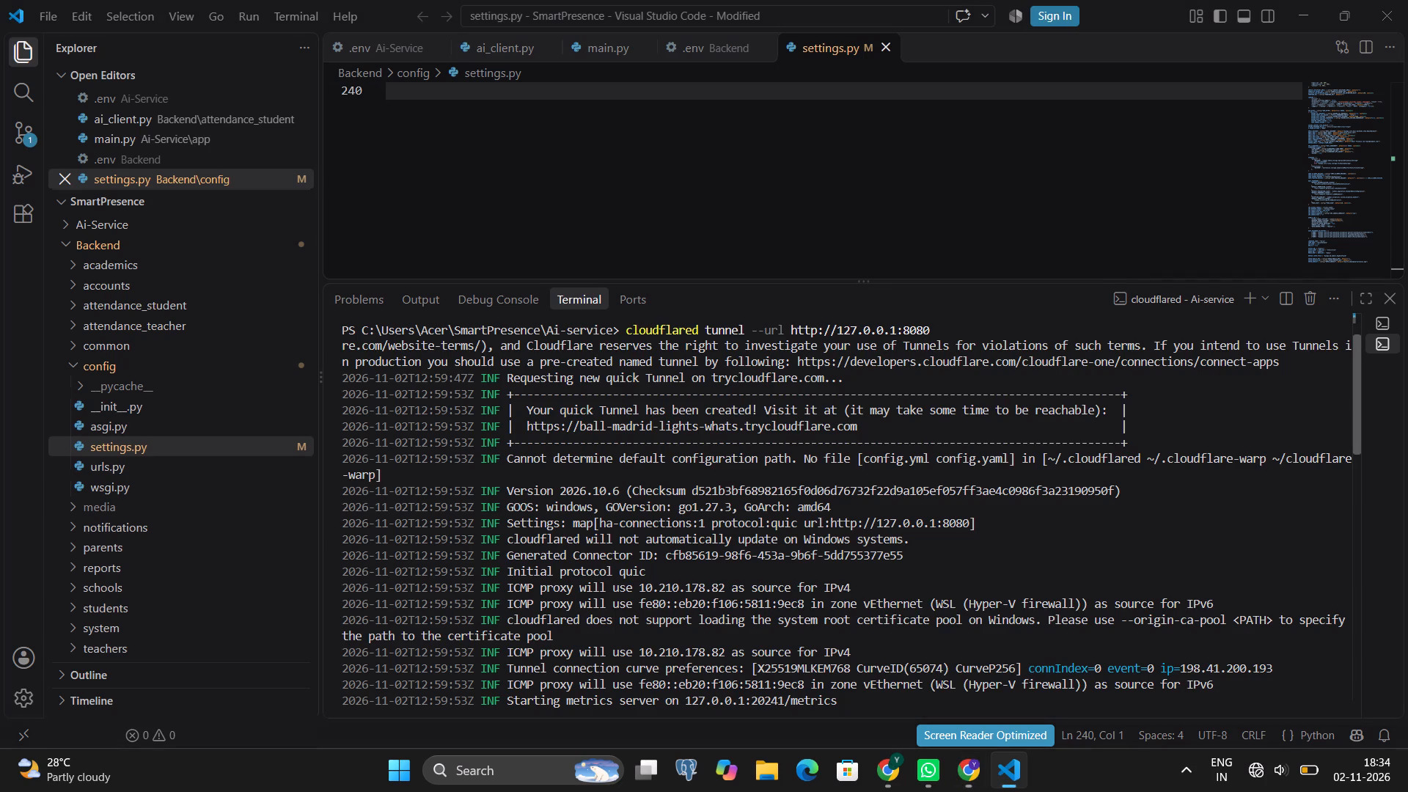
scroll(644, 619, down, 17)
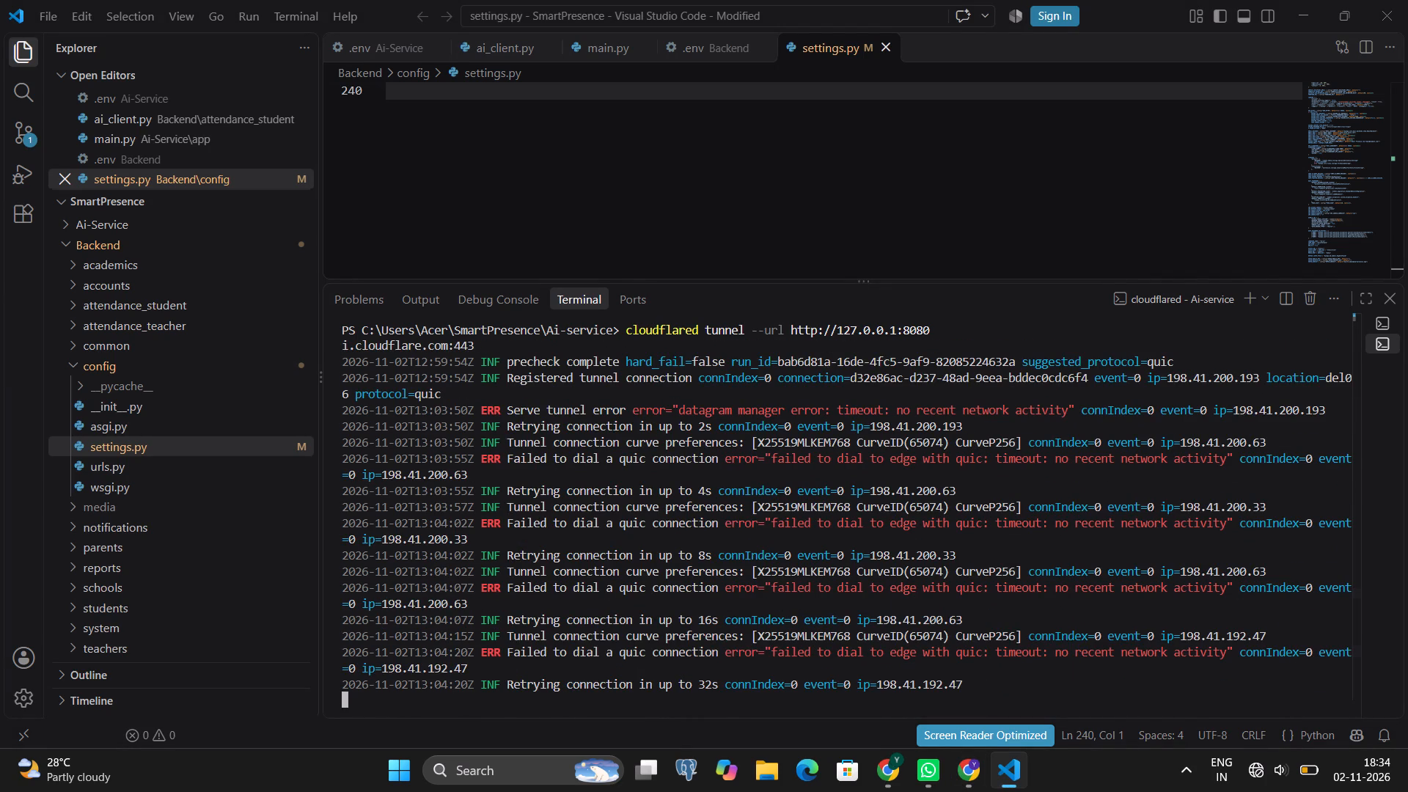
scroll(474, 708, up, 3)
scroll(556, 584, up, 3)
scroll(556, 584, down, 9)
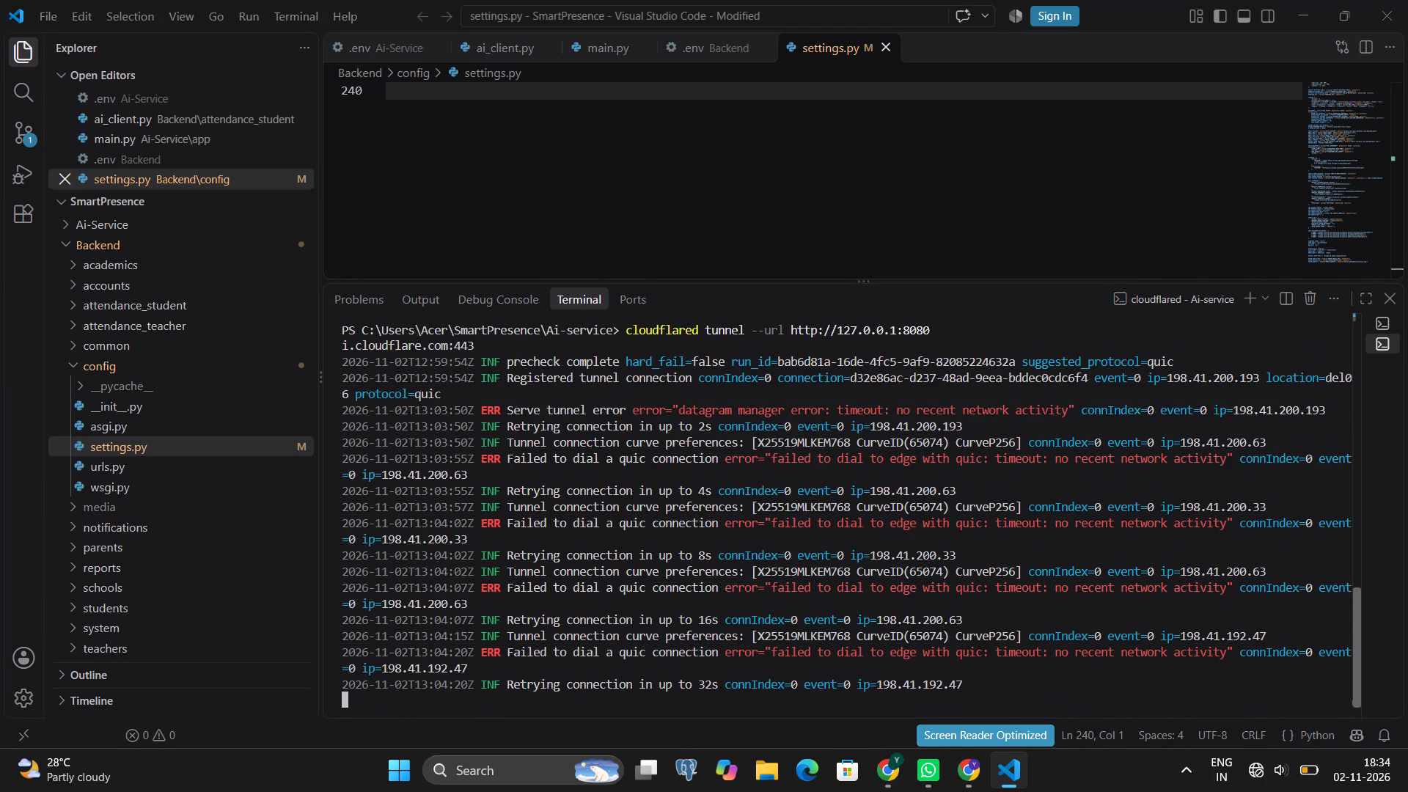
Stop the running cloudflared tunnel in its Ai-service terminal.
click(435, 700)
key(ctrl+c)
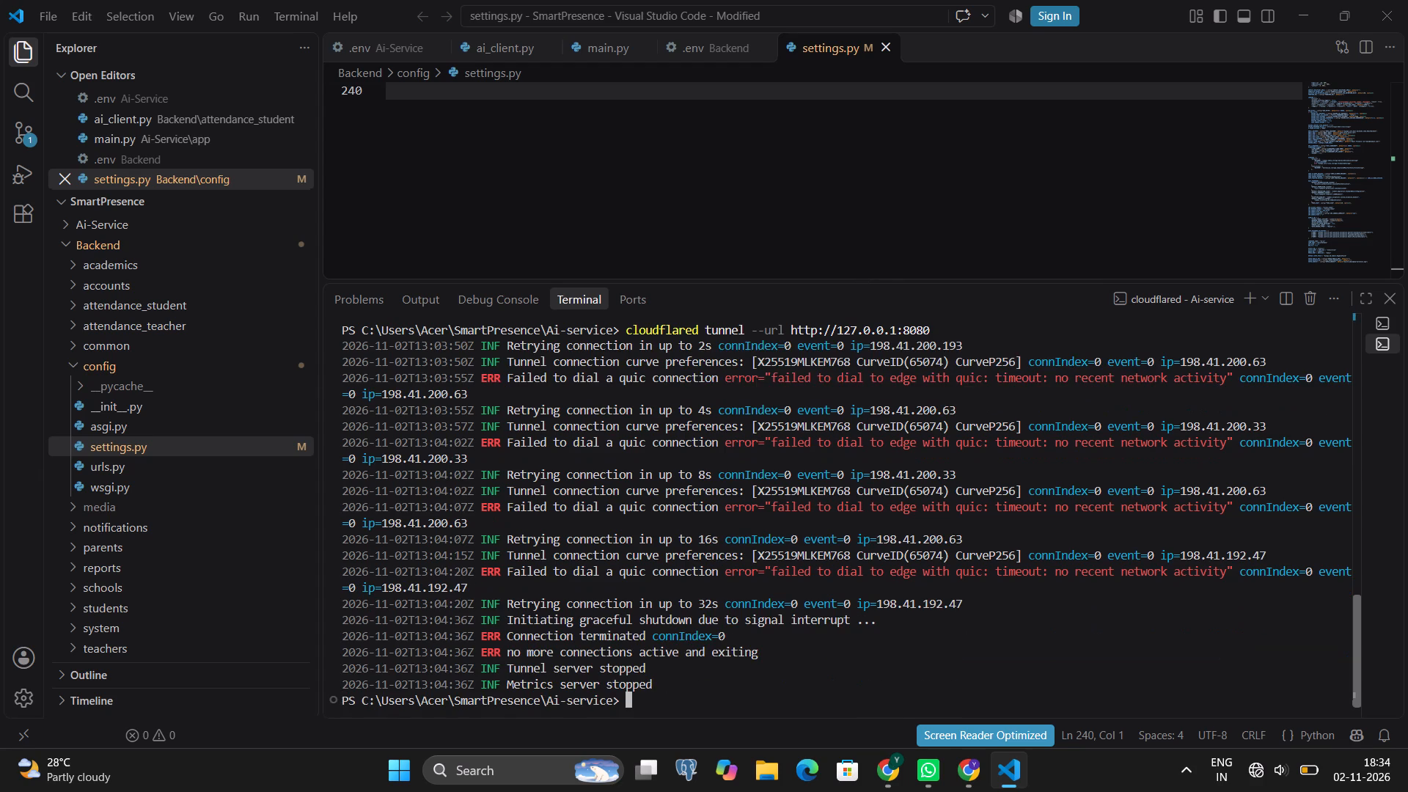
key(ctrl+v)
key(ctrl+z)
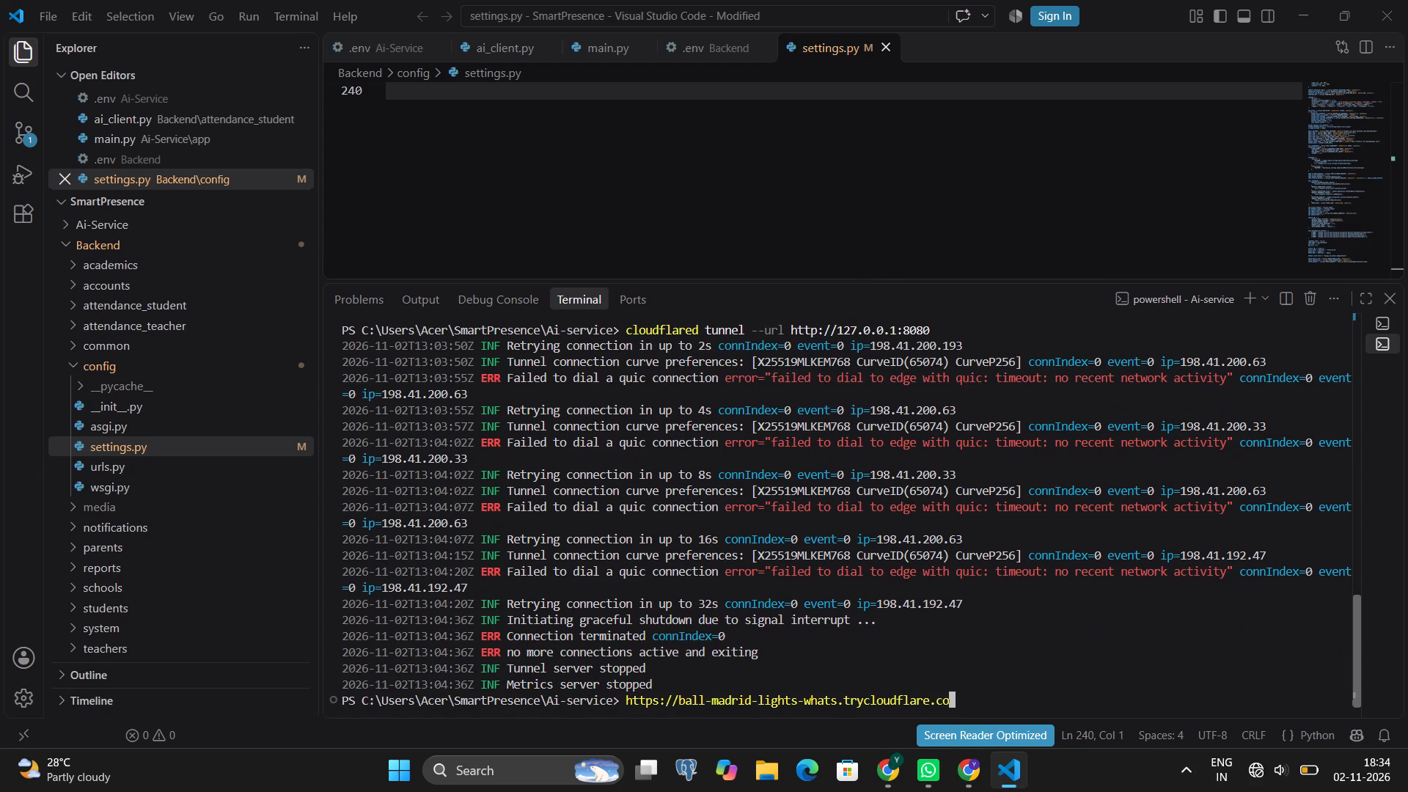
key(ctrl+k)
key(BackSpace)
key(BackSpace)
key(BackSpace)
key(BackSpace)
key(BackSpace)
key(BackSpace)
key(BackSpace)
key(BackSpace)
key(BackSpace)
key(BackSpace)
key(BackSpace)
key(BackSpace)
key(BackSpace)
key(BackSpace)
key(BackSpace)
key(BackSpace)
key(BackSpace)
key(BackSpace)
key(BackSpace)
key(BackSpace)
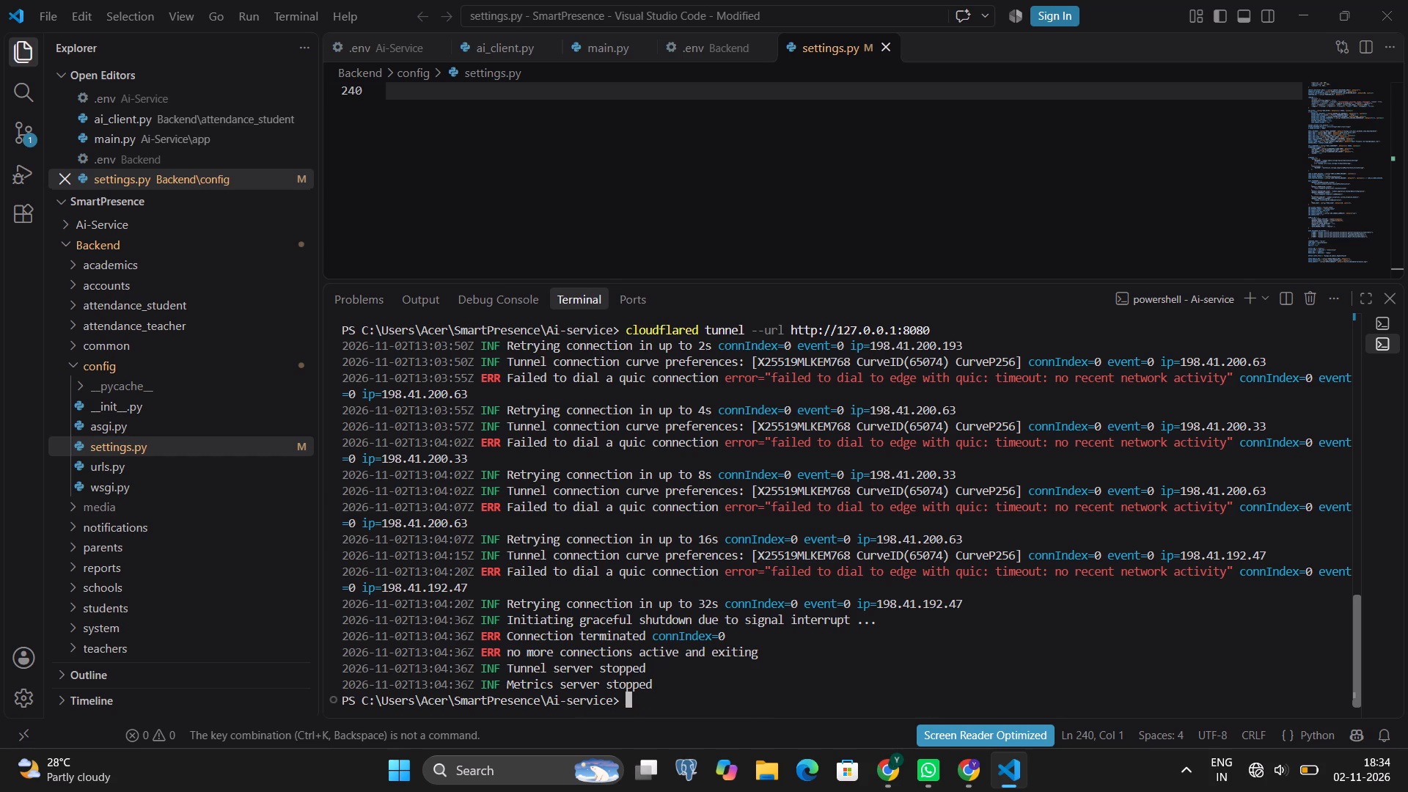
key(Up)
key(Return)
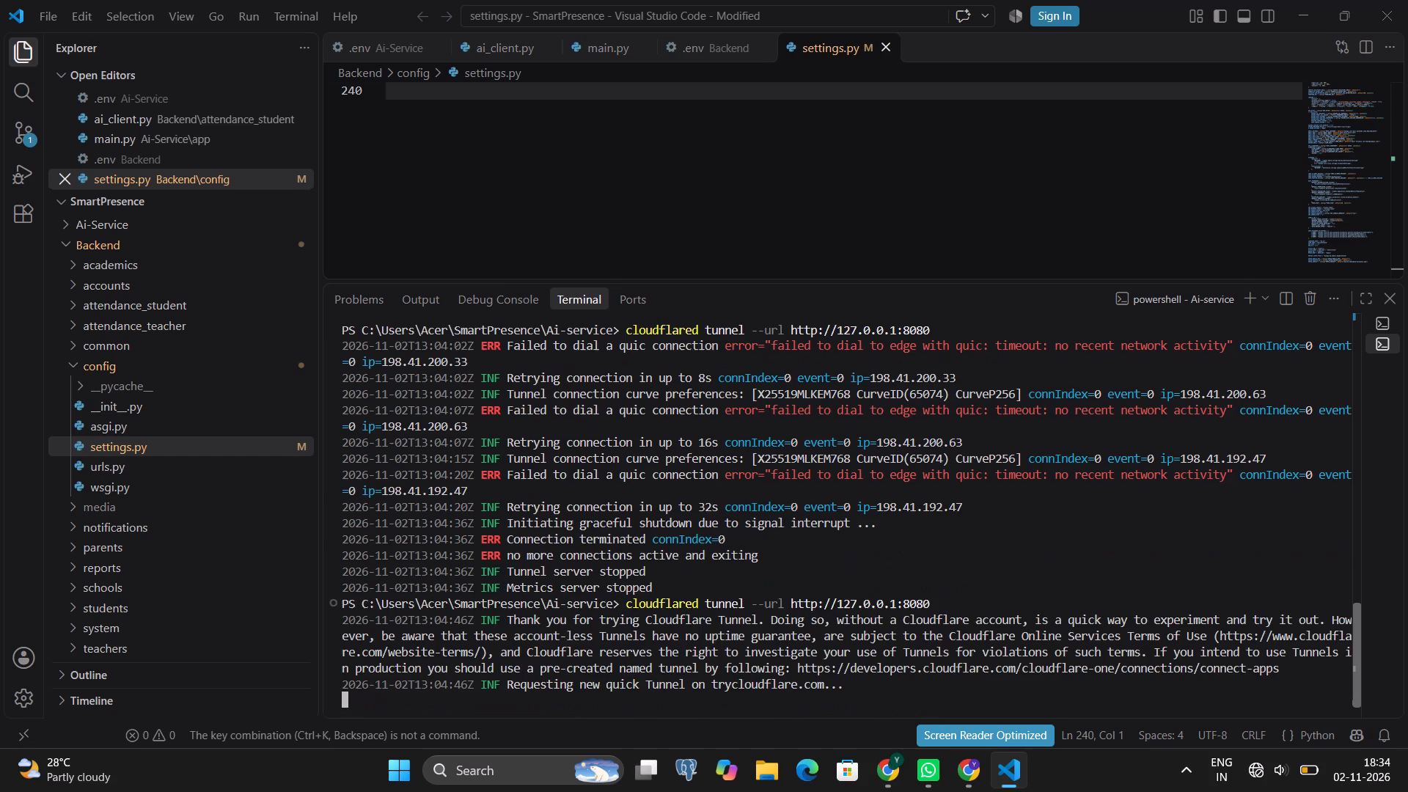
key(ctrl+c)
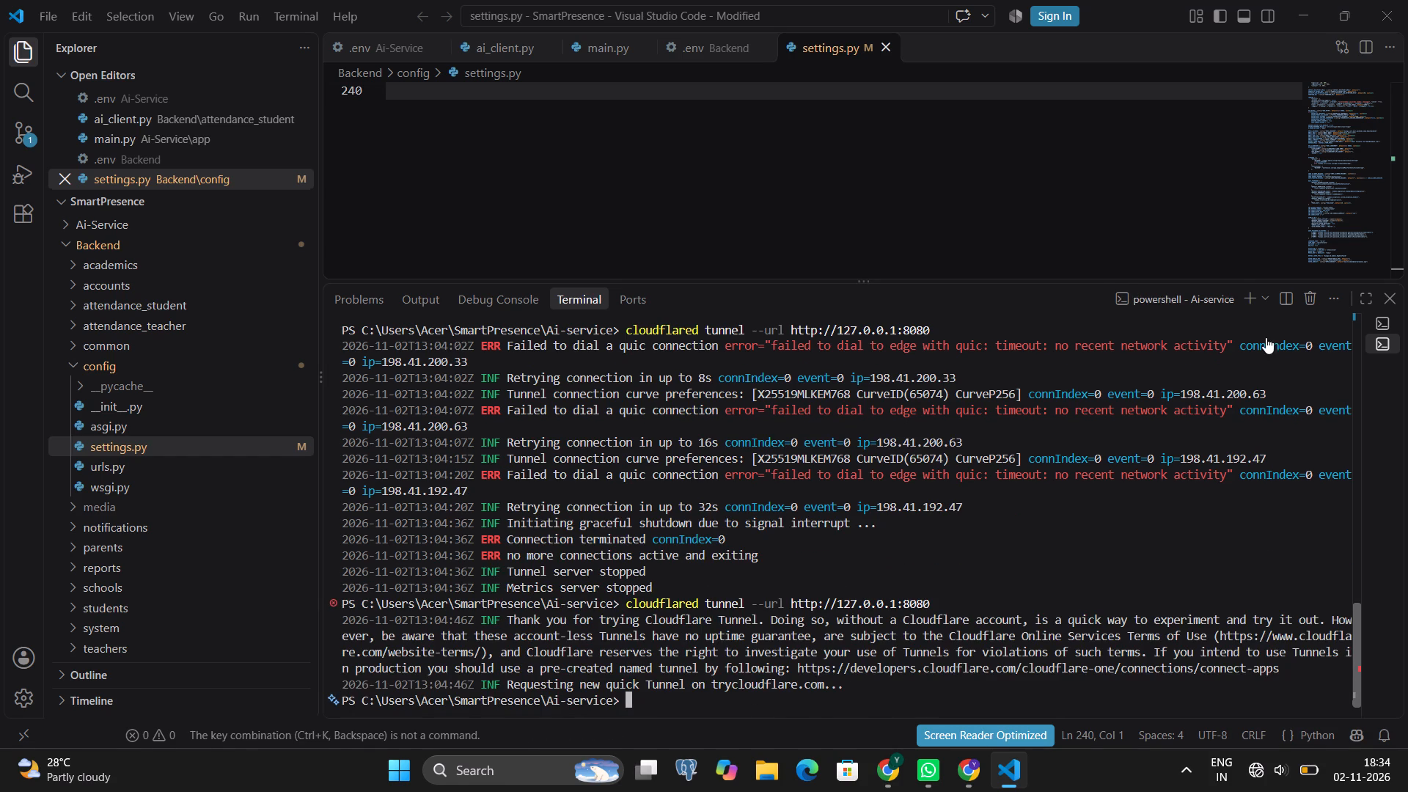
Stop the AI service and restart it with uvicorn app.main:app --host 0.0.0.0 --port 8080, checking its startup output.
click(1378, 323)
click(846, 523)
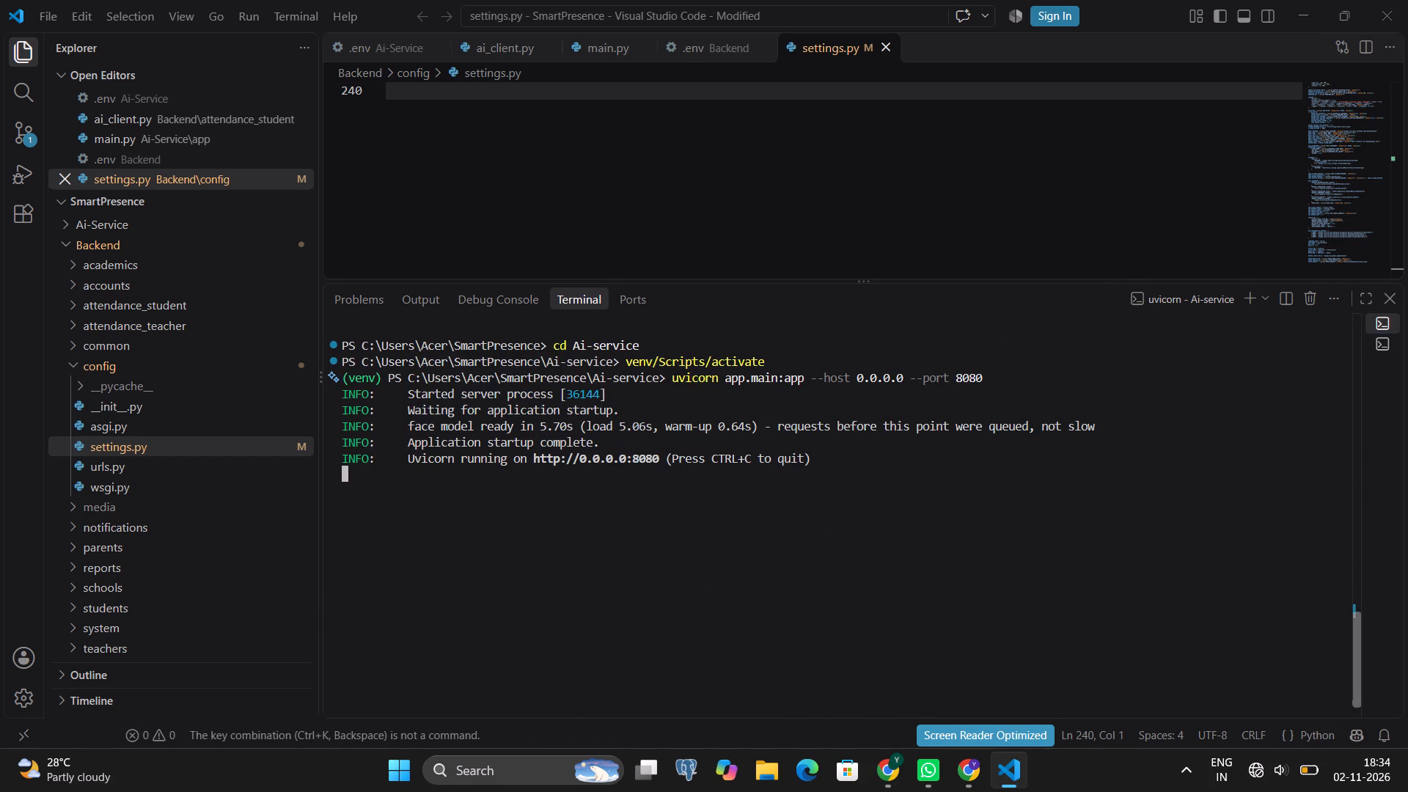
key(ctrl+c)
key(Up)
key(Up)
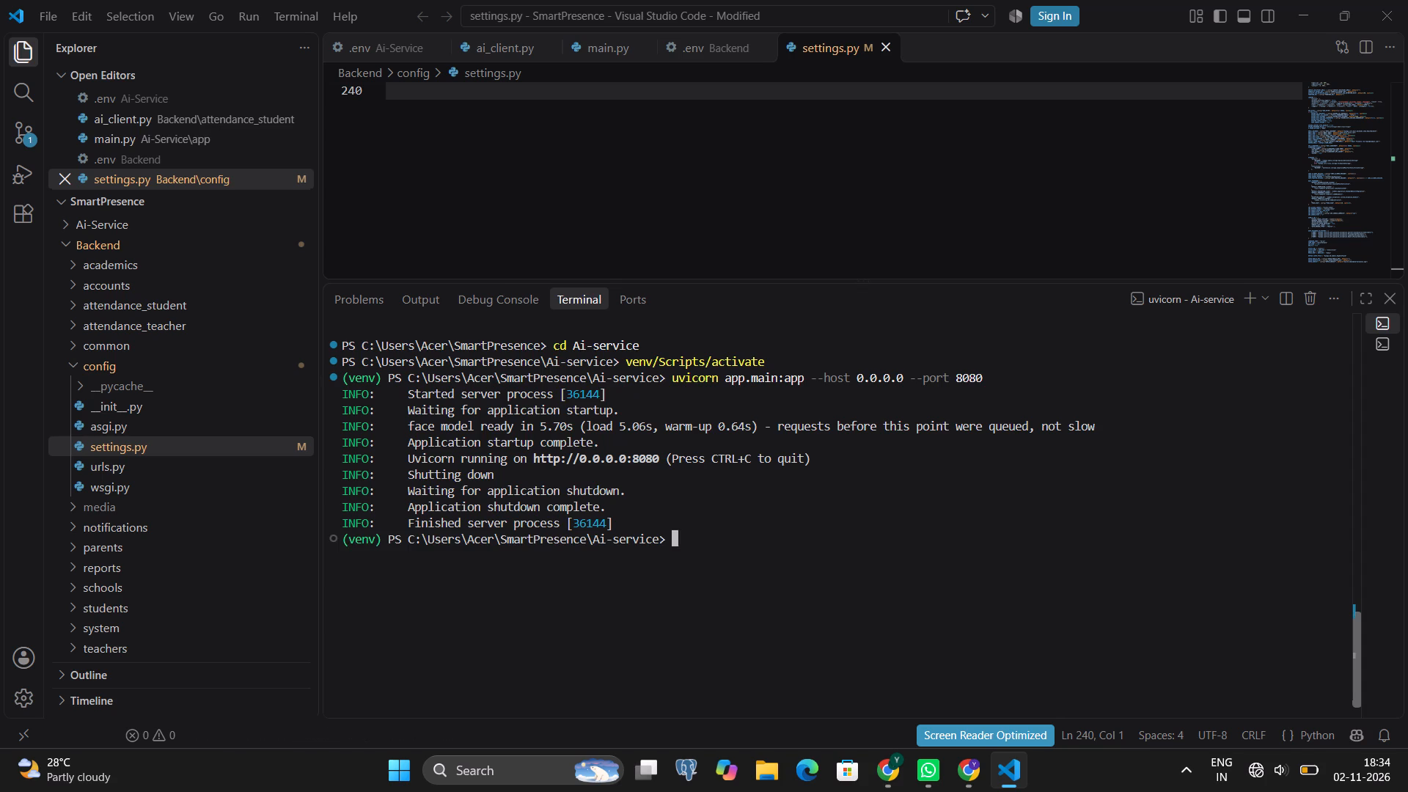
key(Return)
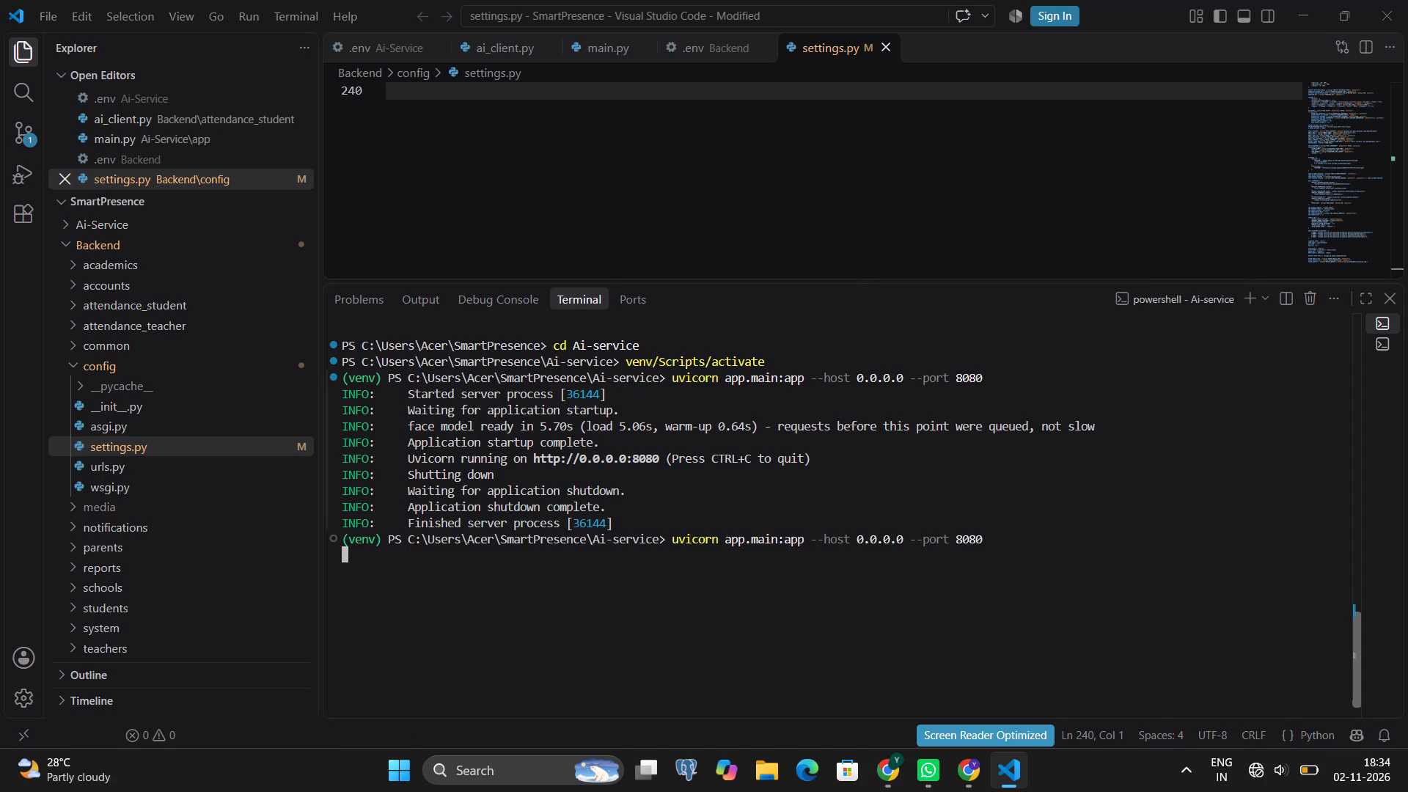
click(1385, 336)
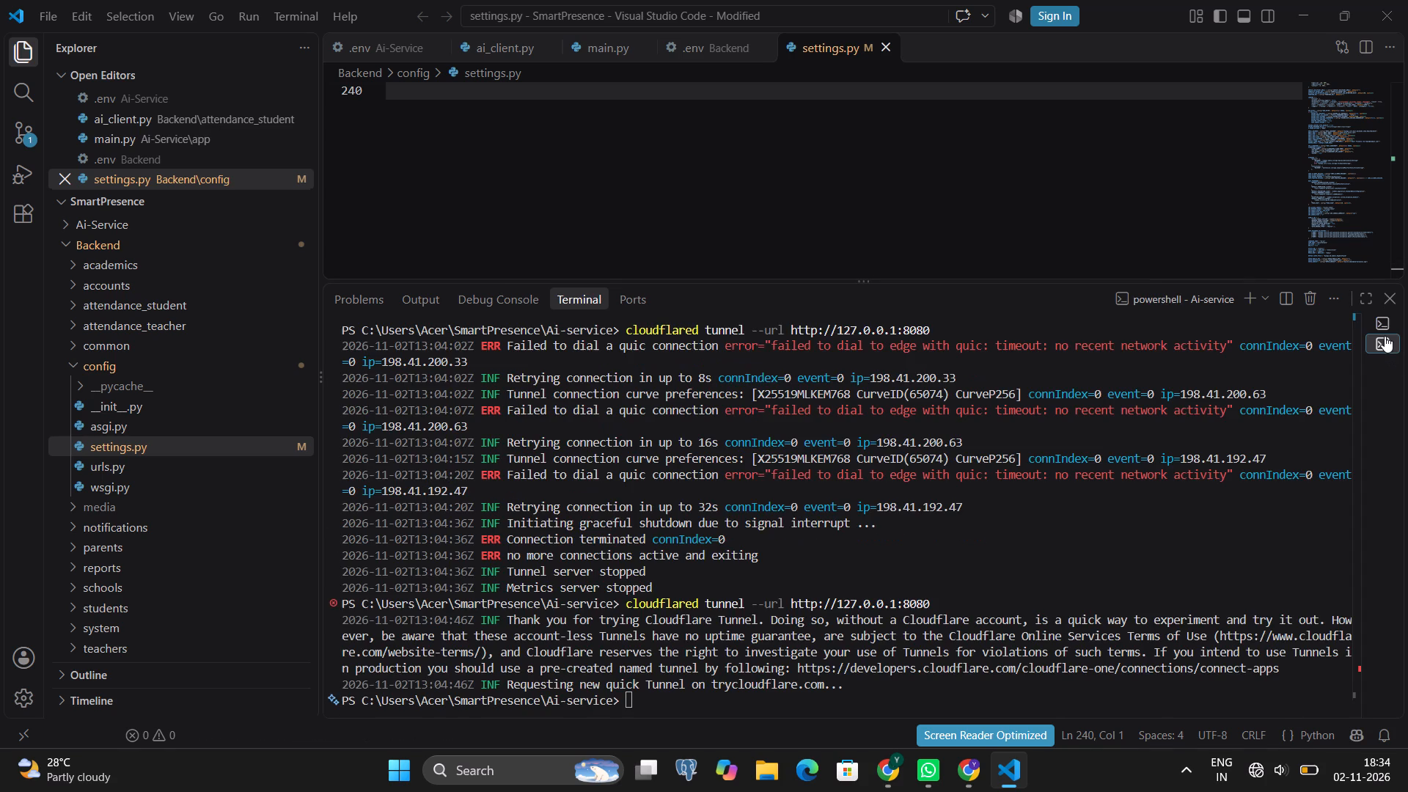
click(1373, 318)
scroll(916, 528, down, 3)
click(755, 570)
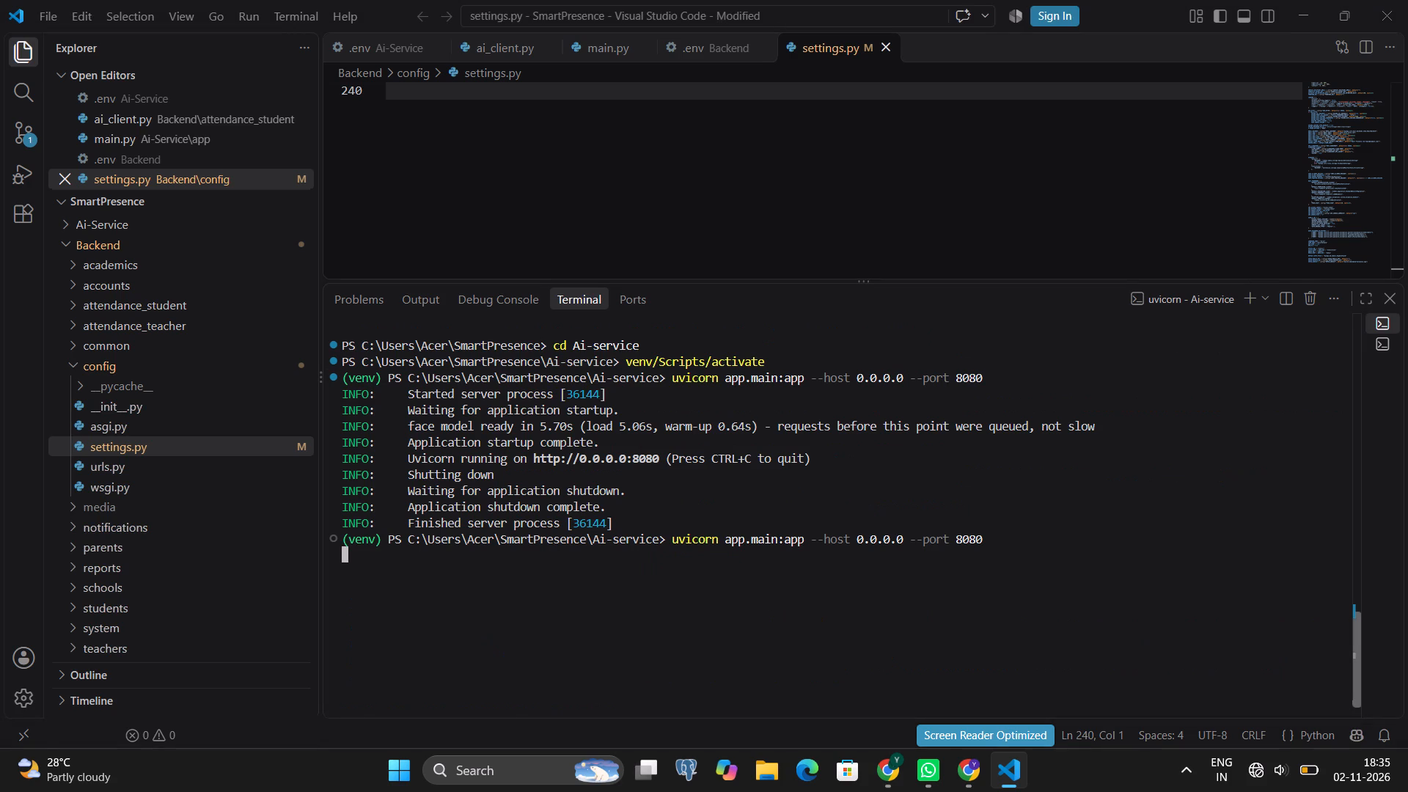
click(1387, 343)
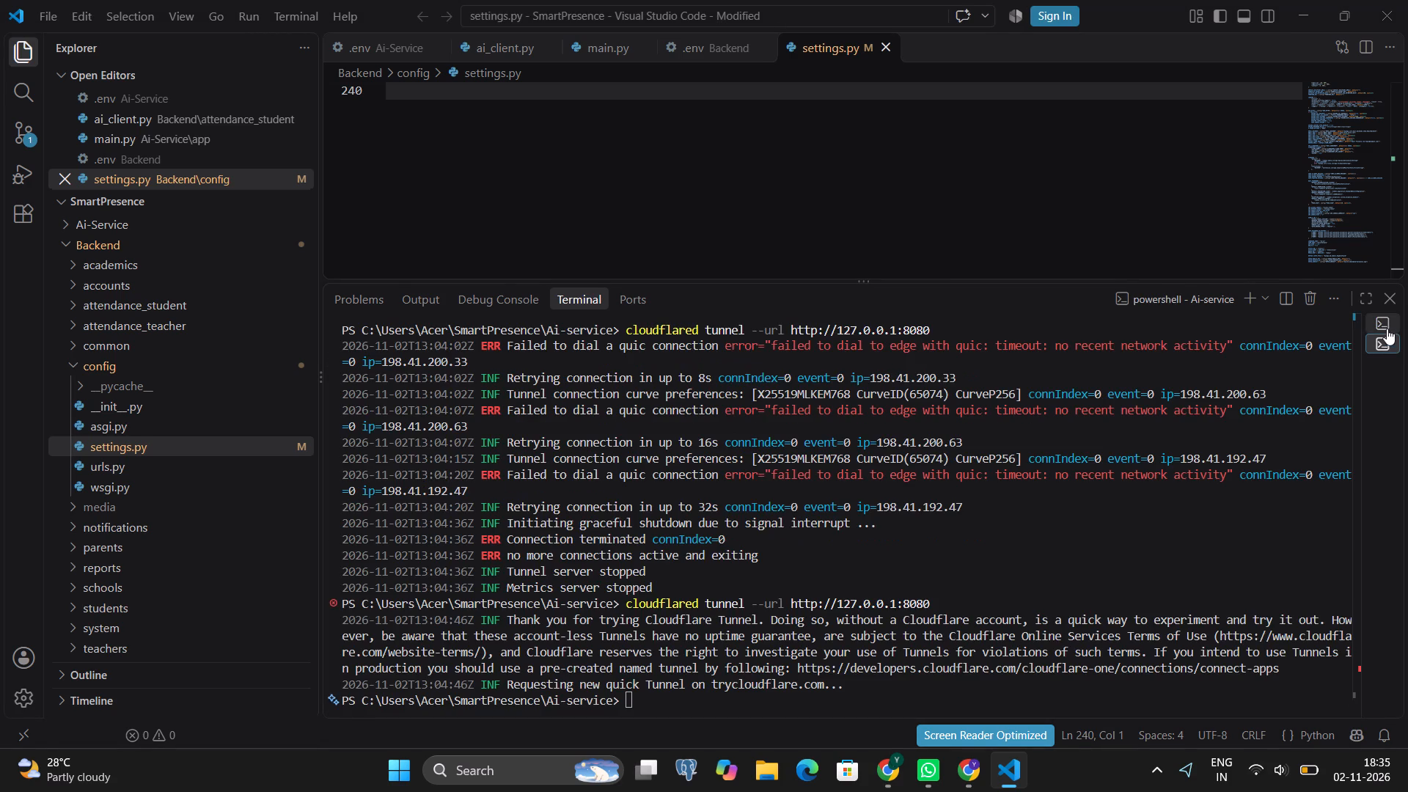
click(1387, 329)
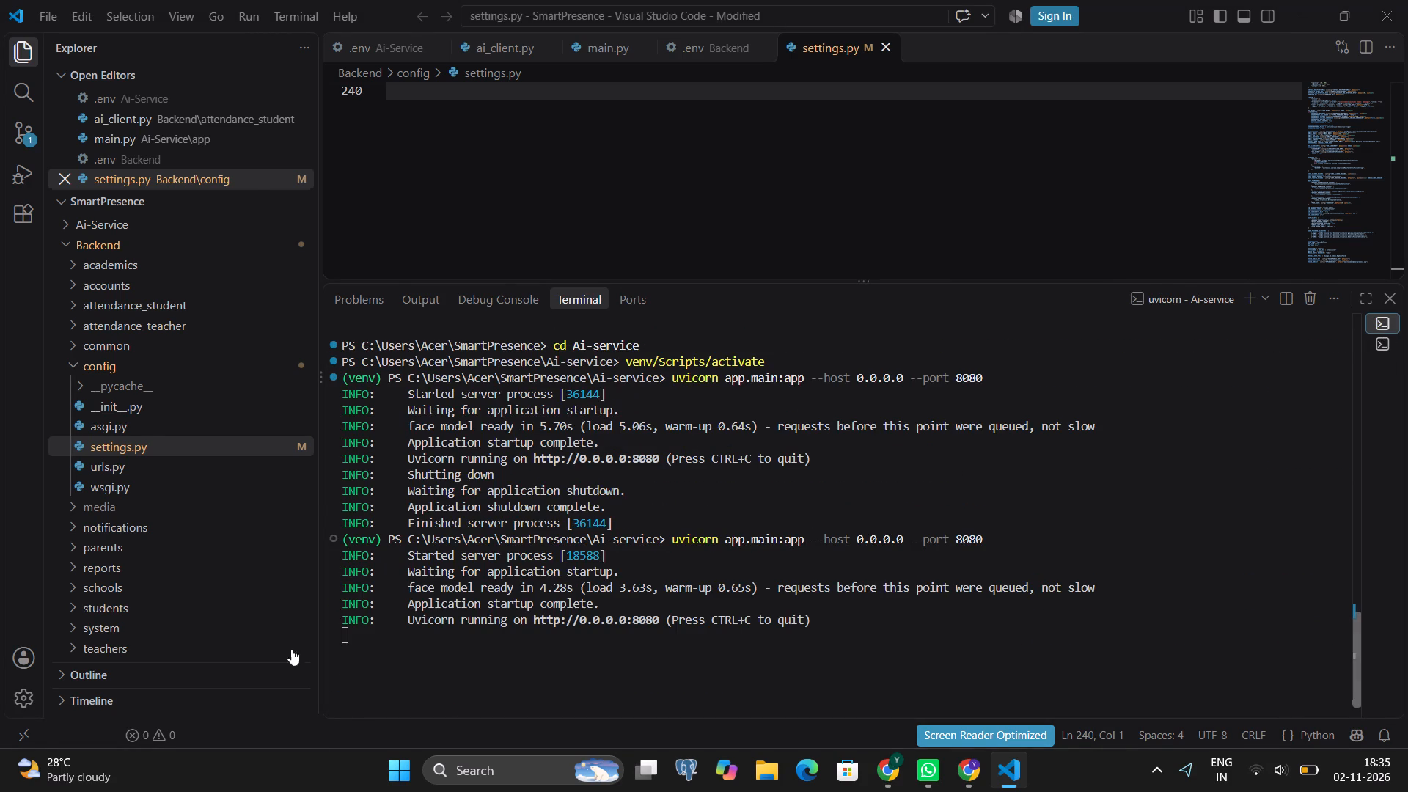
click(364, 638)
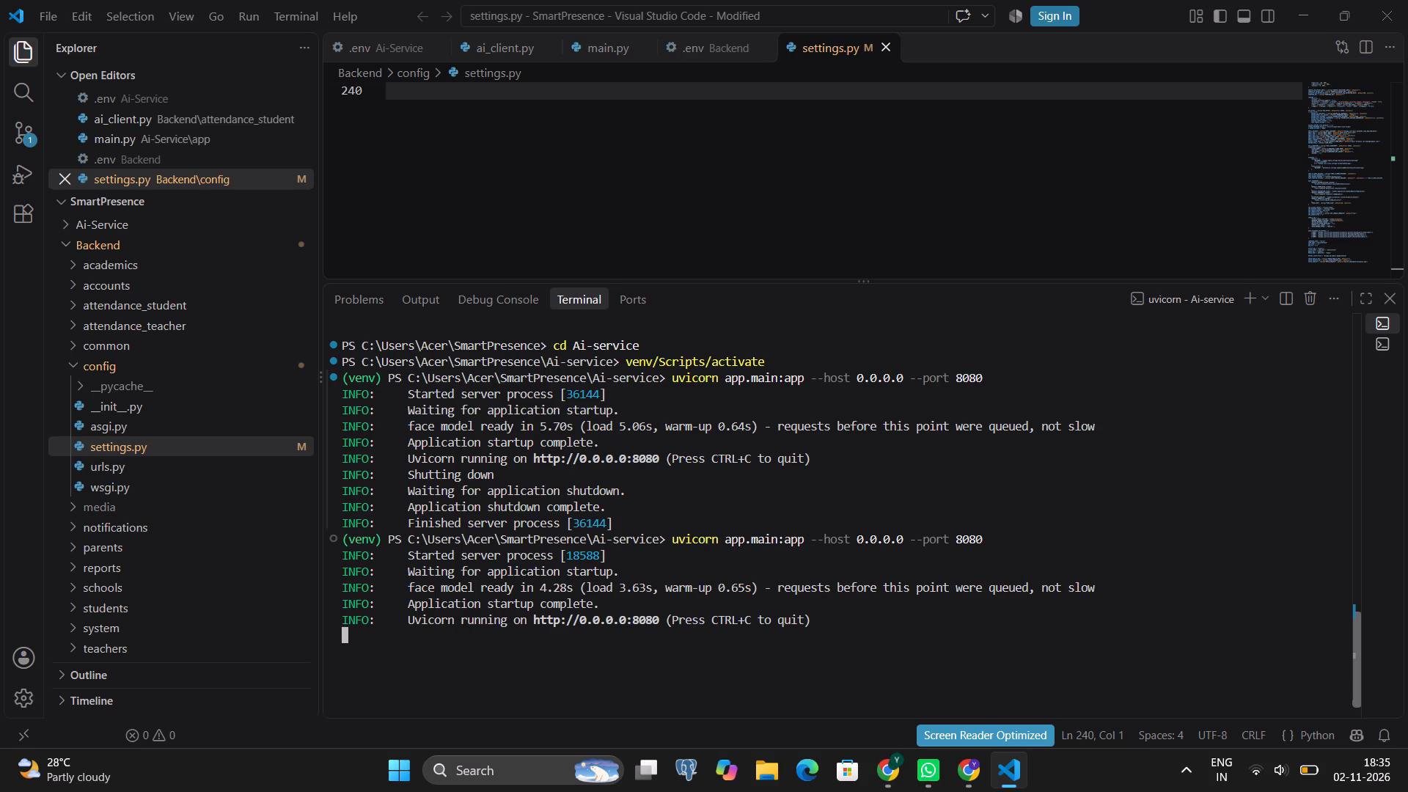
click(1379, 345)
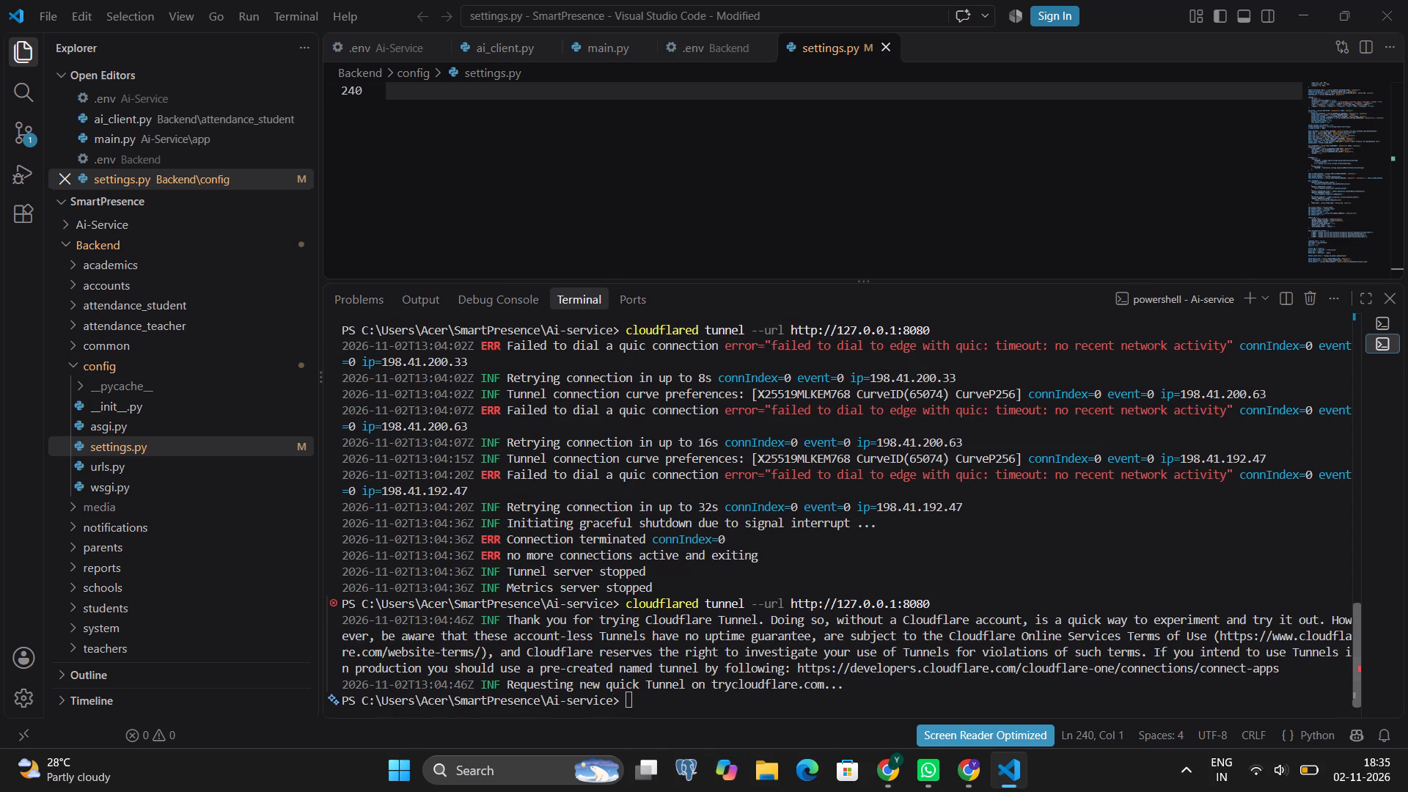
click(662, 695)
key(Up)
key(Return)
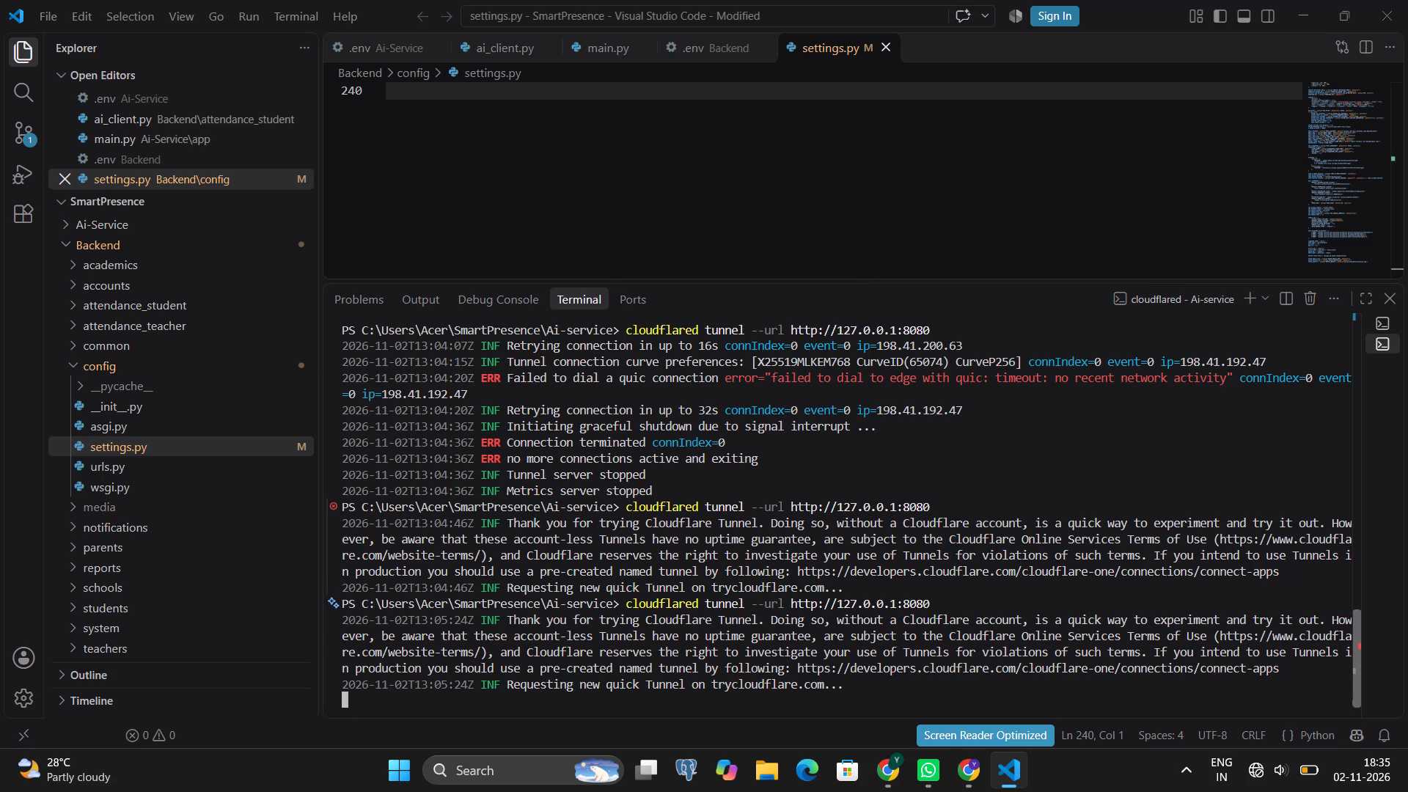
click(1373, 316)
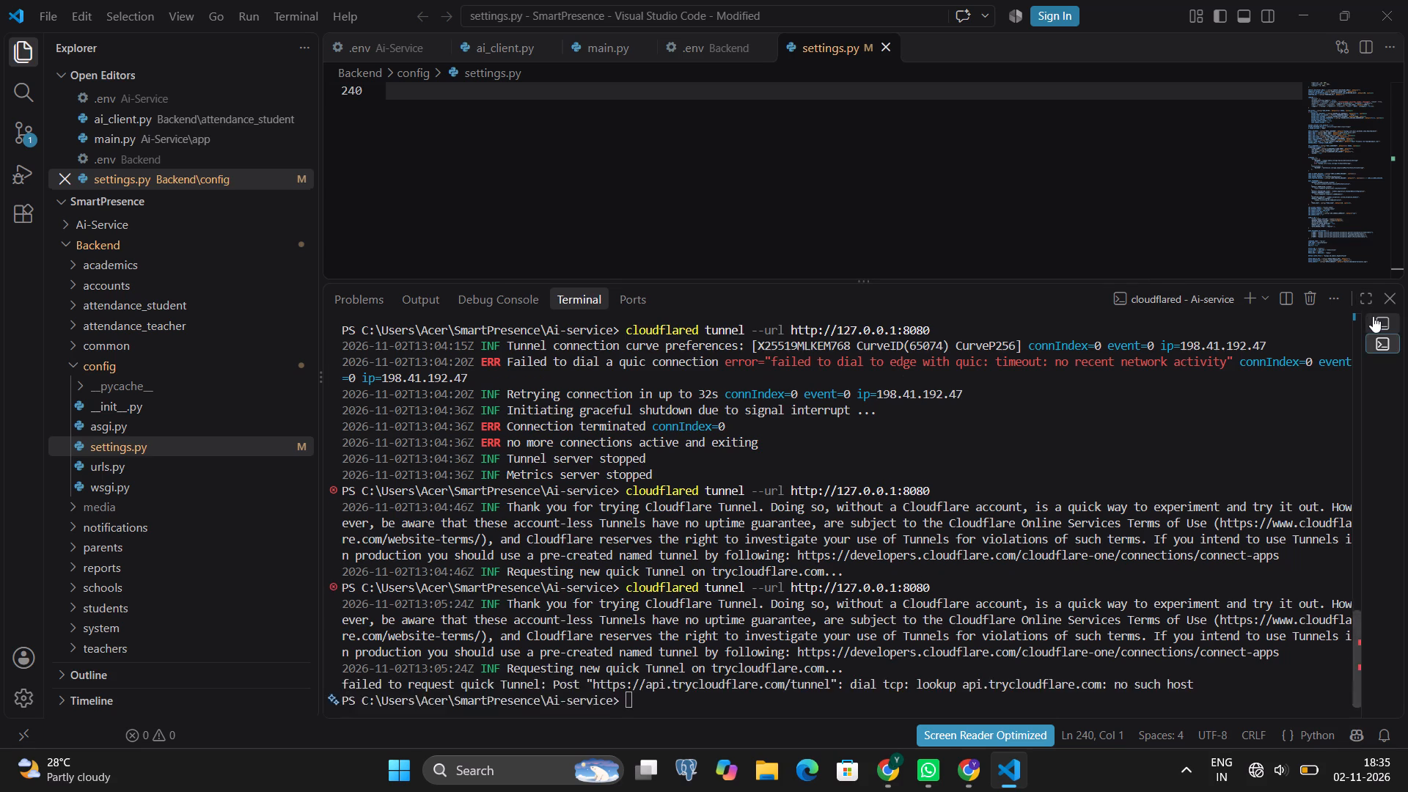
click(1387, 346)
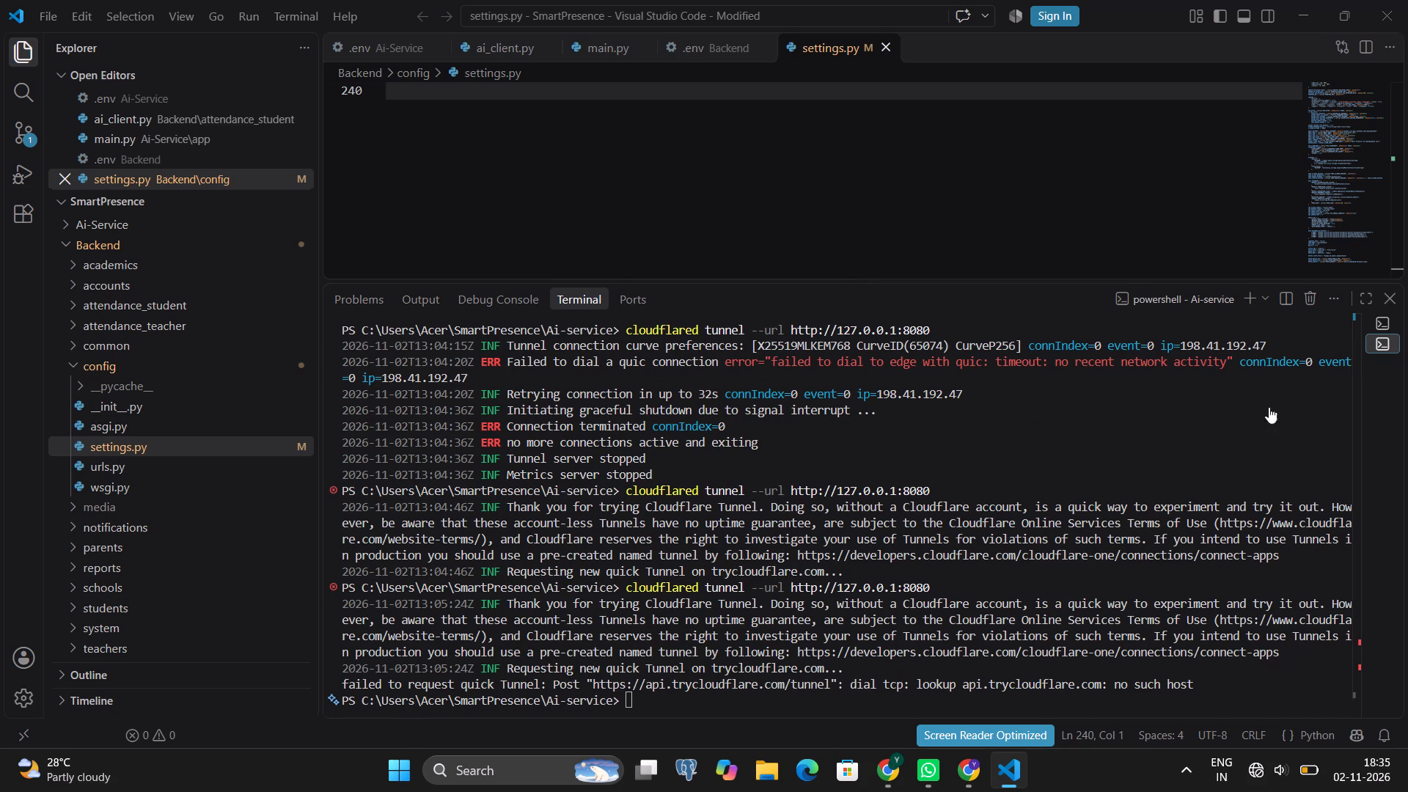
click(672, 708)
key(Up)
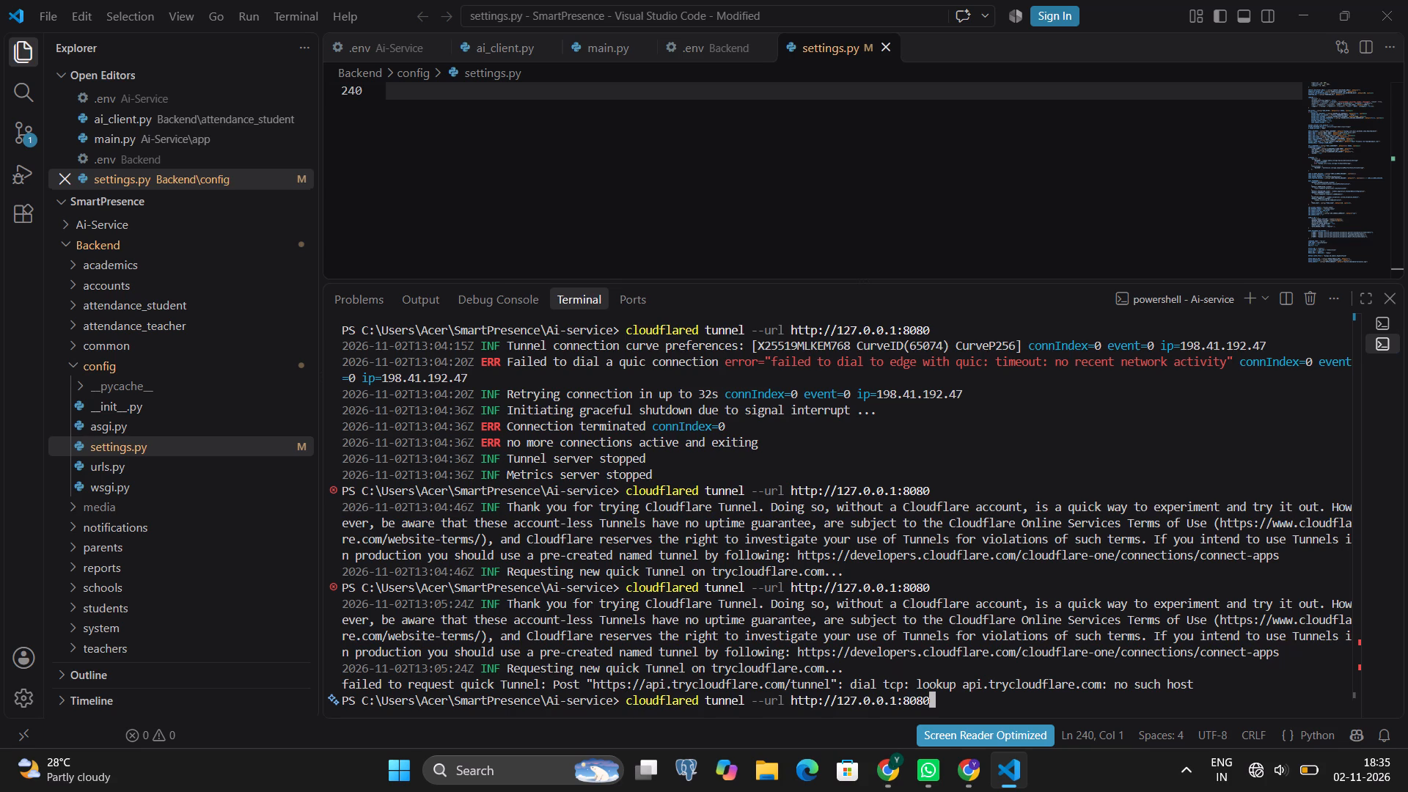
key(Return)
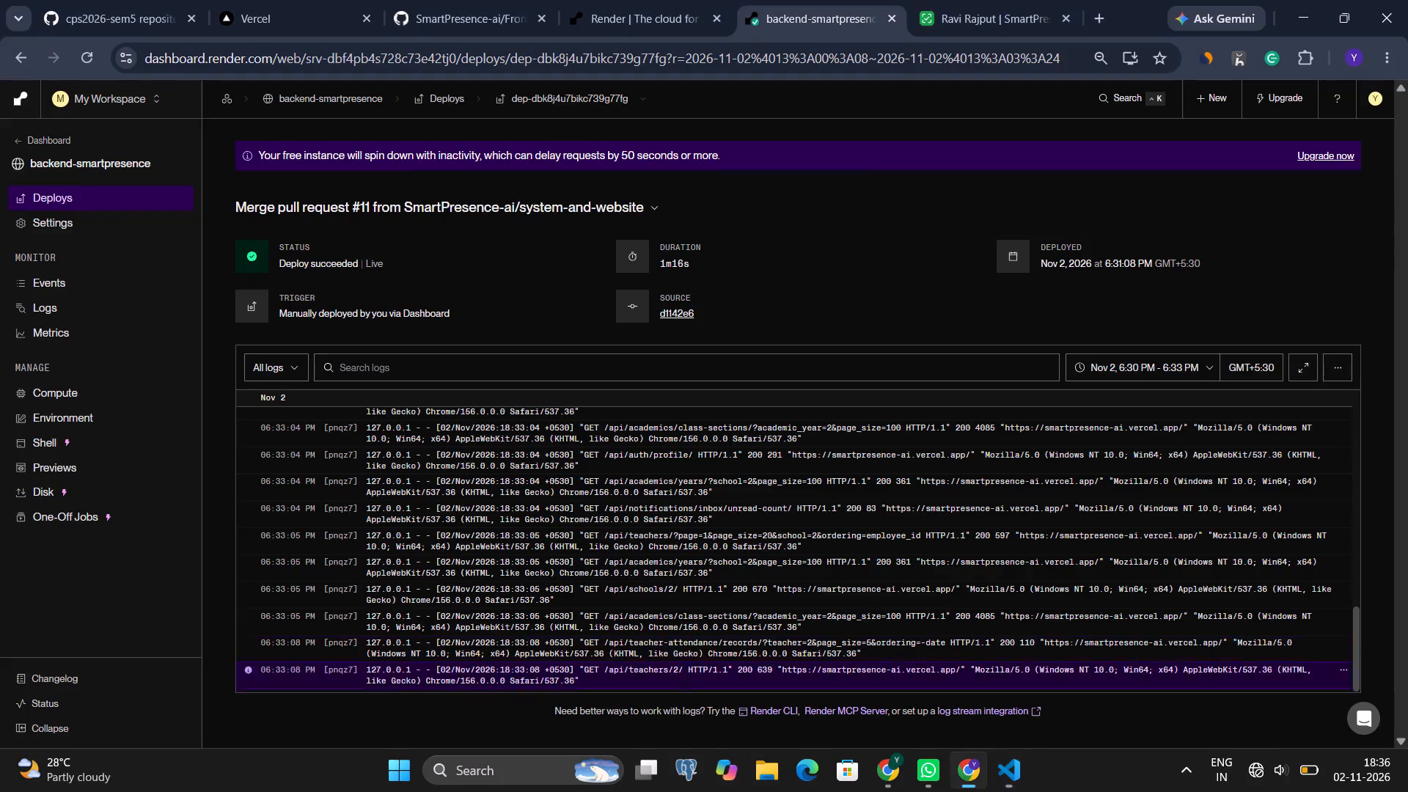
In Chrome, close the Edit teacher form on the admin site and check how the Schools and Dashboard pages load.
click(1019, 0)
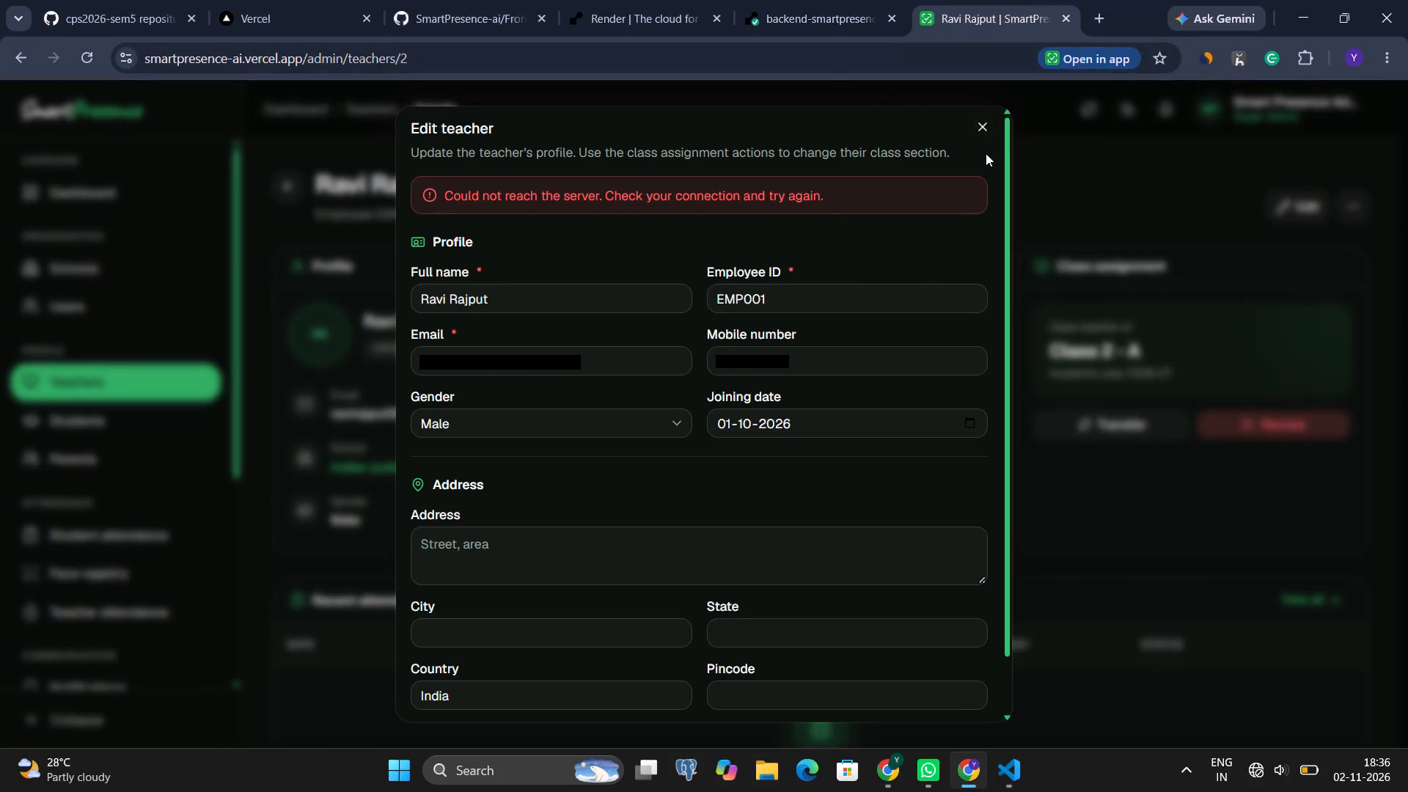
click(979, 125)
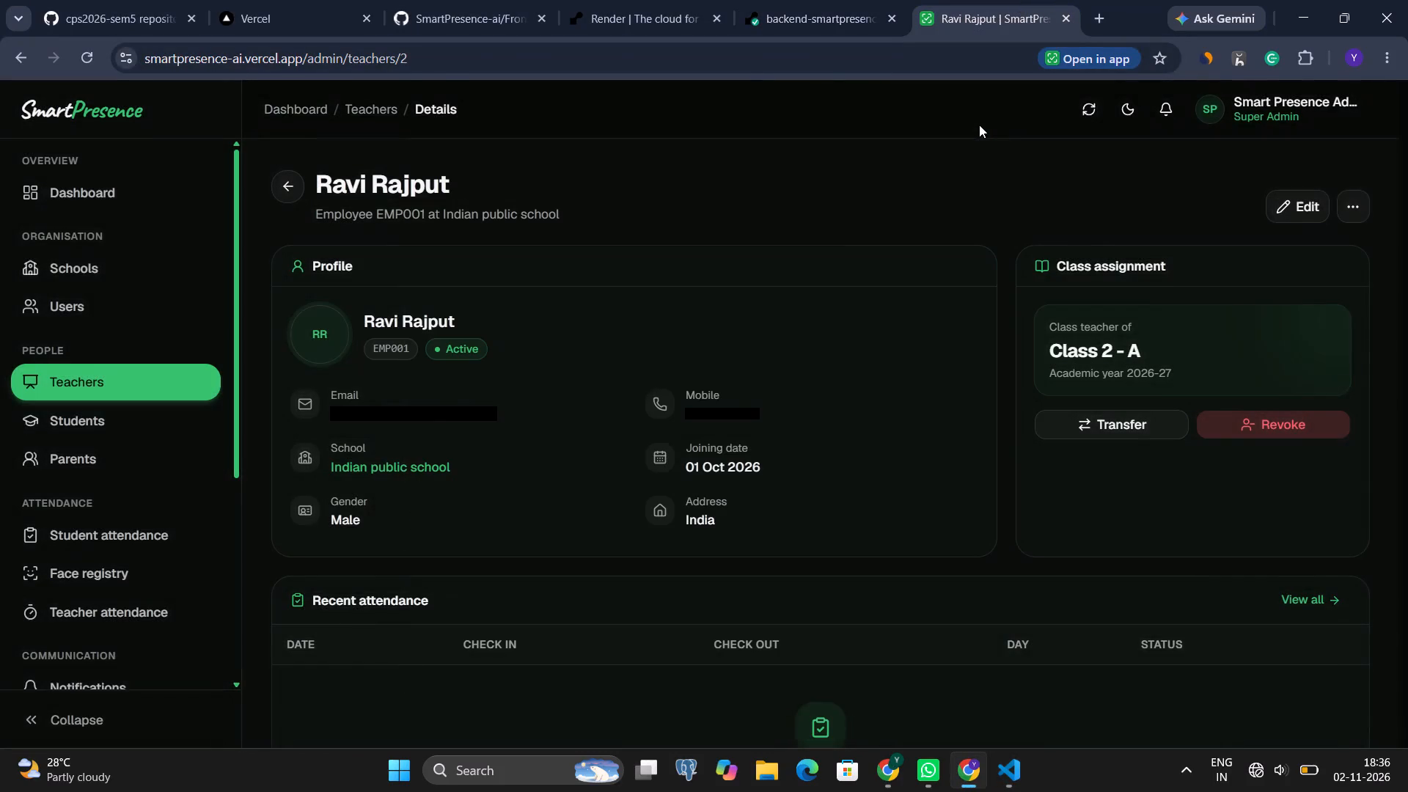
click(84, 274)
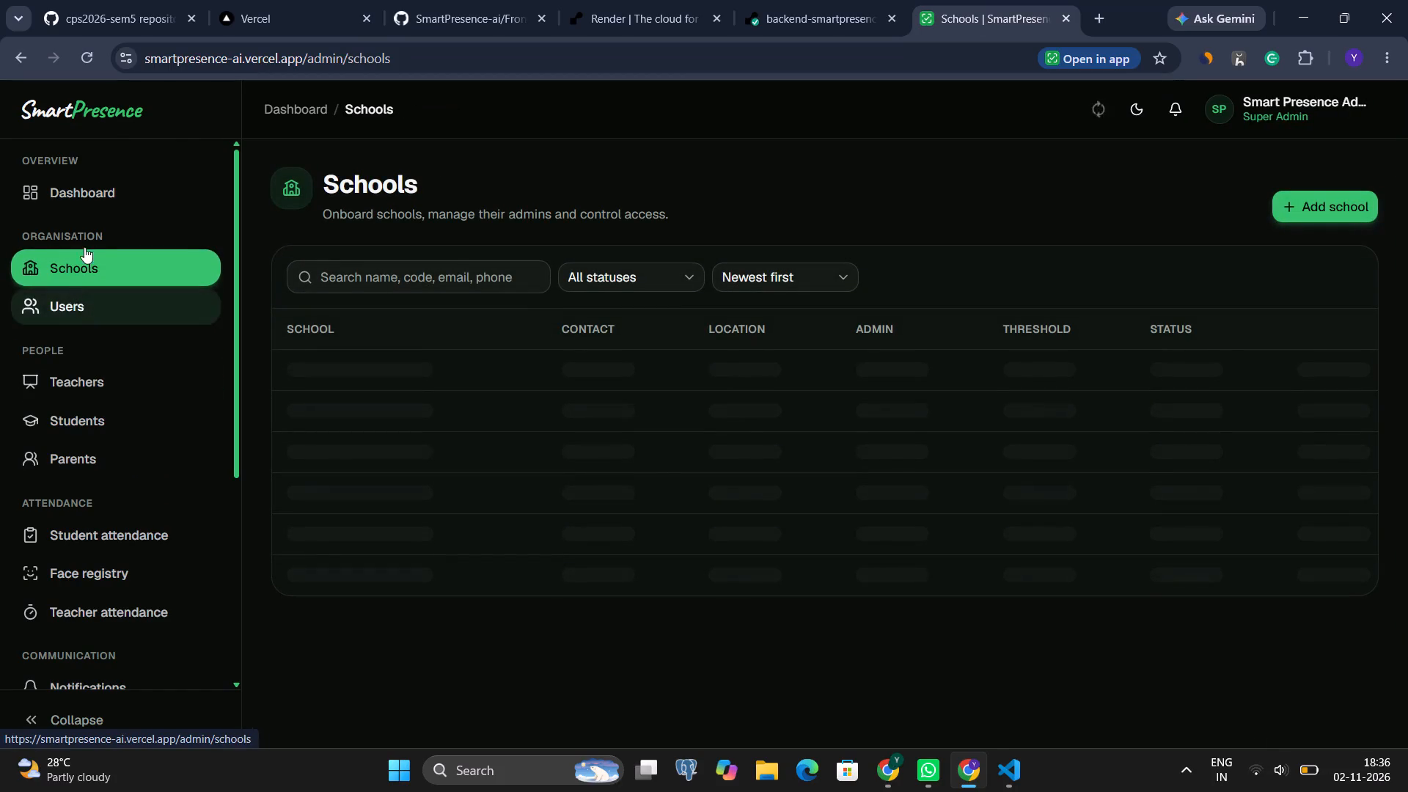
click(80, 187)
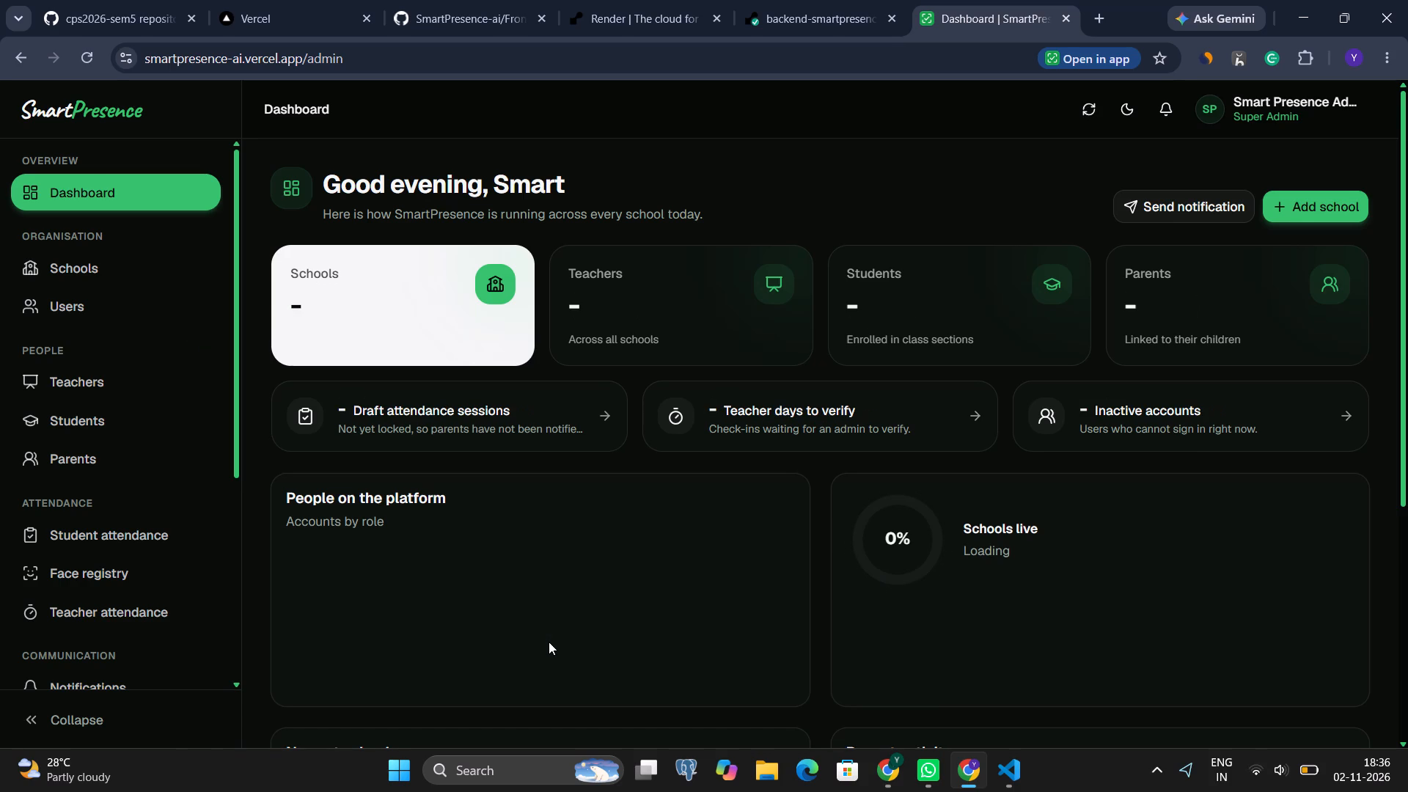
Look through the Environment page of the backend-smartpresence service in Render for its variables, and return to its deploys.
click(890, 0)
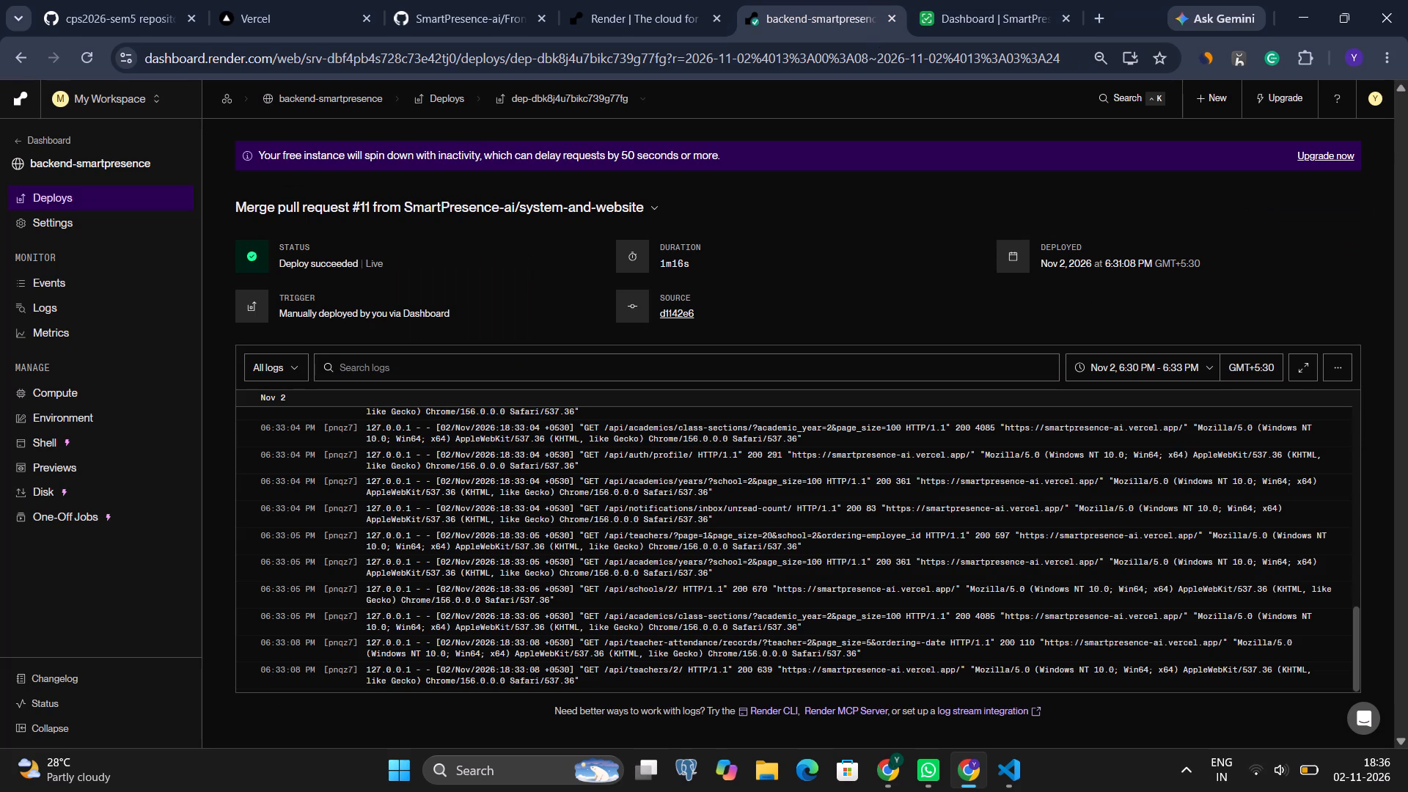
scroll(708, 705, down, 4)
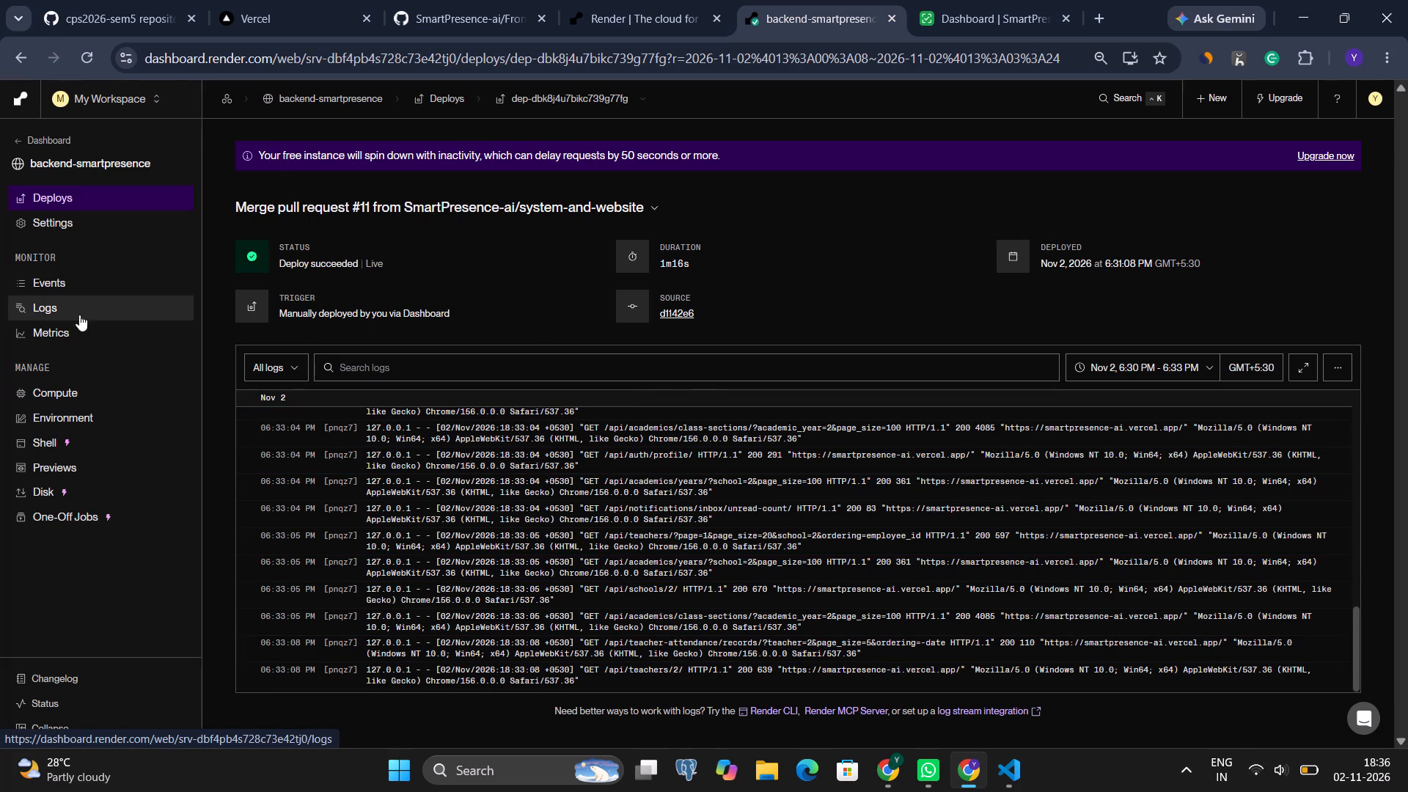
click(64, 416)
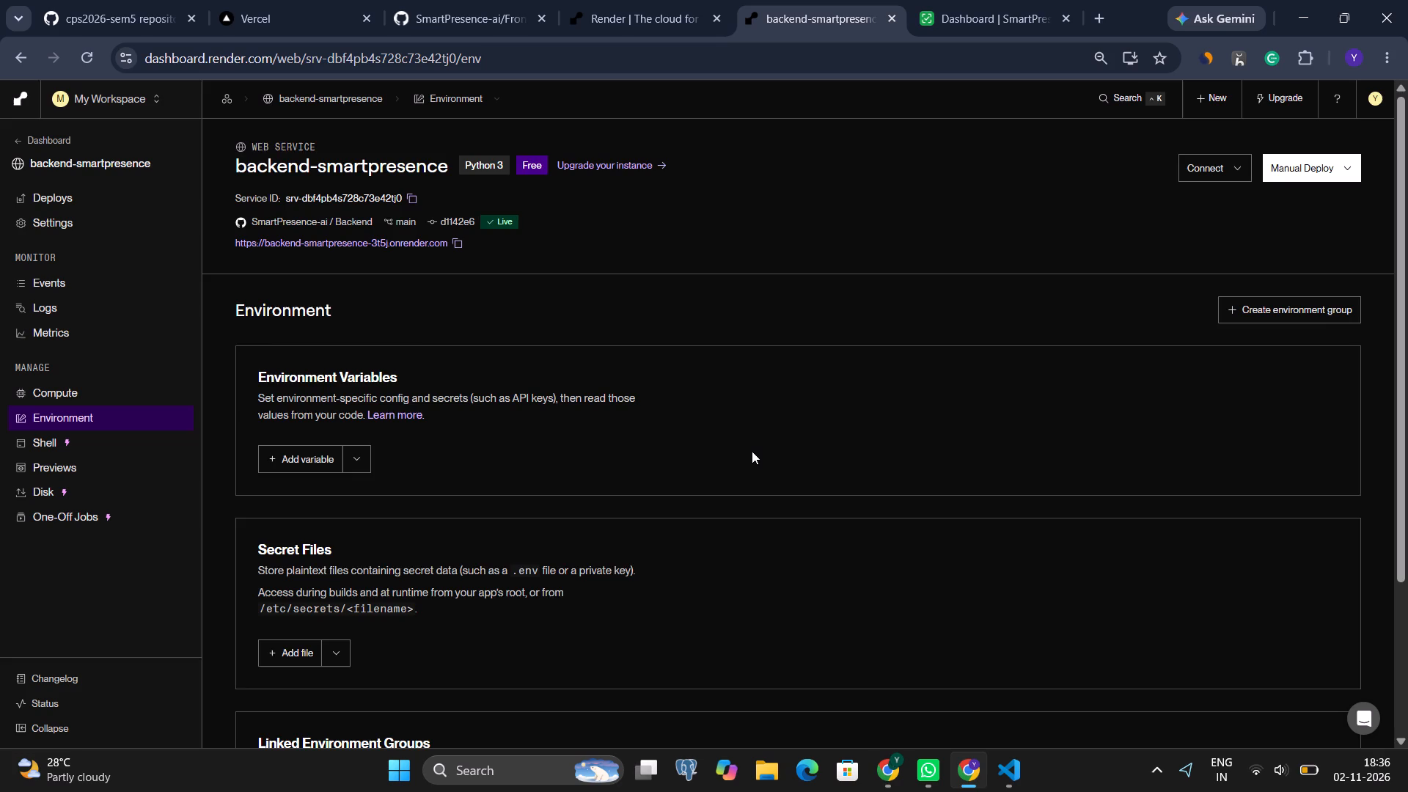
scroll(752, 451, down, 4)
scroll(752, 451, up, 7)
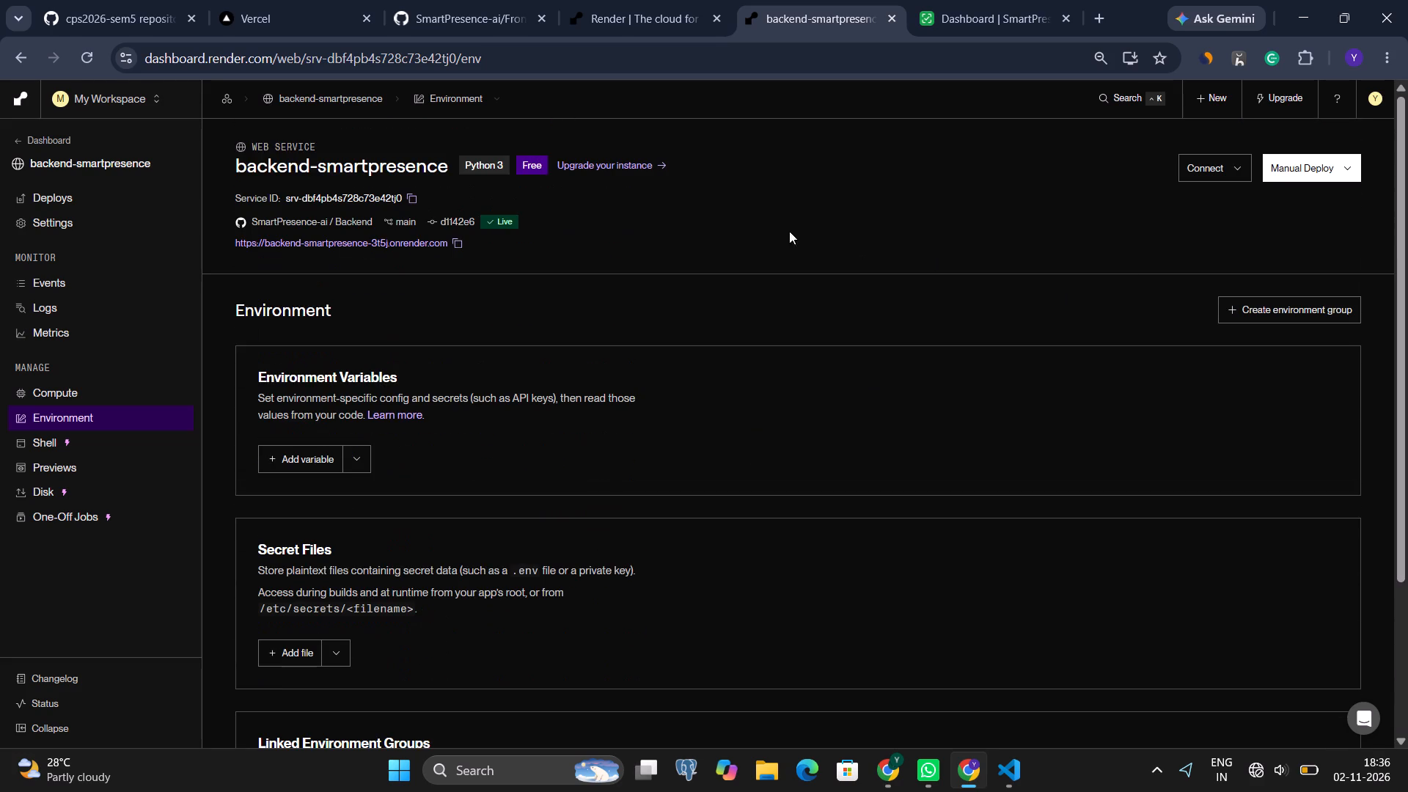
click(479, 106)
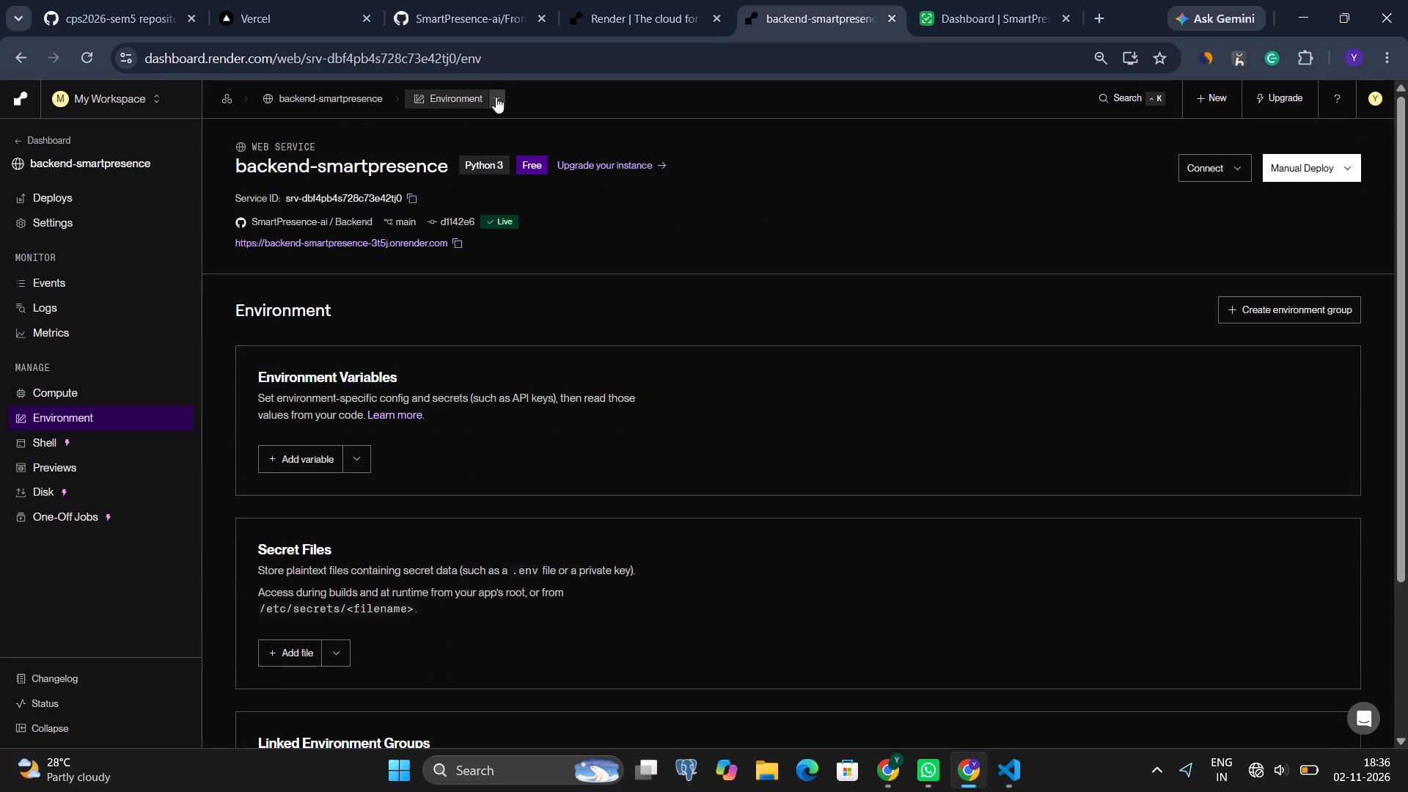
click(496, 97)
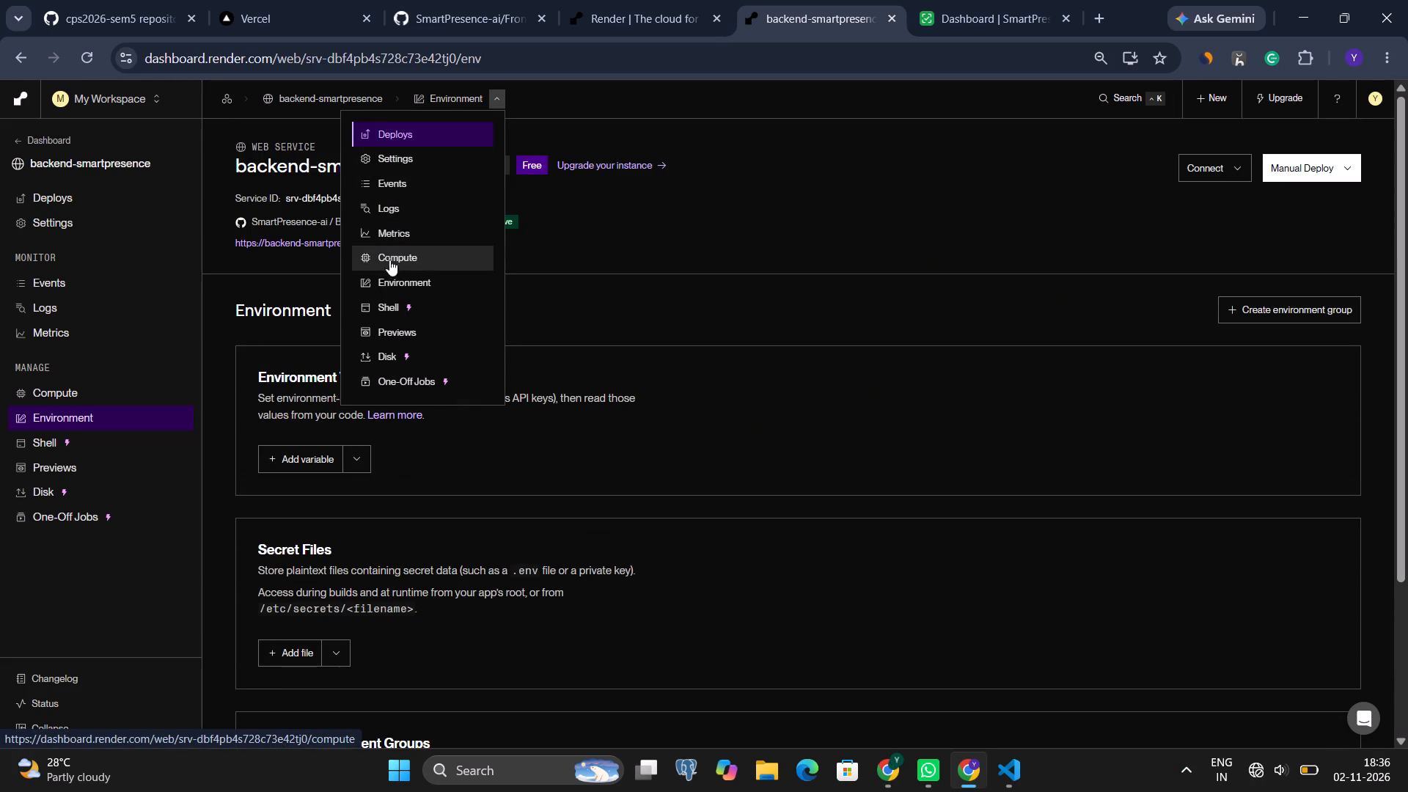
click(389, 276)
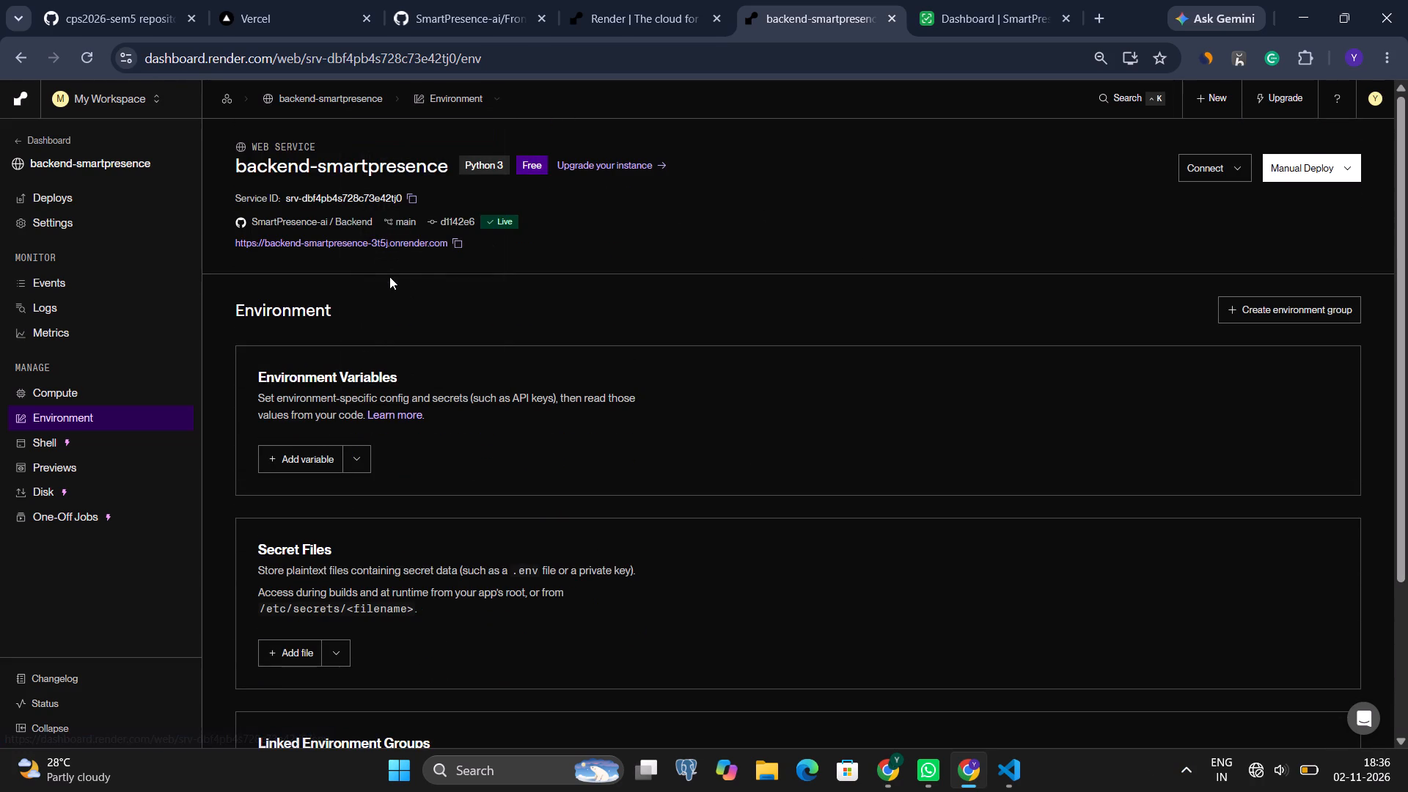
click(357, 168)
scroll(400, 492, down, 5)
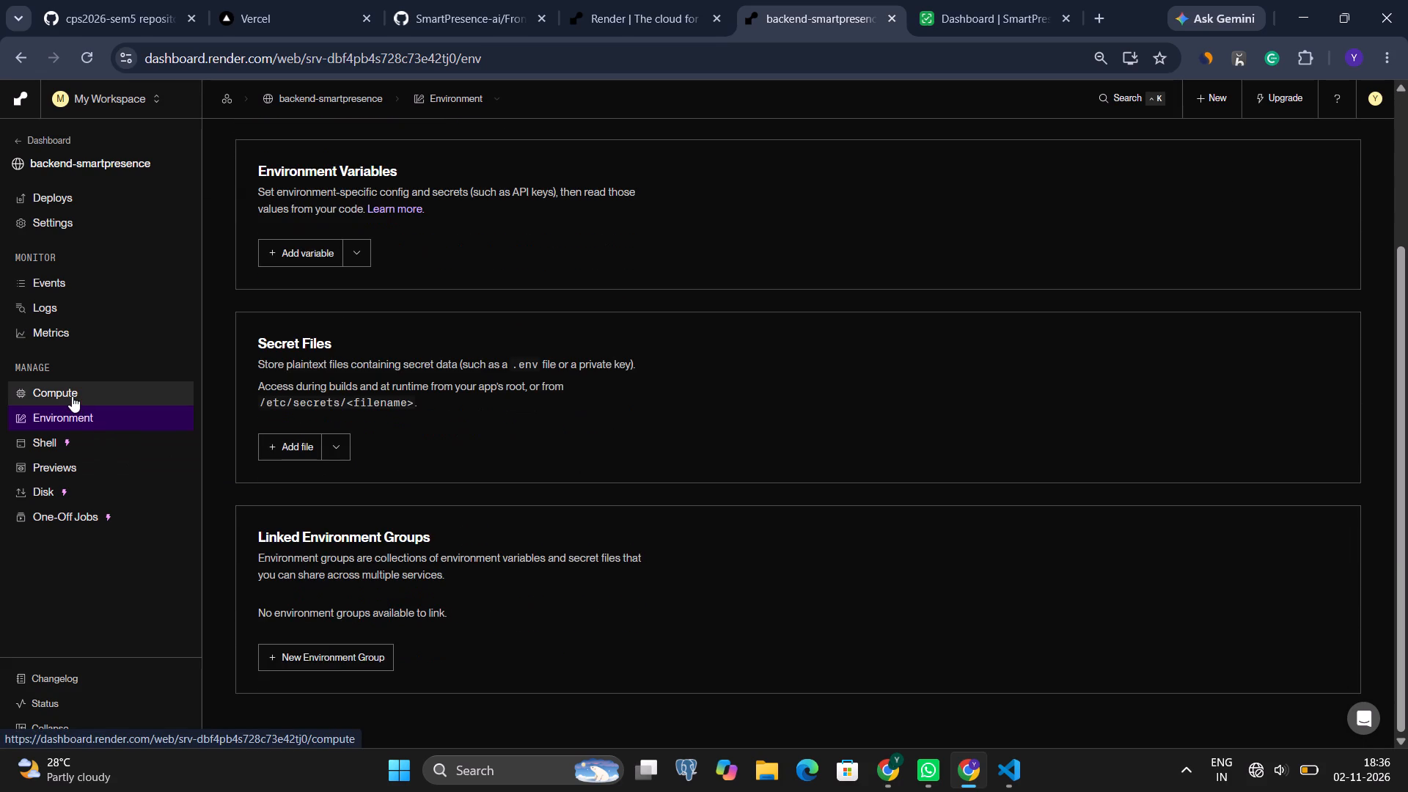
click(62, 203)
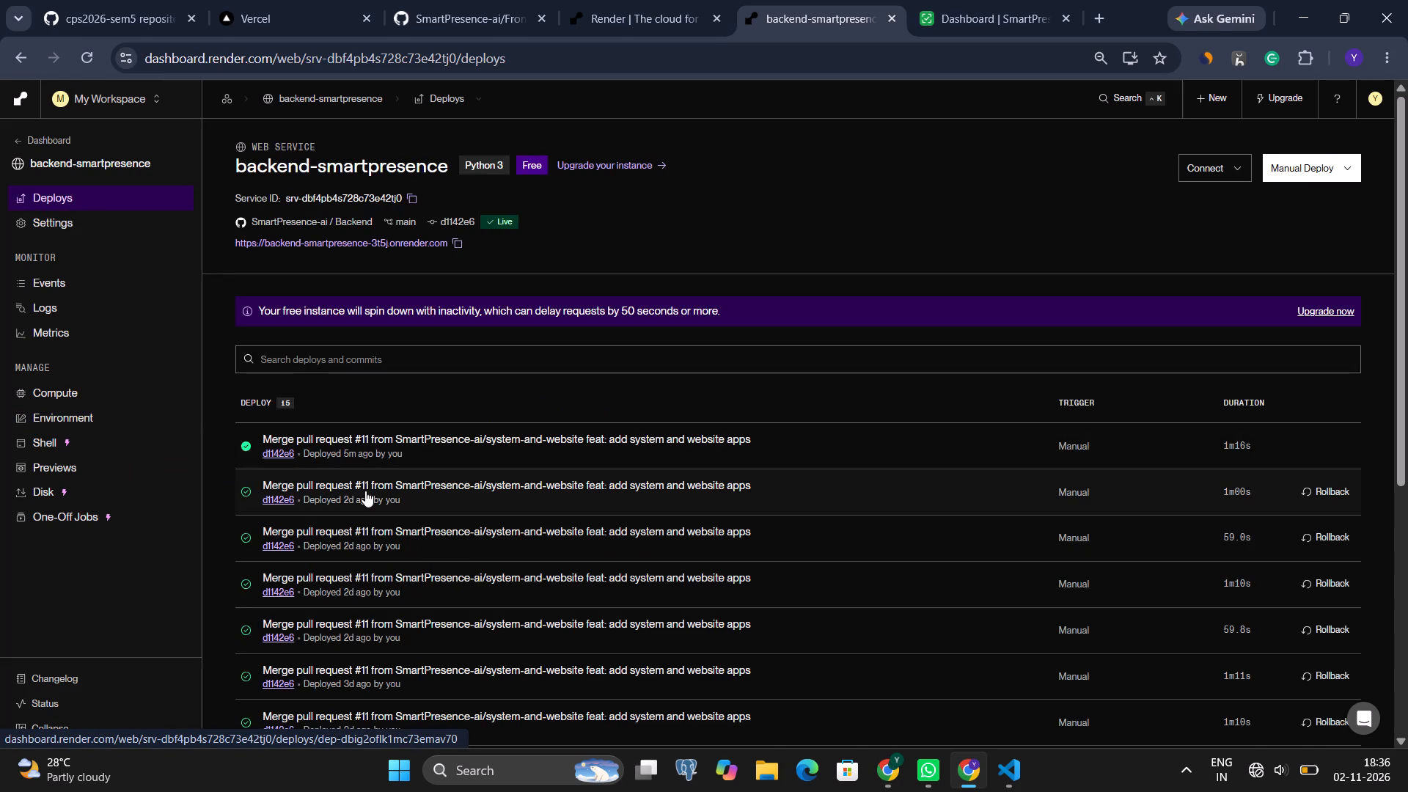
Open the details of the previous backend-smartpresence deploy, the one listed just below the live deploy.
click(392, 485)
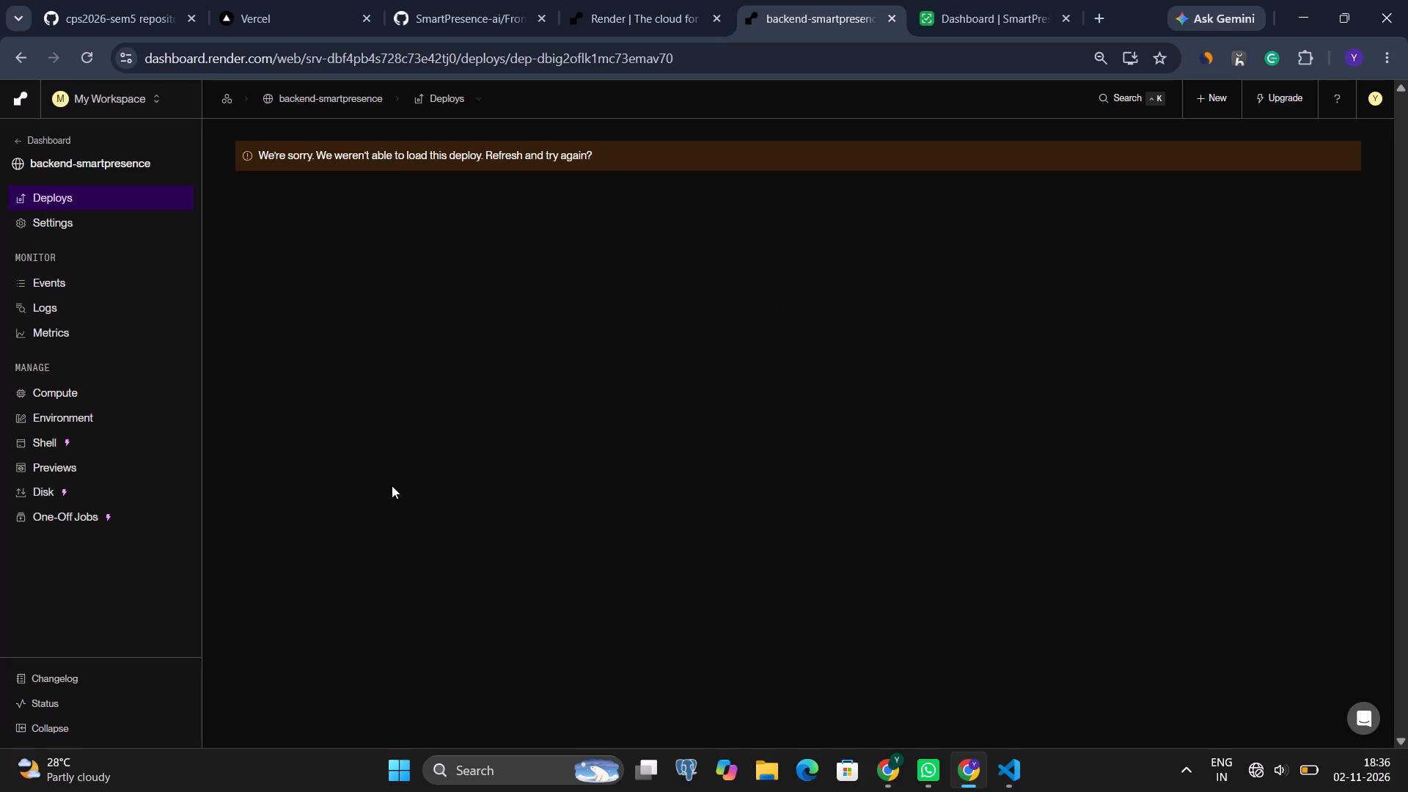
Switch the computer's Wi-Fi connection from C-Library_5G to the secured Yuvraj network, keeping automatic connection enabled.
click(1252, 782)
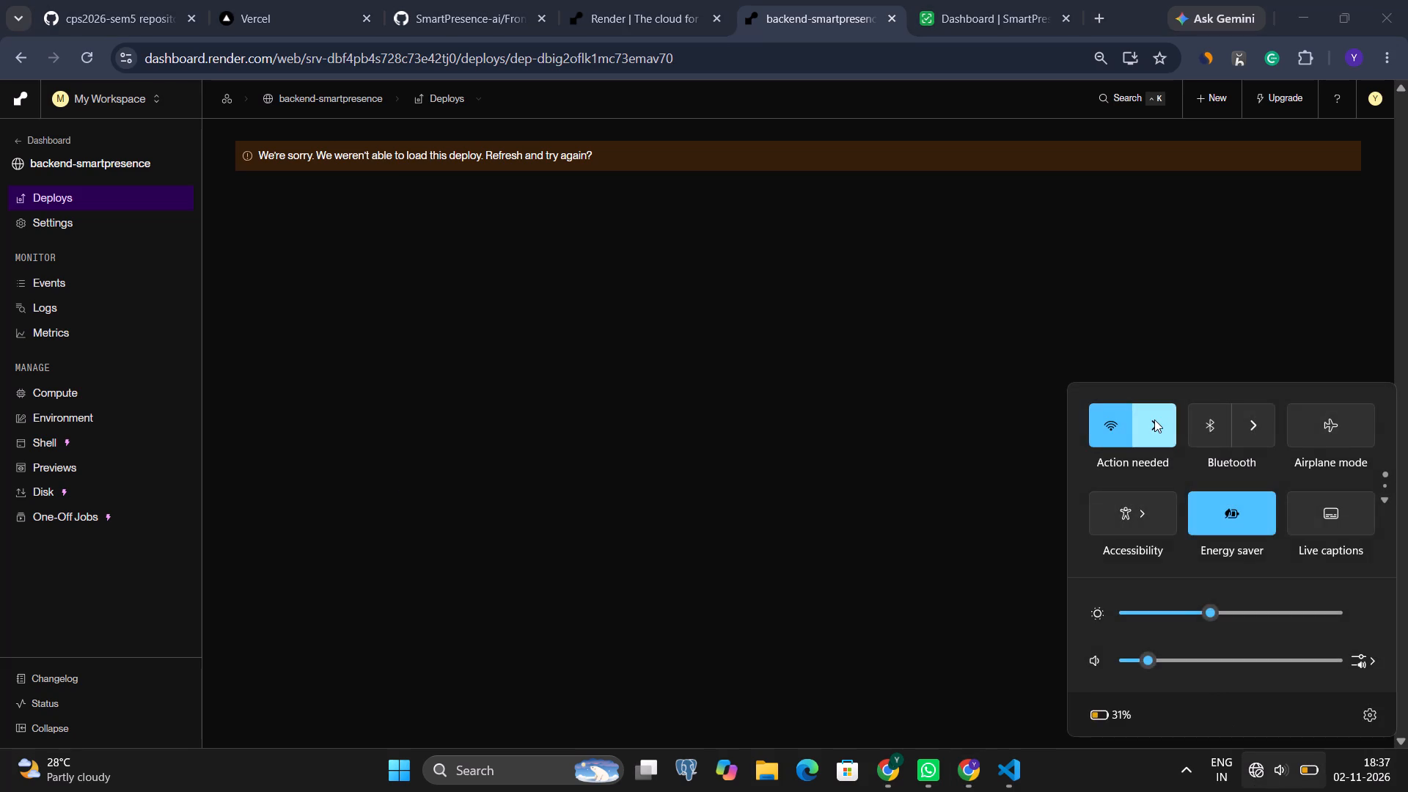
click(1154, 419)
click(1162, 560)
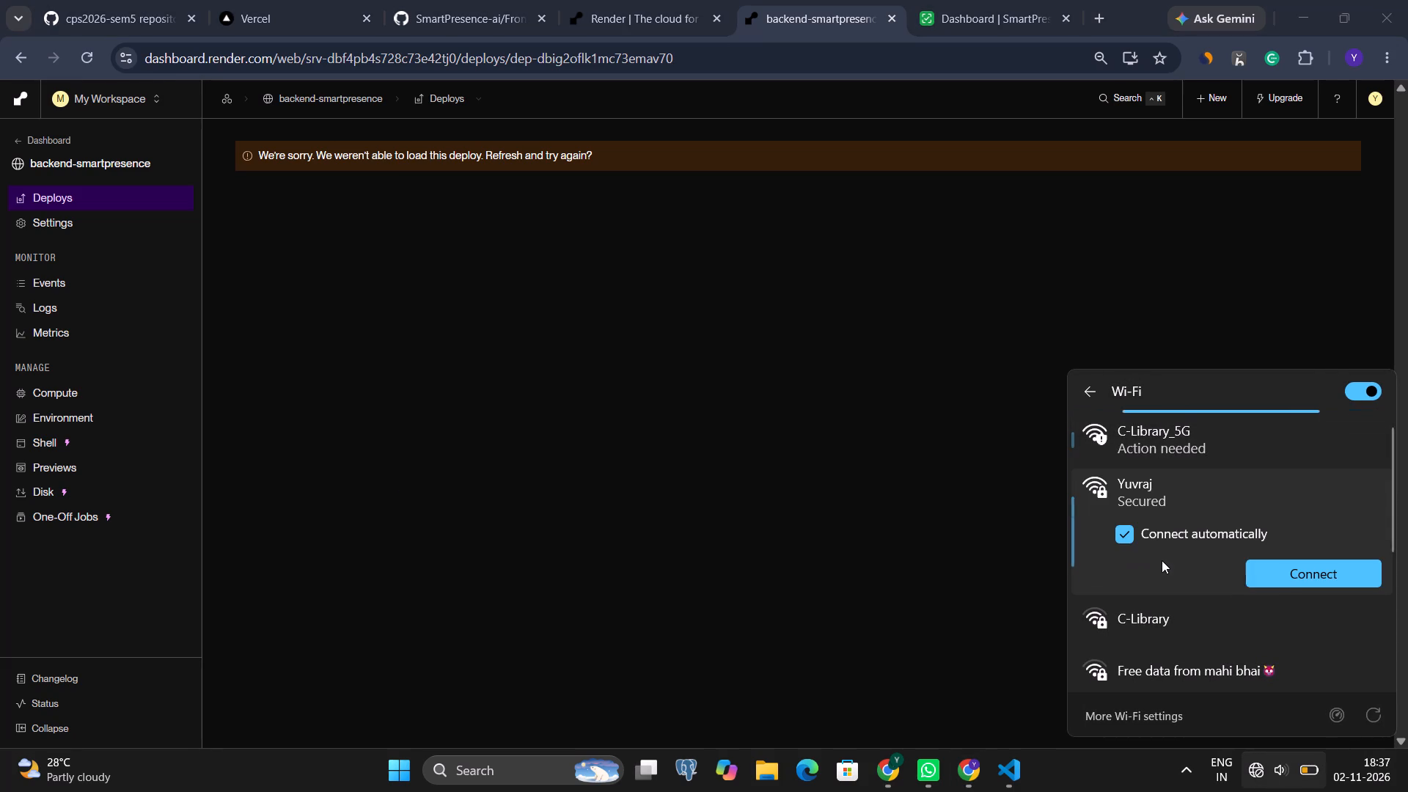
click(1286, 585)
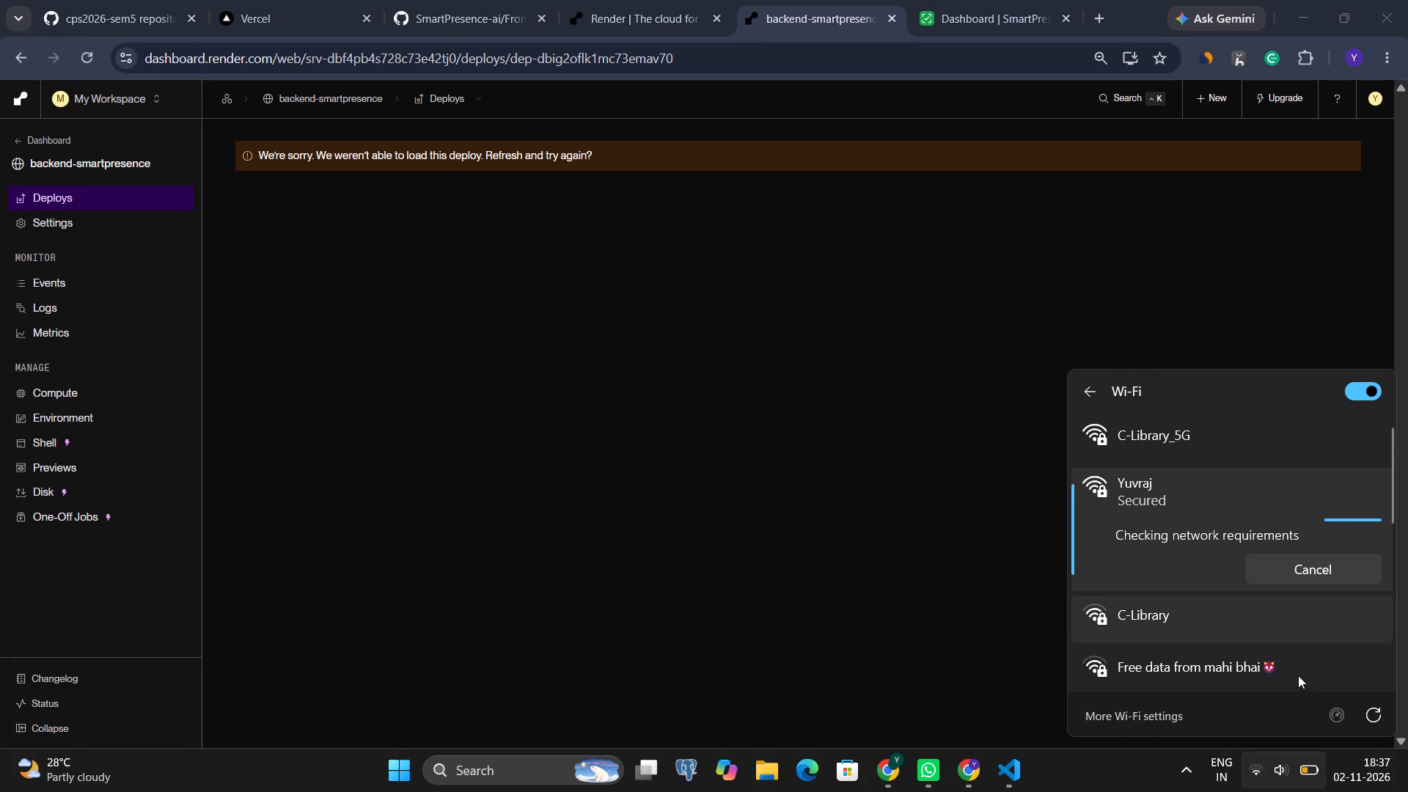
click(1258, 771)
click(1258, 771)
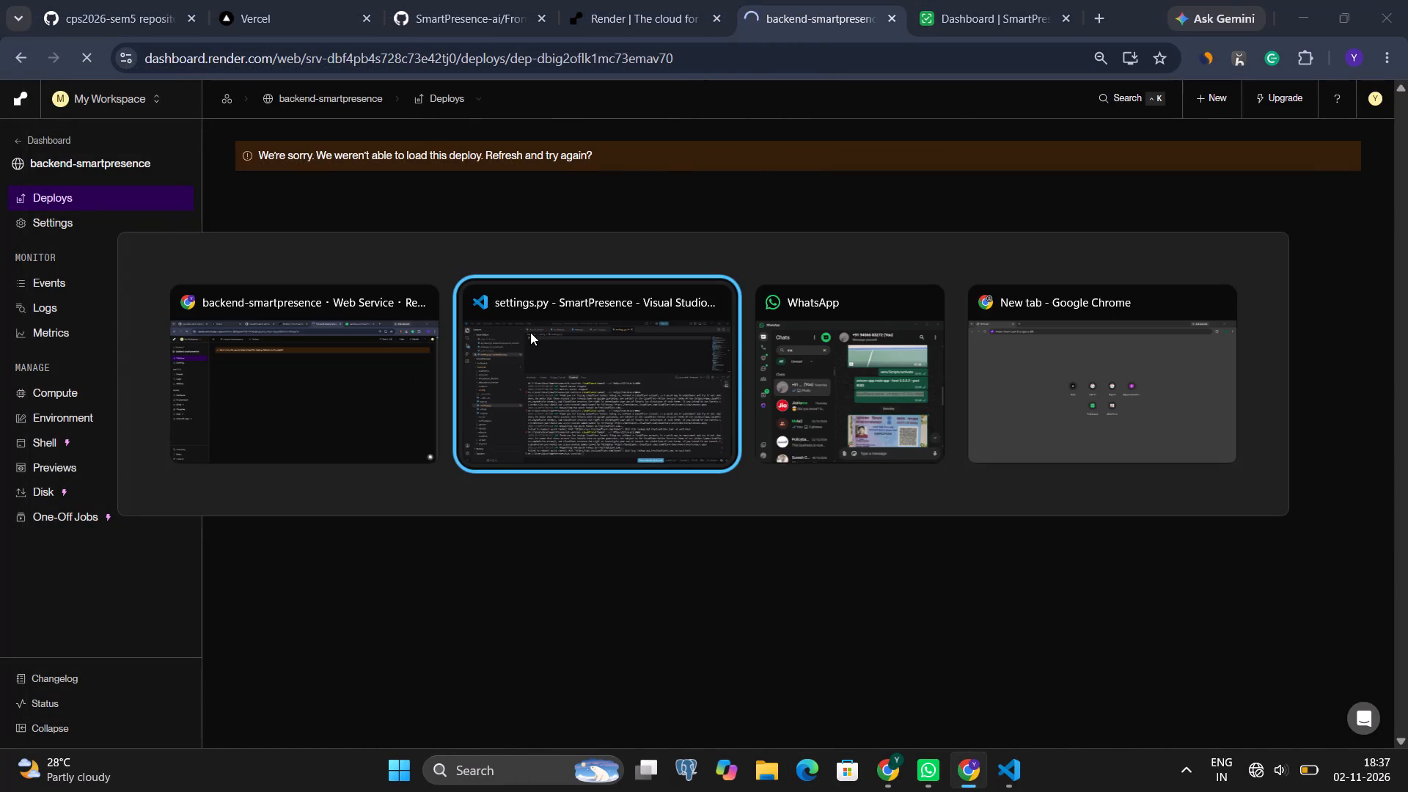
Restore internet access by completing the Wi-Fi network's pending action, close the Edge window it opens, and return to the Ai-service terminal.
scroll(739, 661, down, 1)
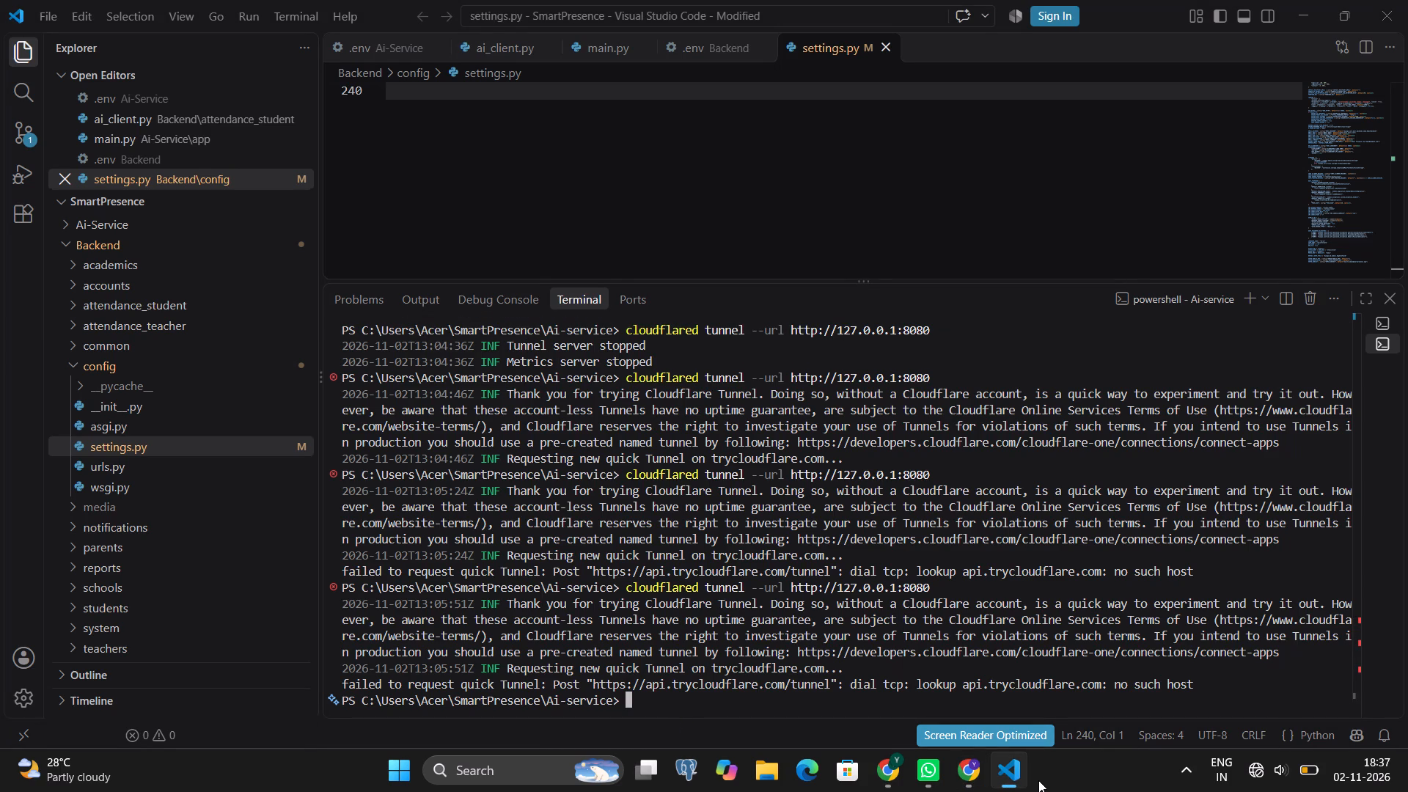
click(1341, 767)
click(1347, 780)
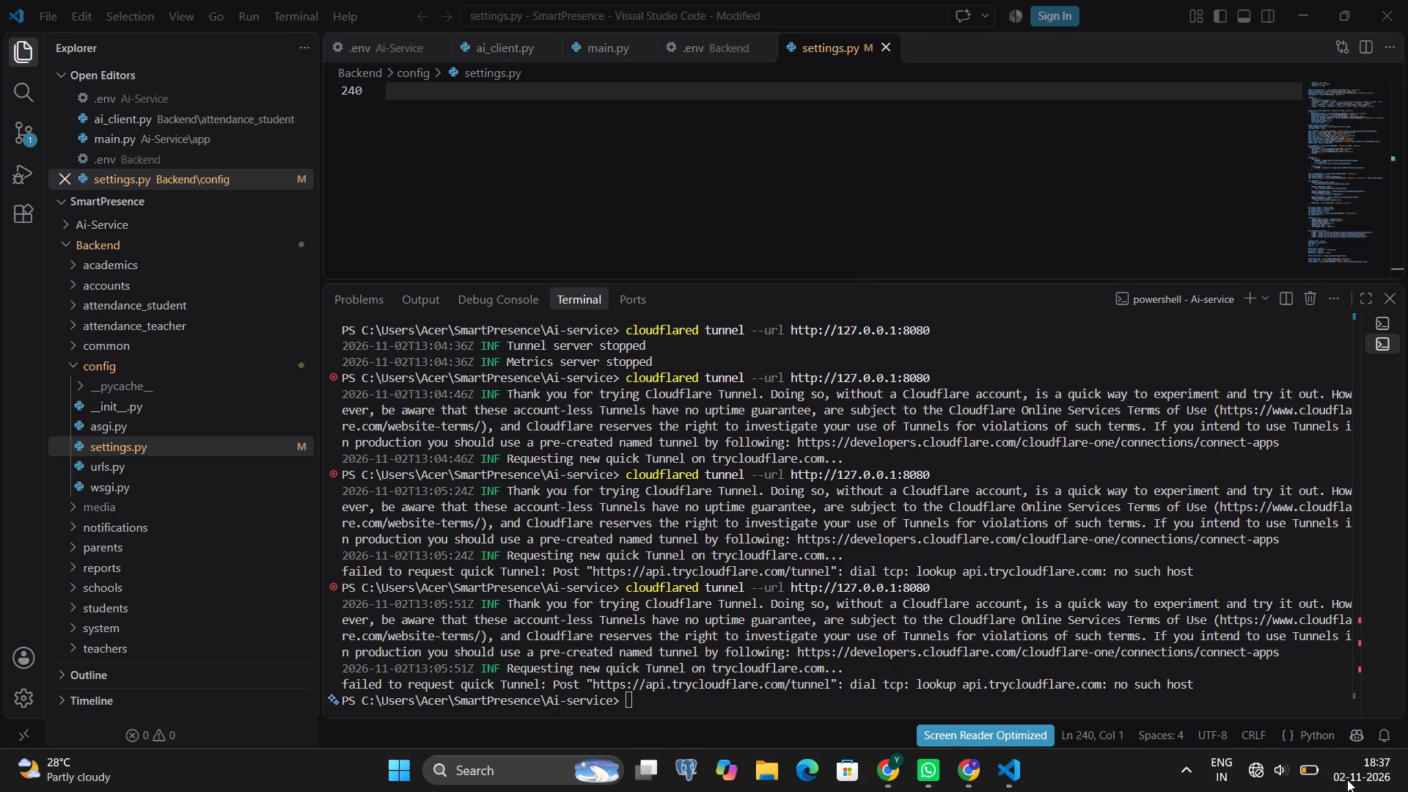
click(1371, 783)
click(1302, 769)
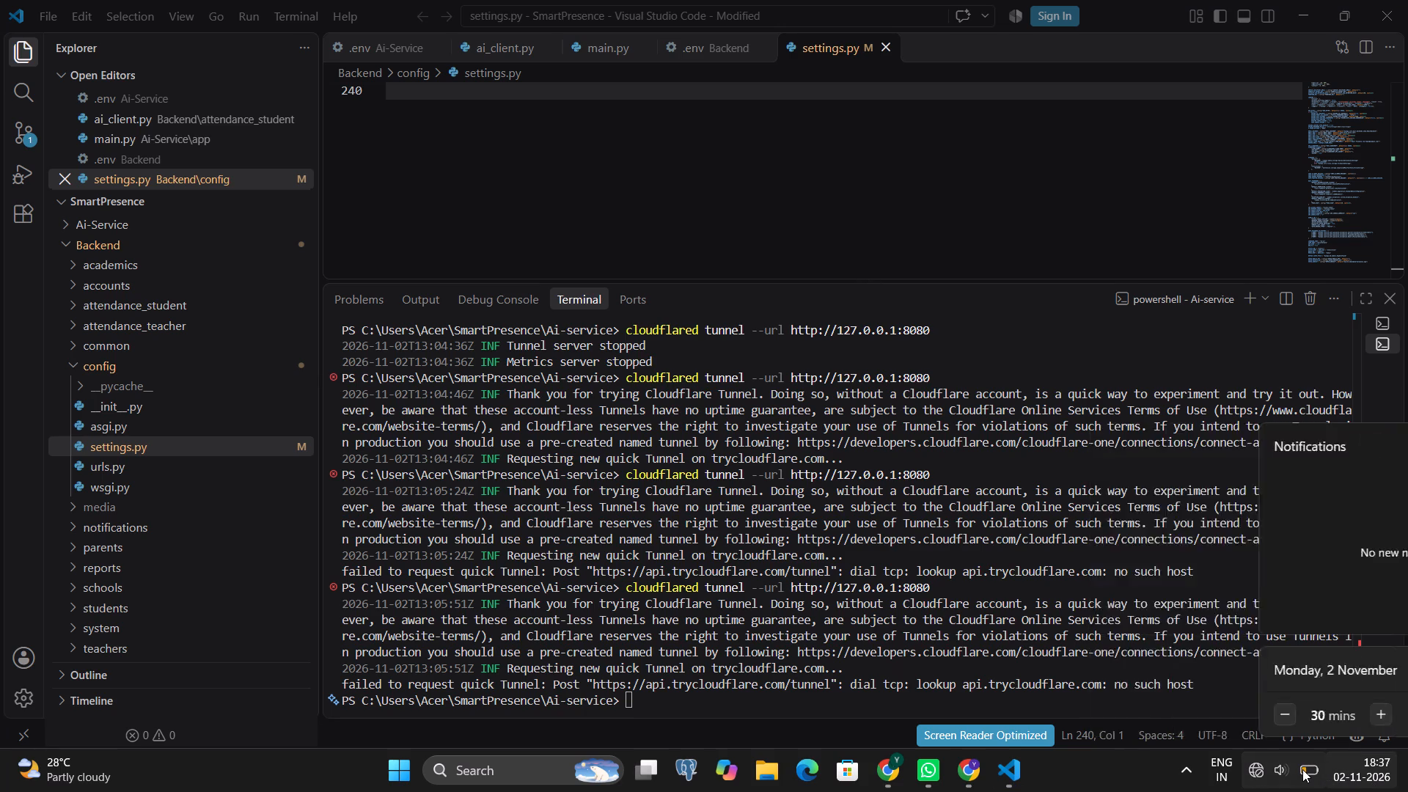
click(1152, 409)
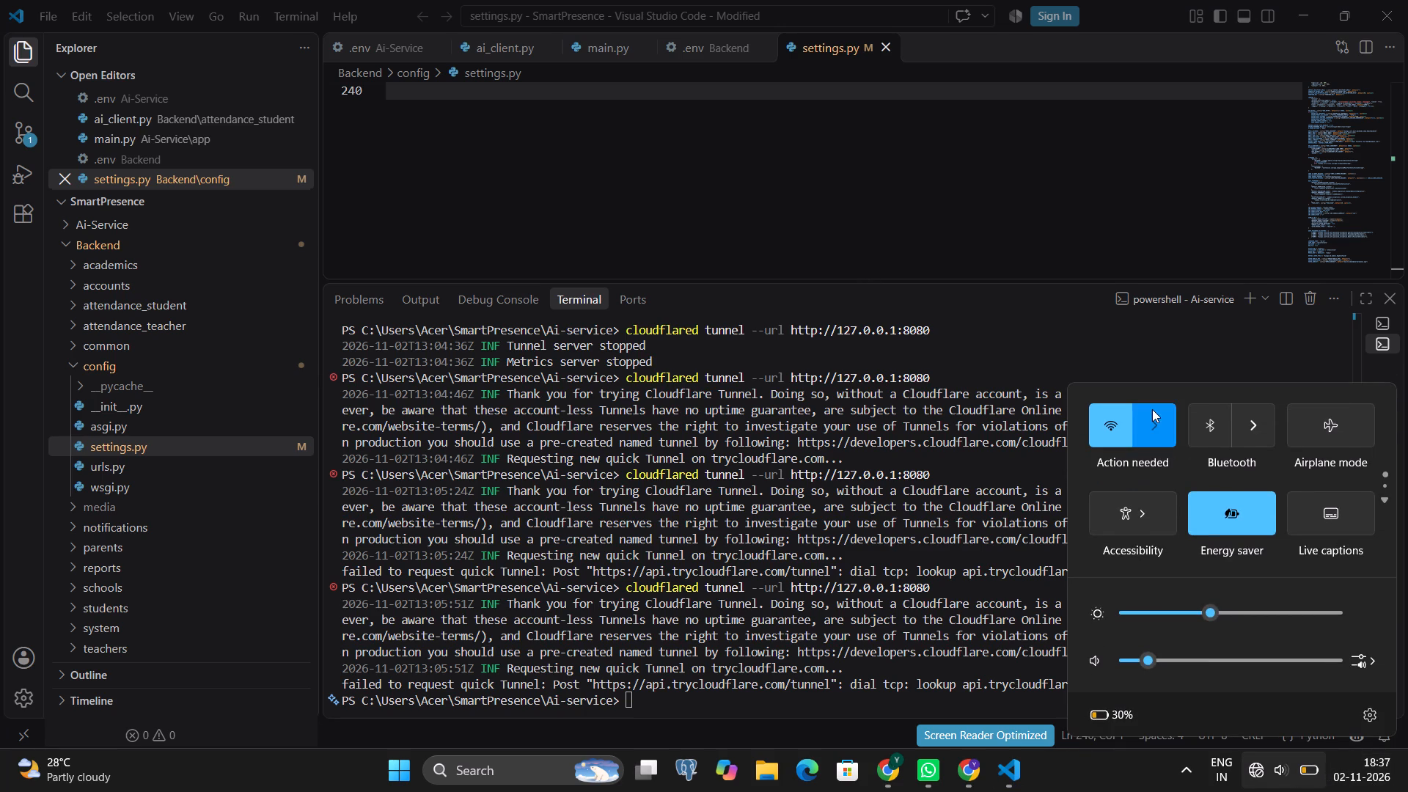
click(1160, 487)
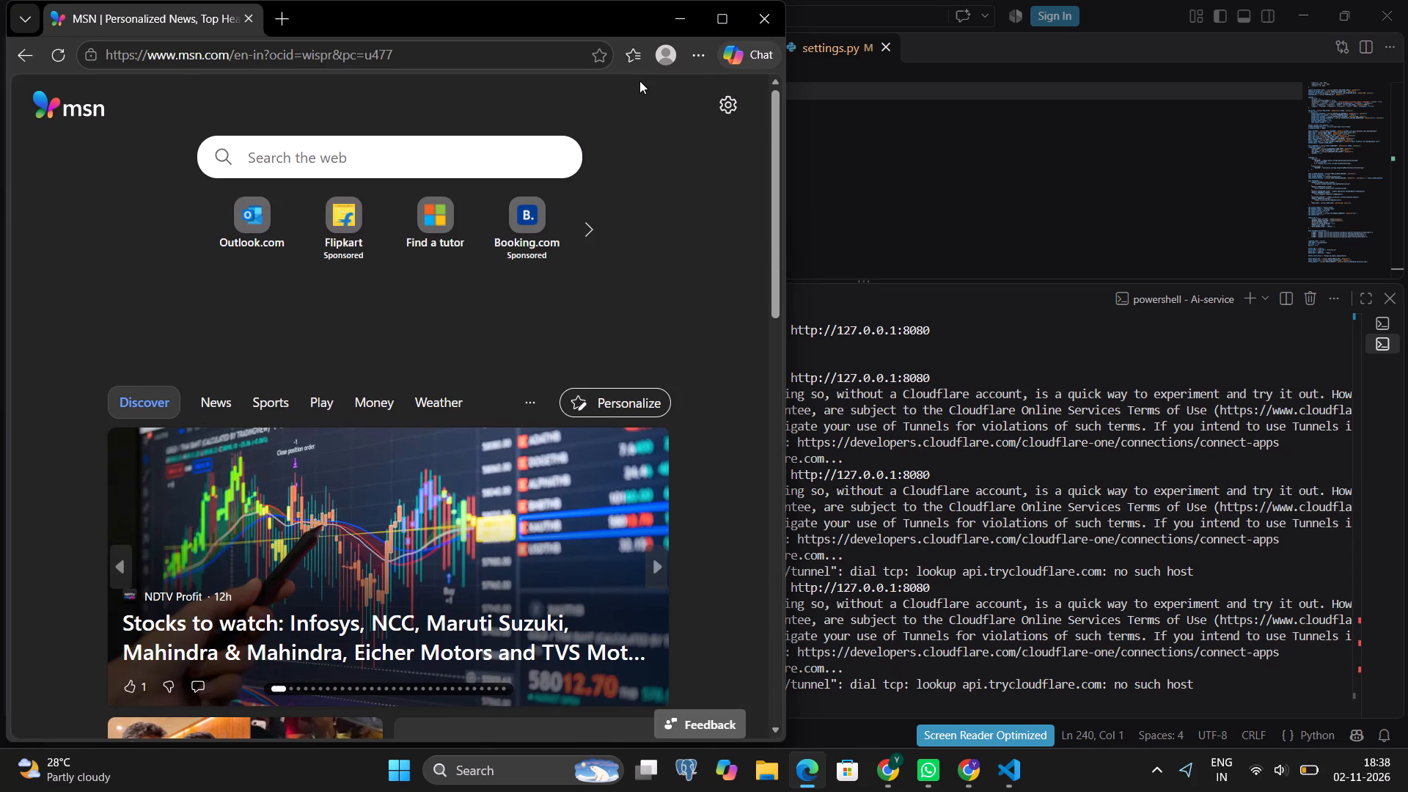
click(774, 22)
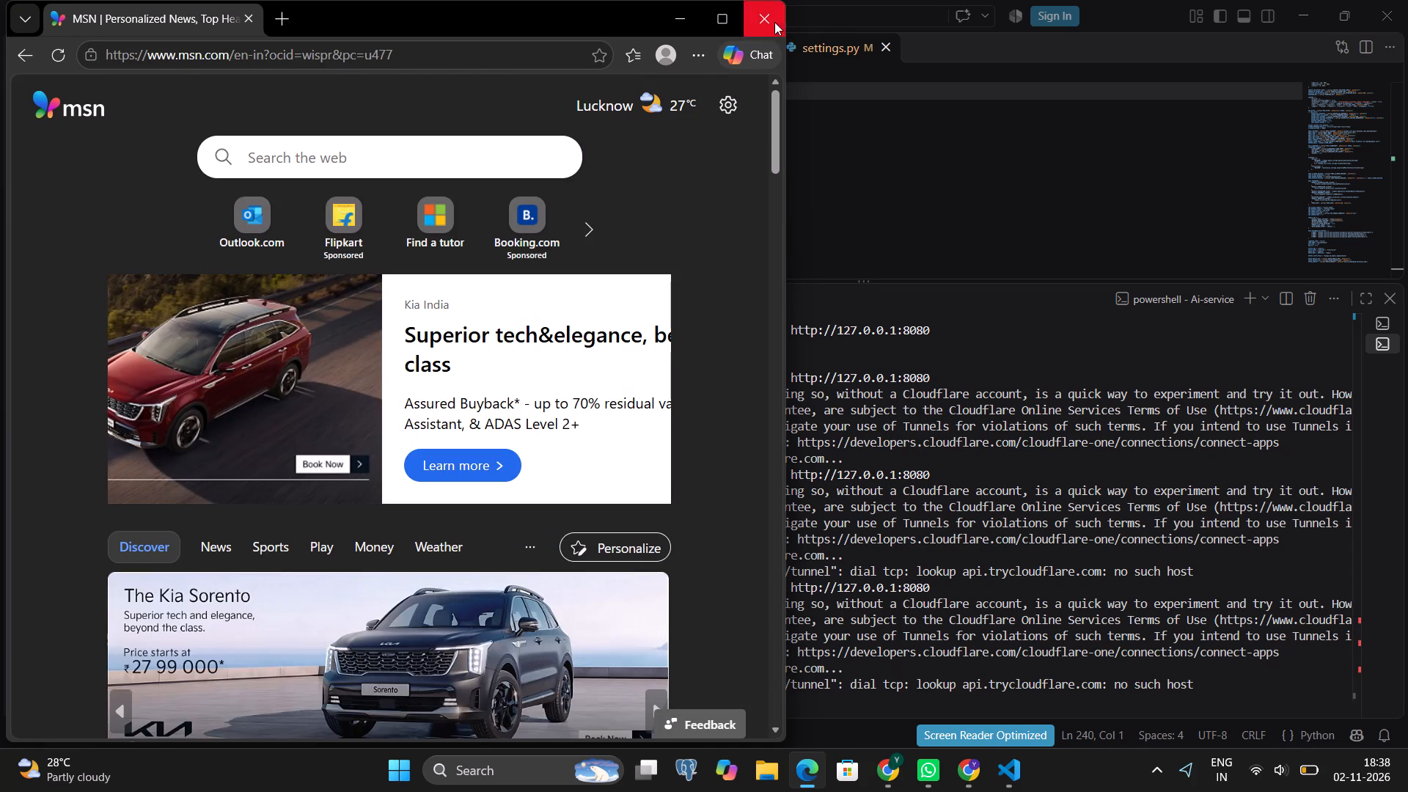
click(690, 707)
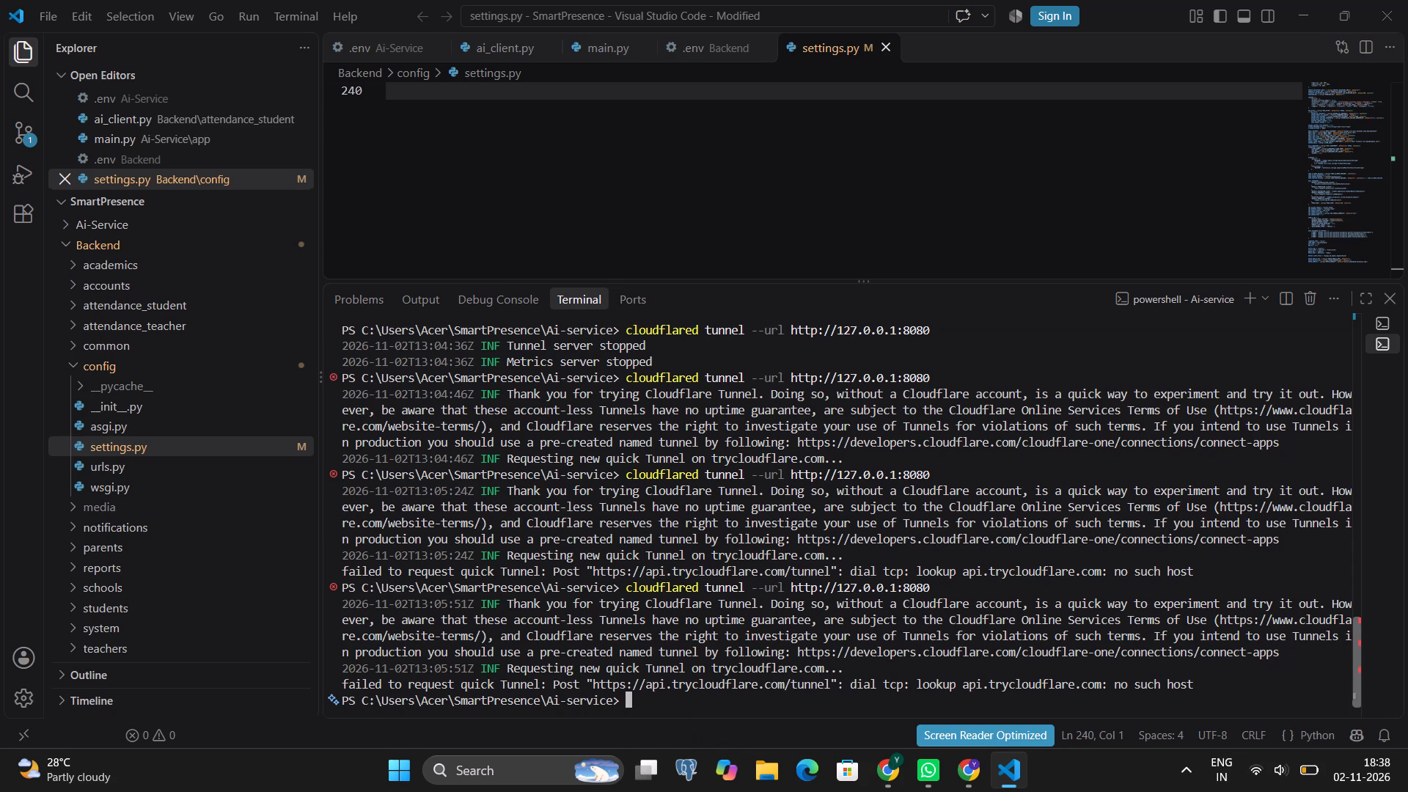
key(Up)
key(Return)
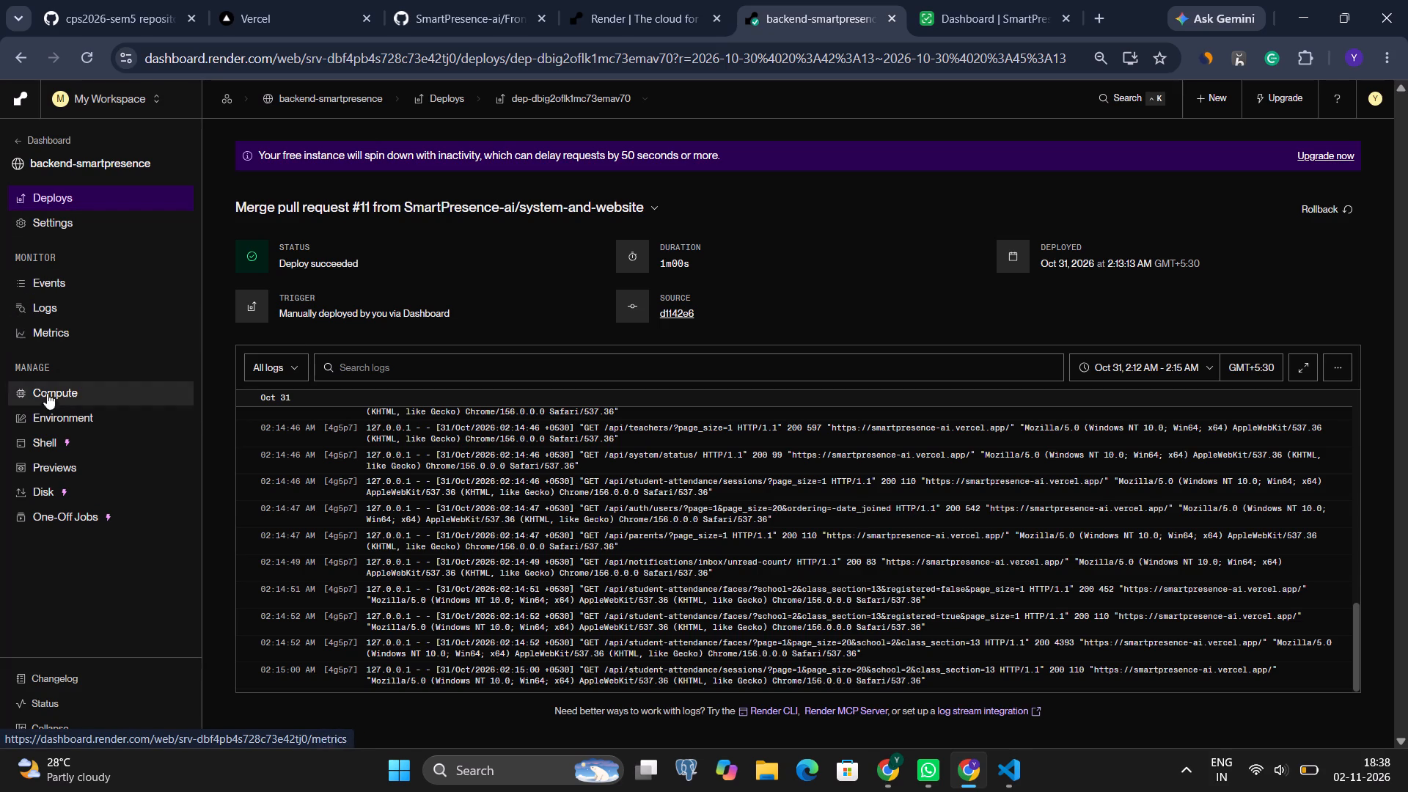
In Chrome, open the backend-smartpresence environment variables in Render for editing.
click(43, 414)
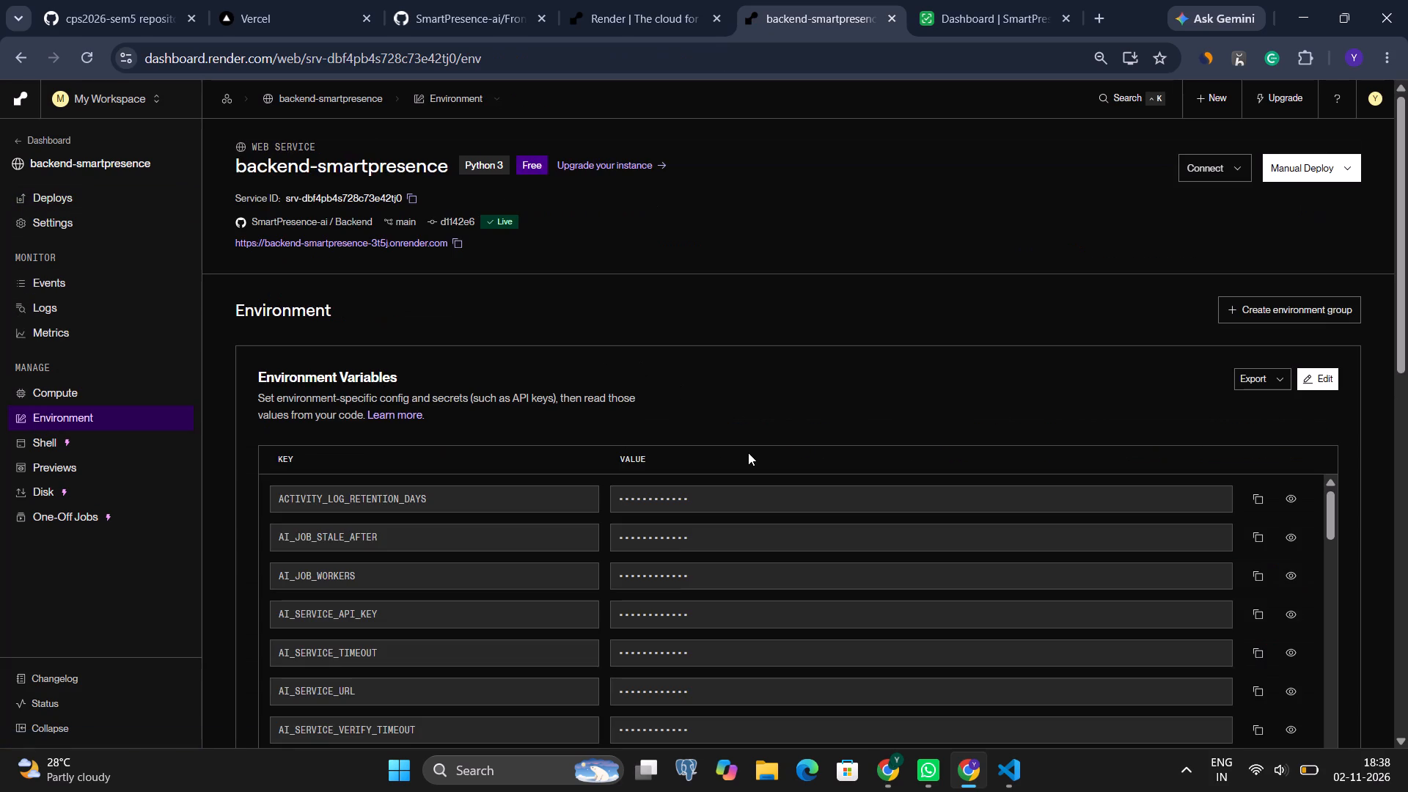
scroll(748, 452, down, 4)
scroll(748, 452, up, 2)
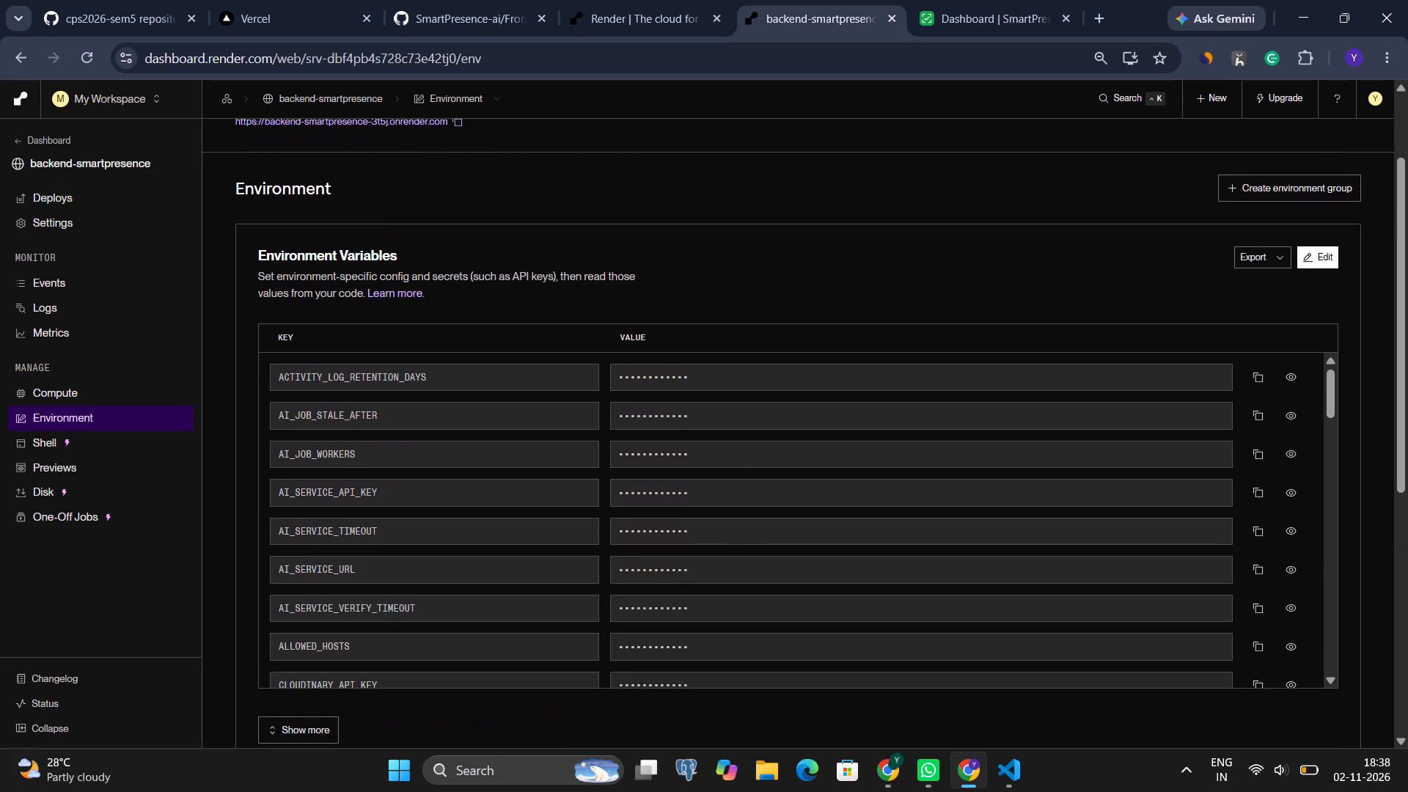
click(1310, 254)
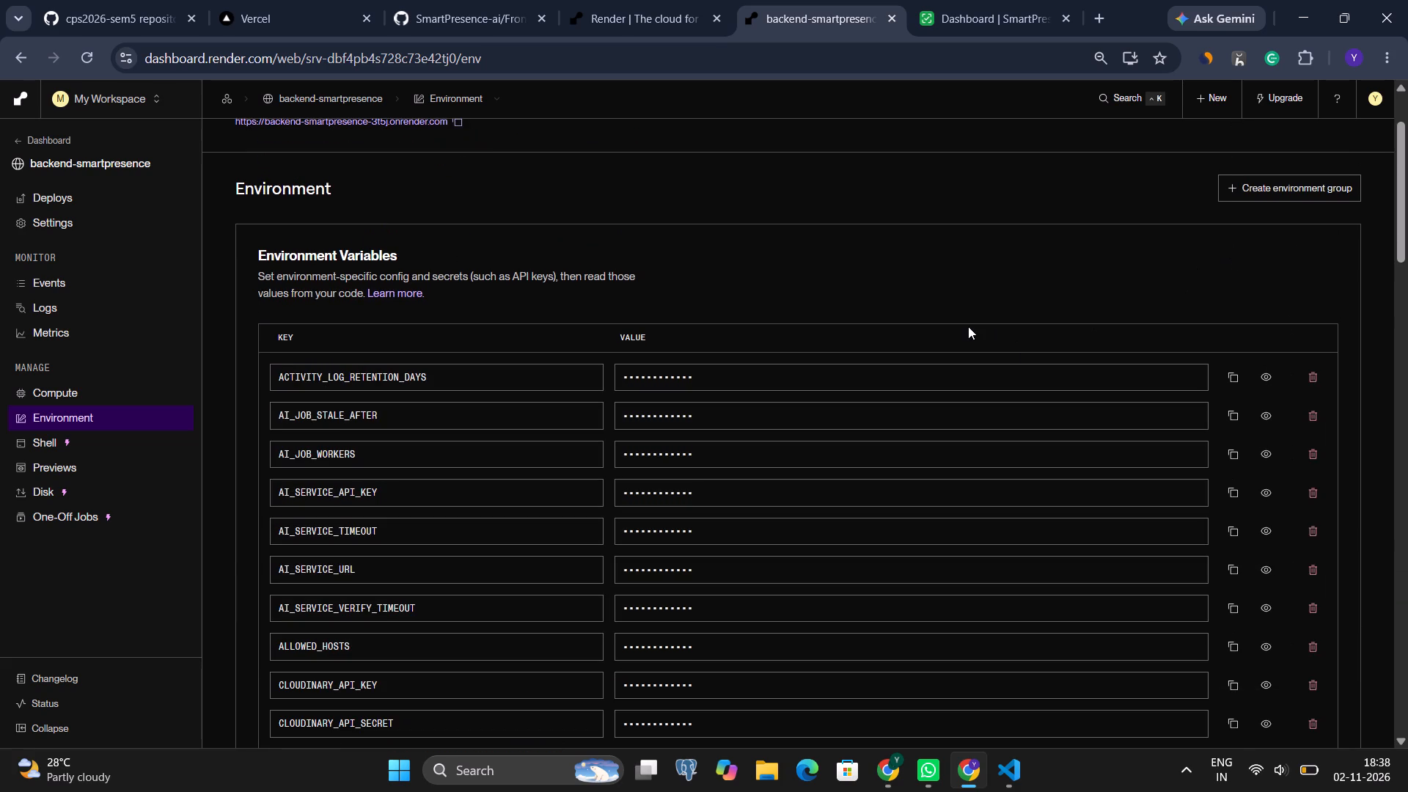
scroll(808, 349, down, 1)
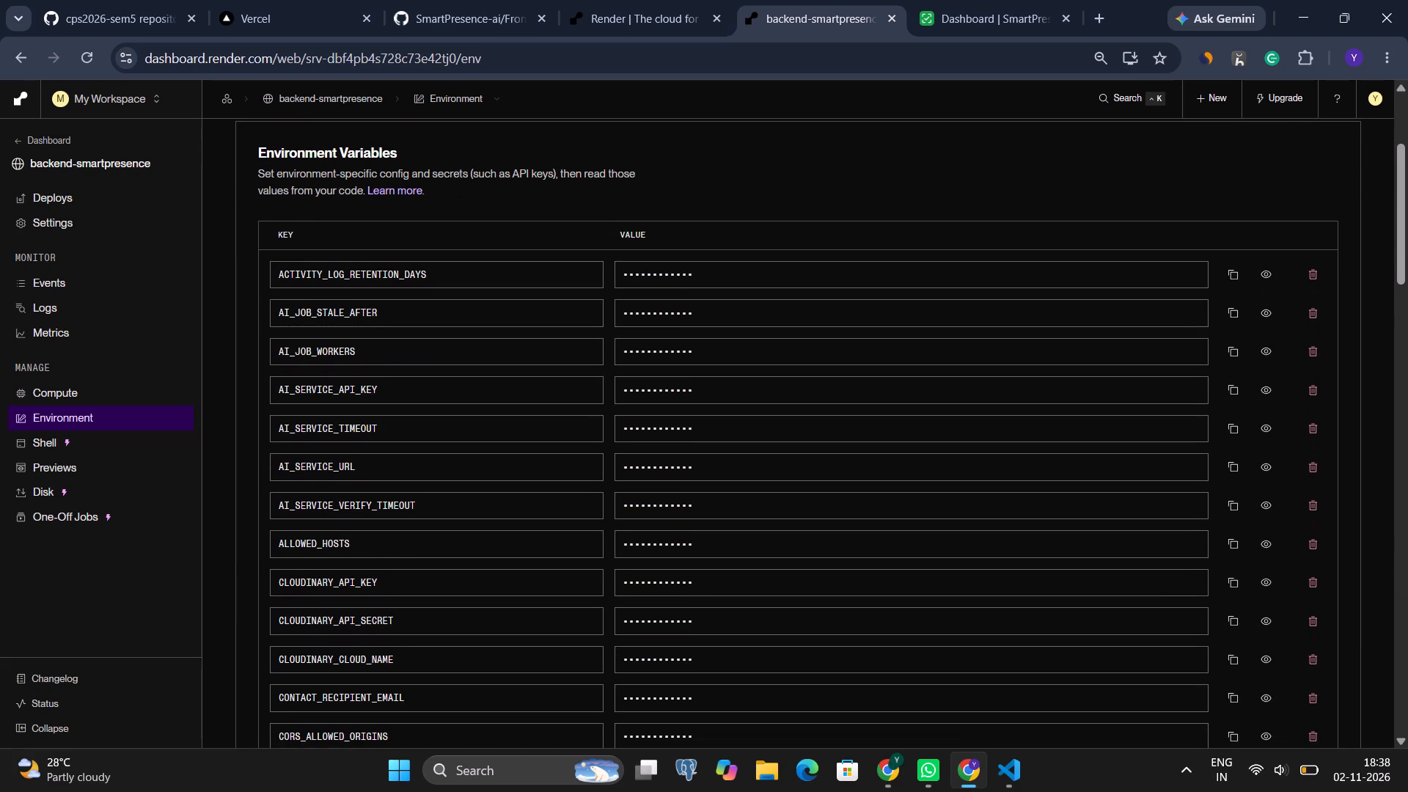
click(720, 461)
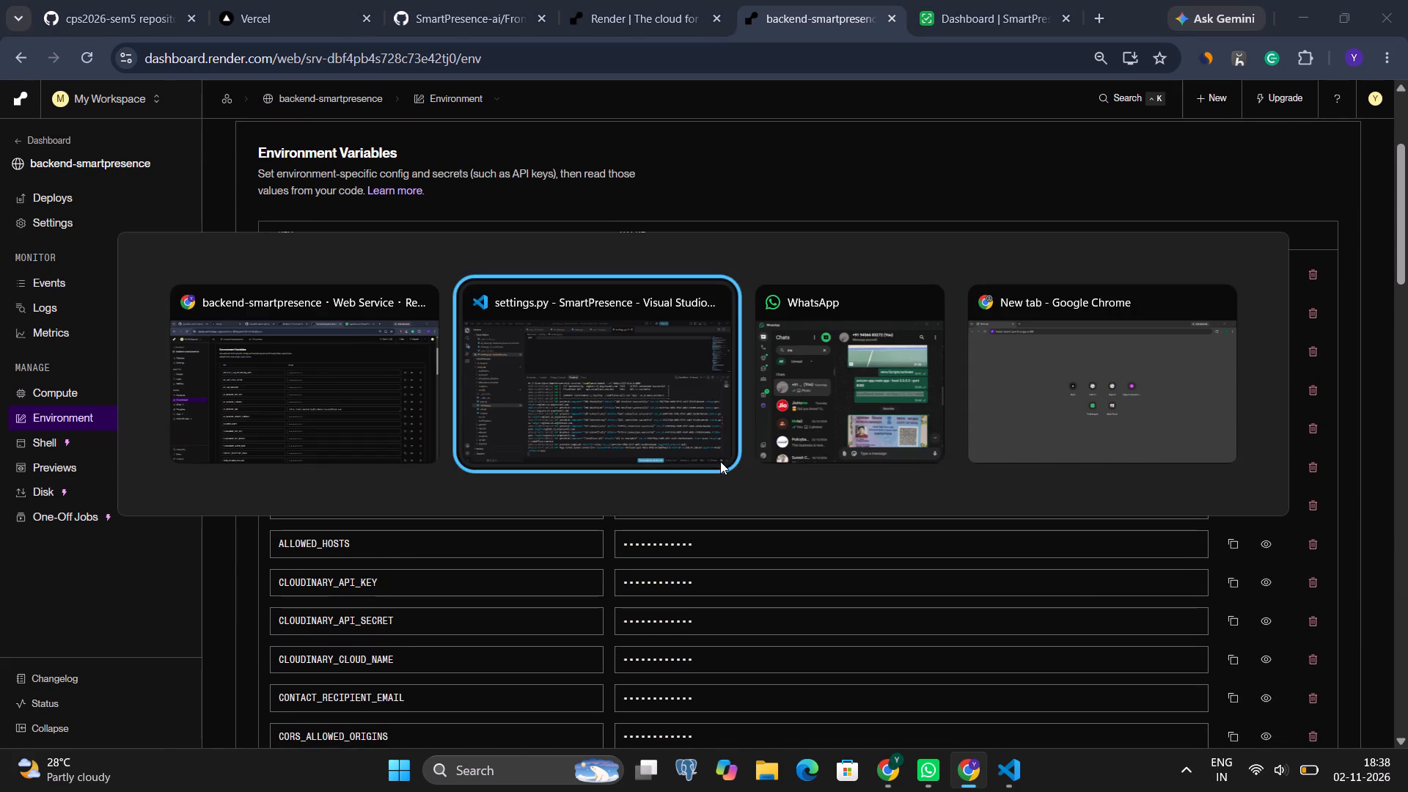
scroll(731, 571, up, 1)
scroll(642, 515, up, 3)
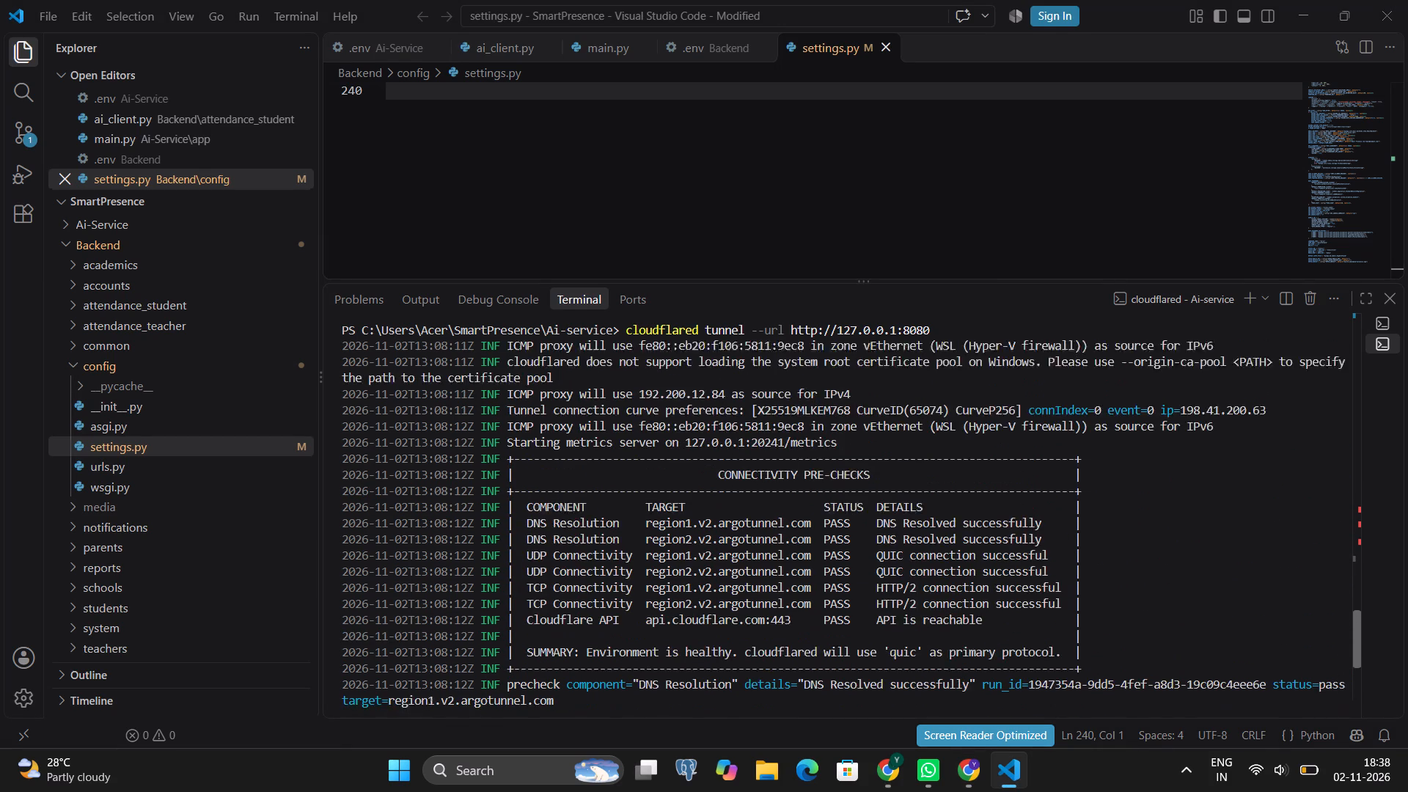
scroll(642, 515, up, 5)
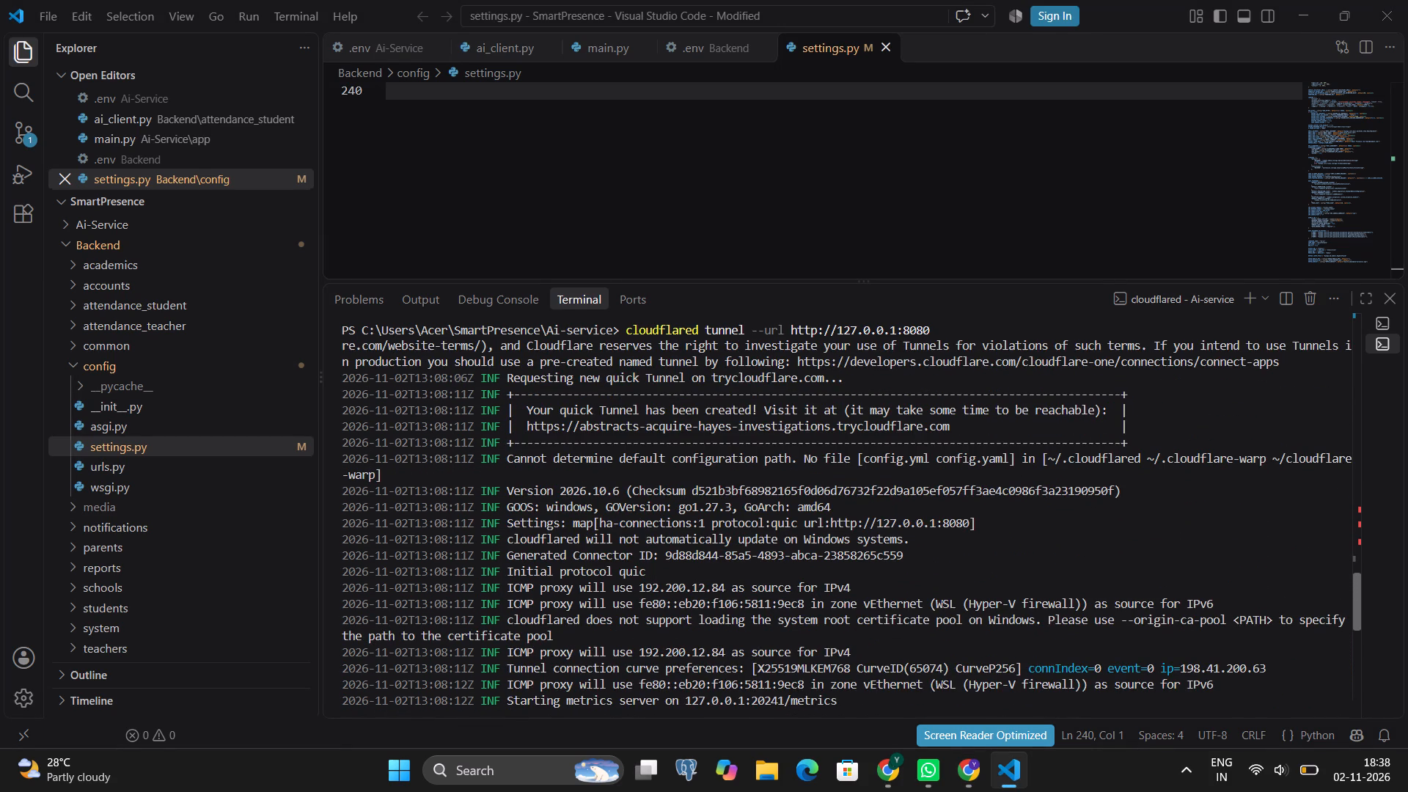
drag(525, 426, 779, 429)
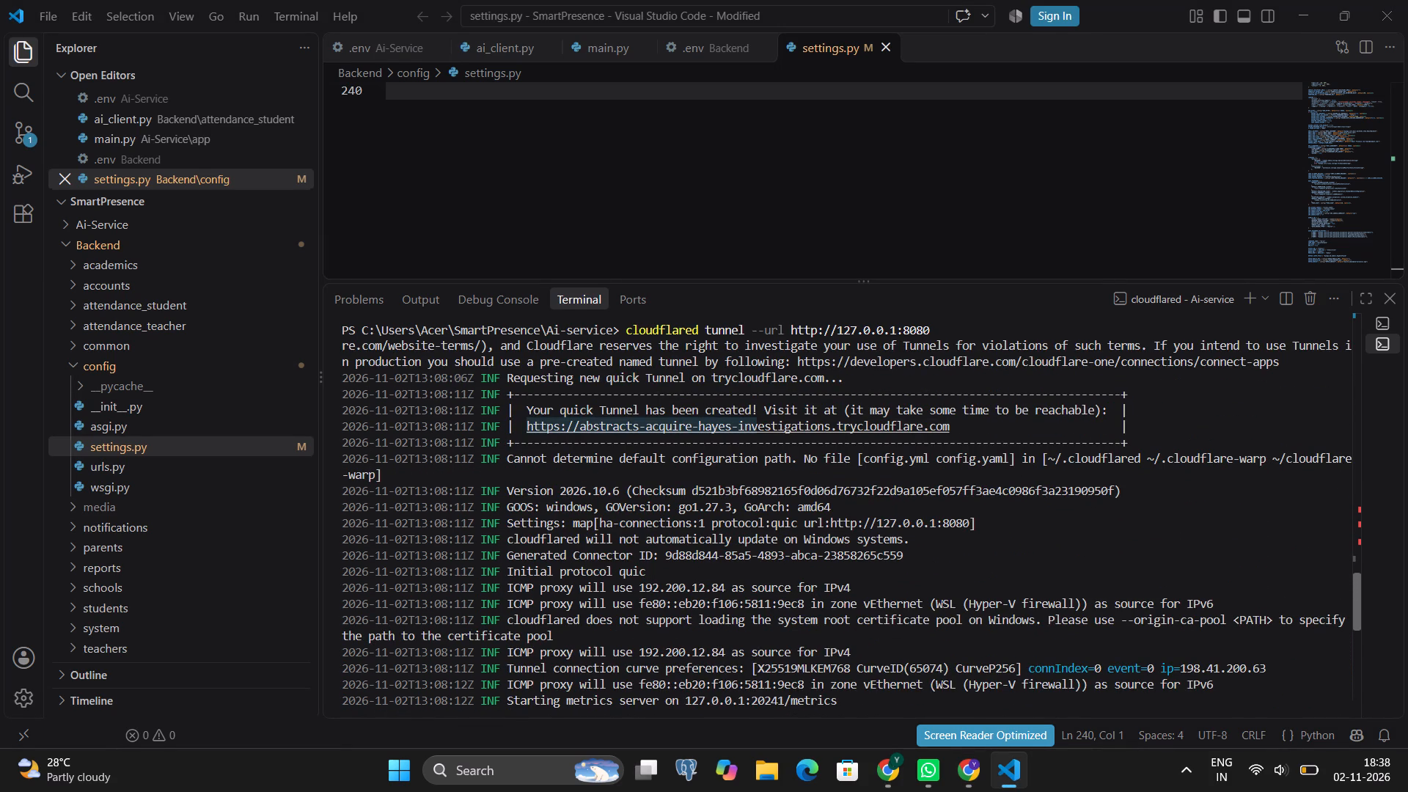
drag(779, 429, 978, 427)
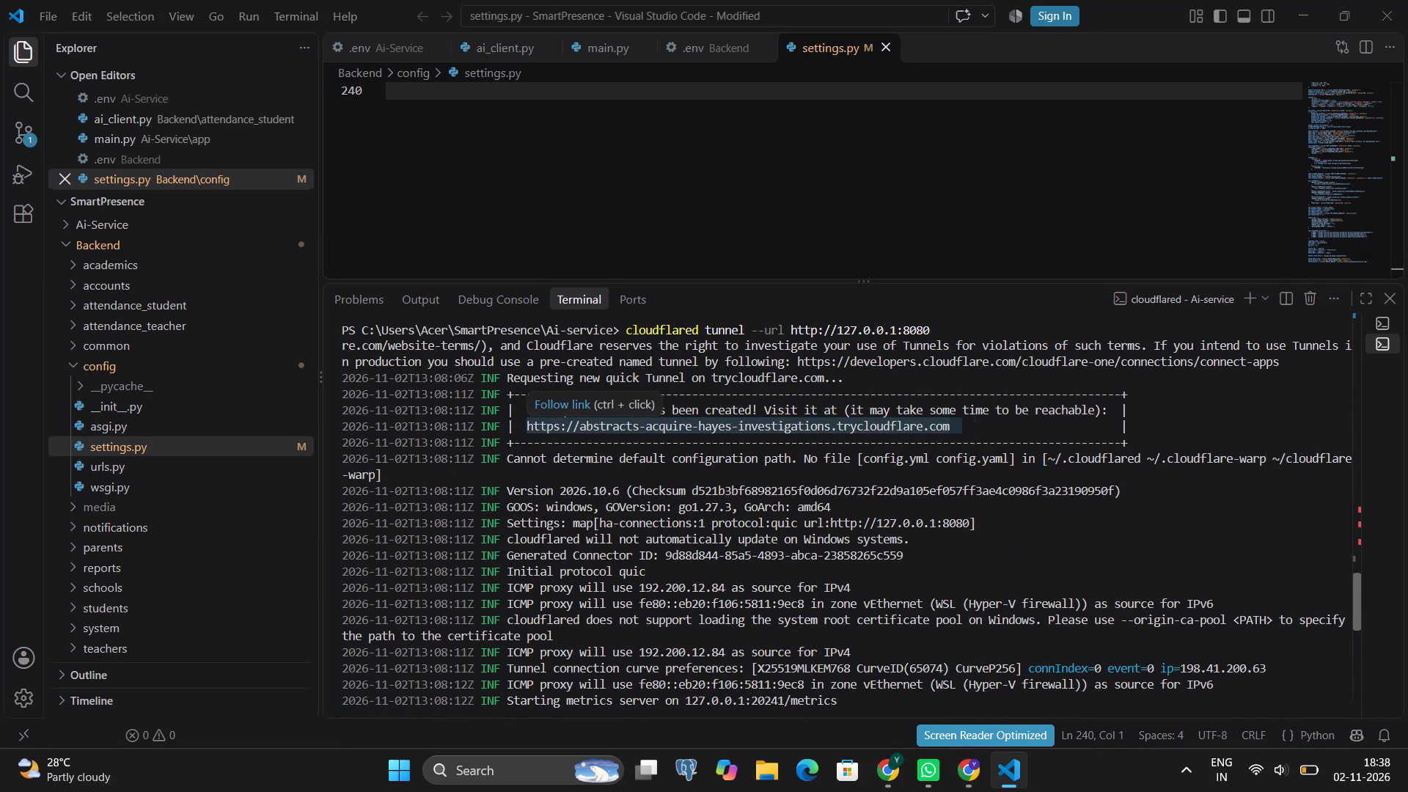
drag(978, 427, 955, 419)
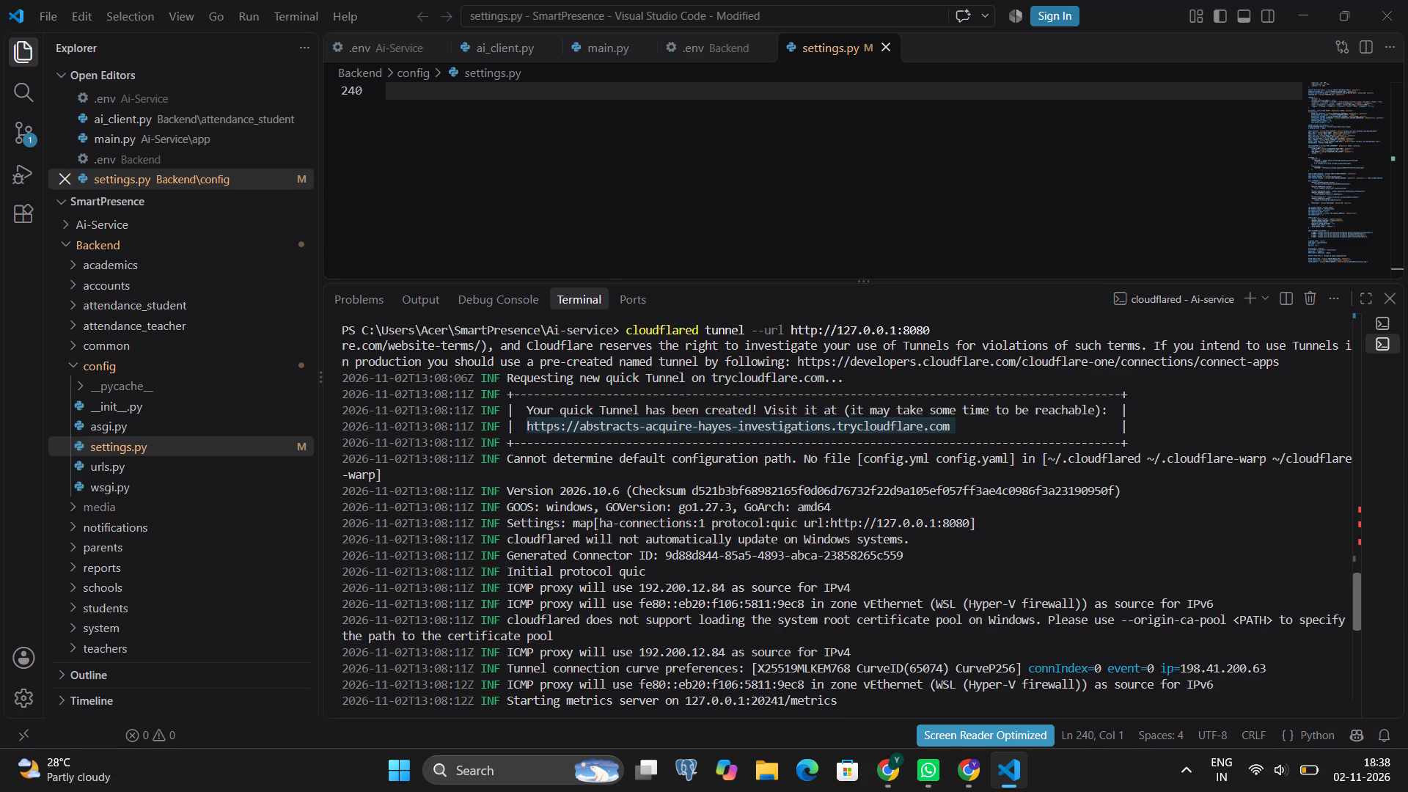
key(ctrl+c)
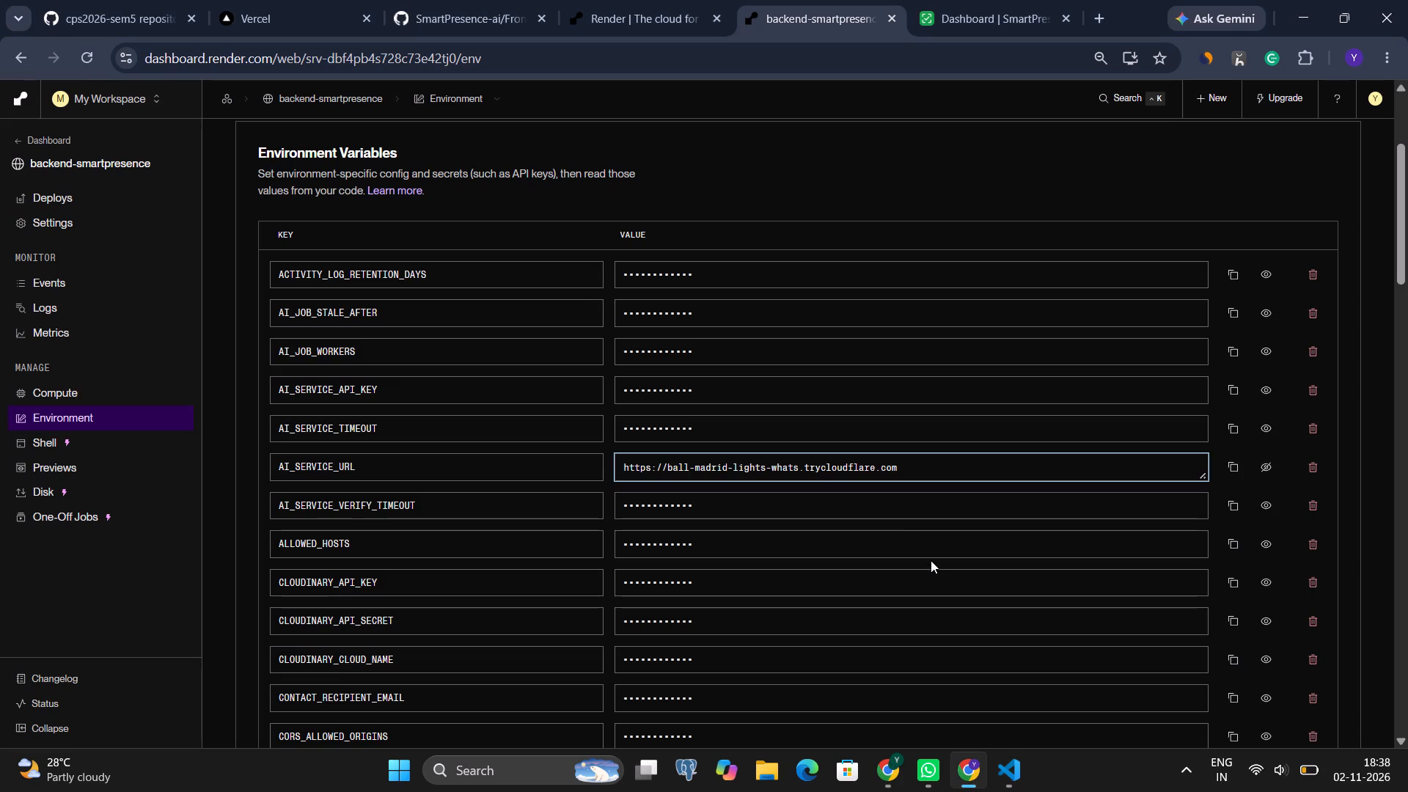
key(ctrl+a)
key(ctrl+v)
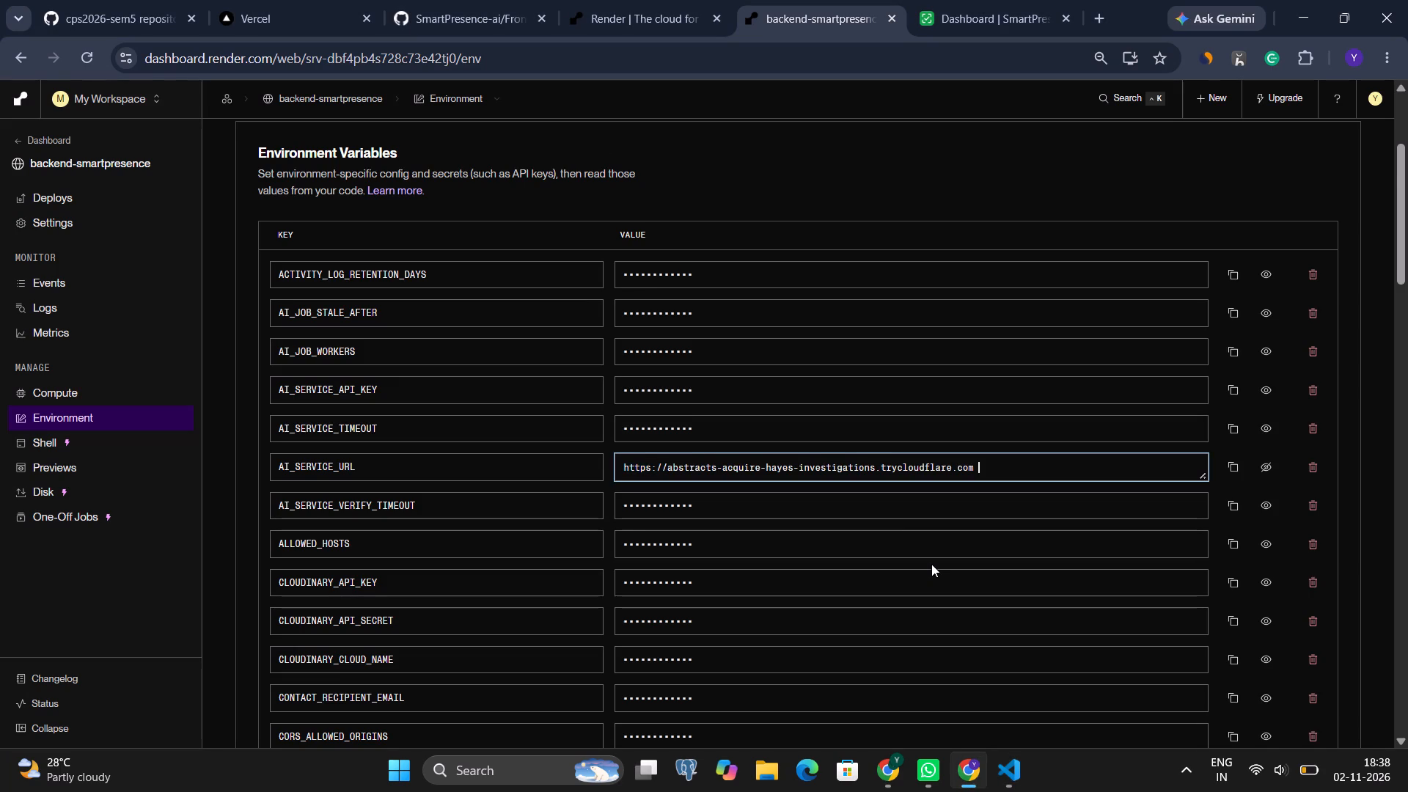
Save the environment variables with a rebuild and deploy of backend-smartpresence, and follow the deploy log.
scroll(931, 564, down, 12)
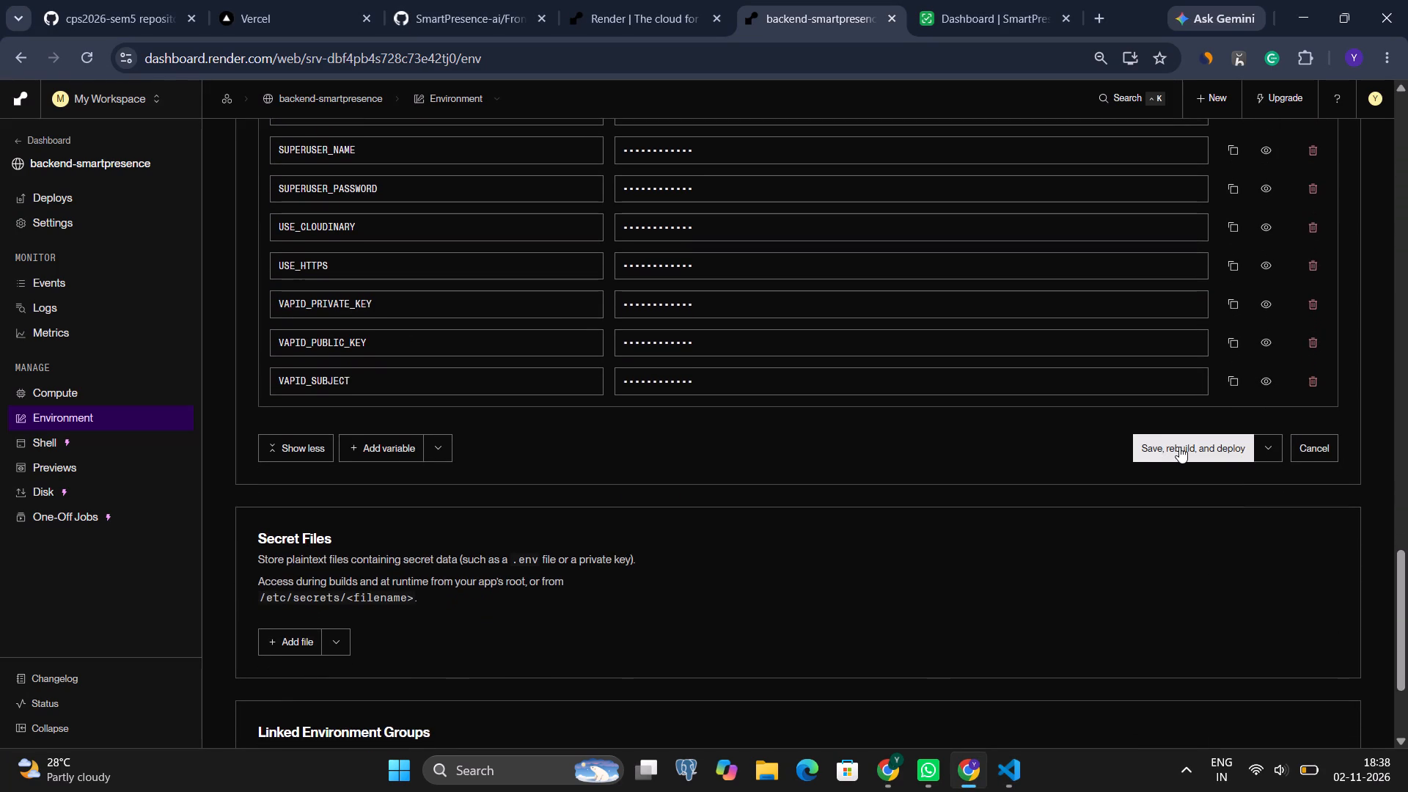
click(1163, 447)
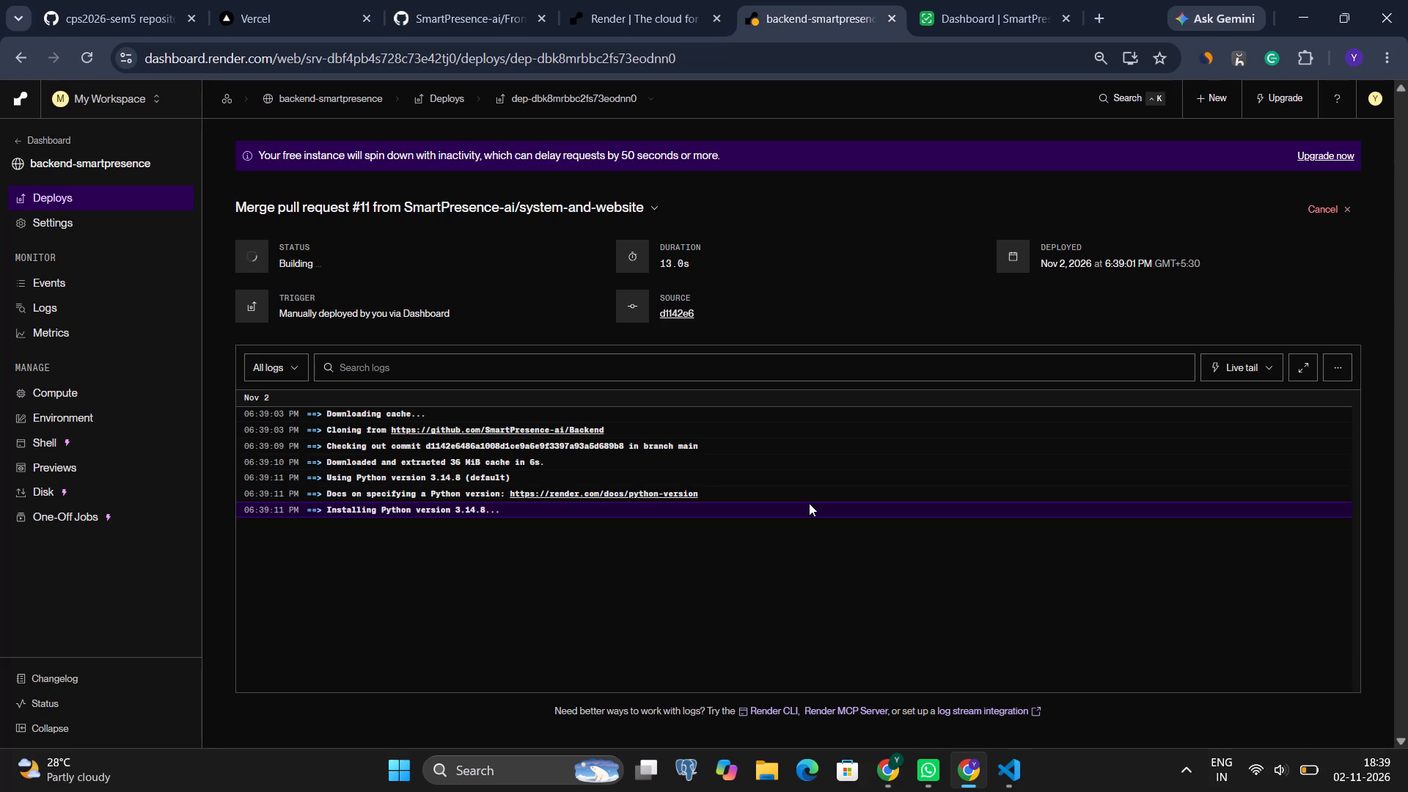
scroll(714, 456, down, 3)
scroll(714, 456, up, 3)
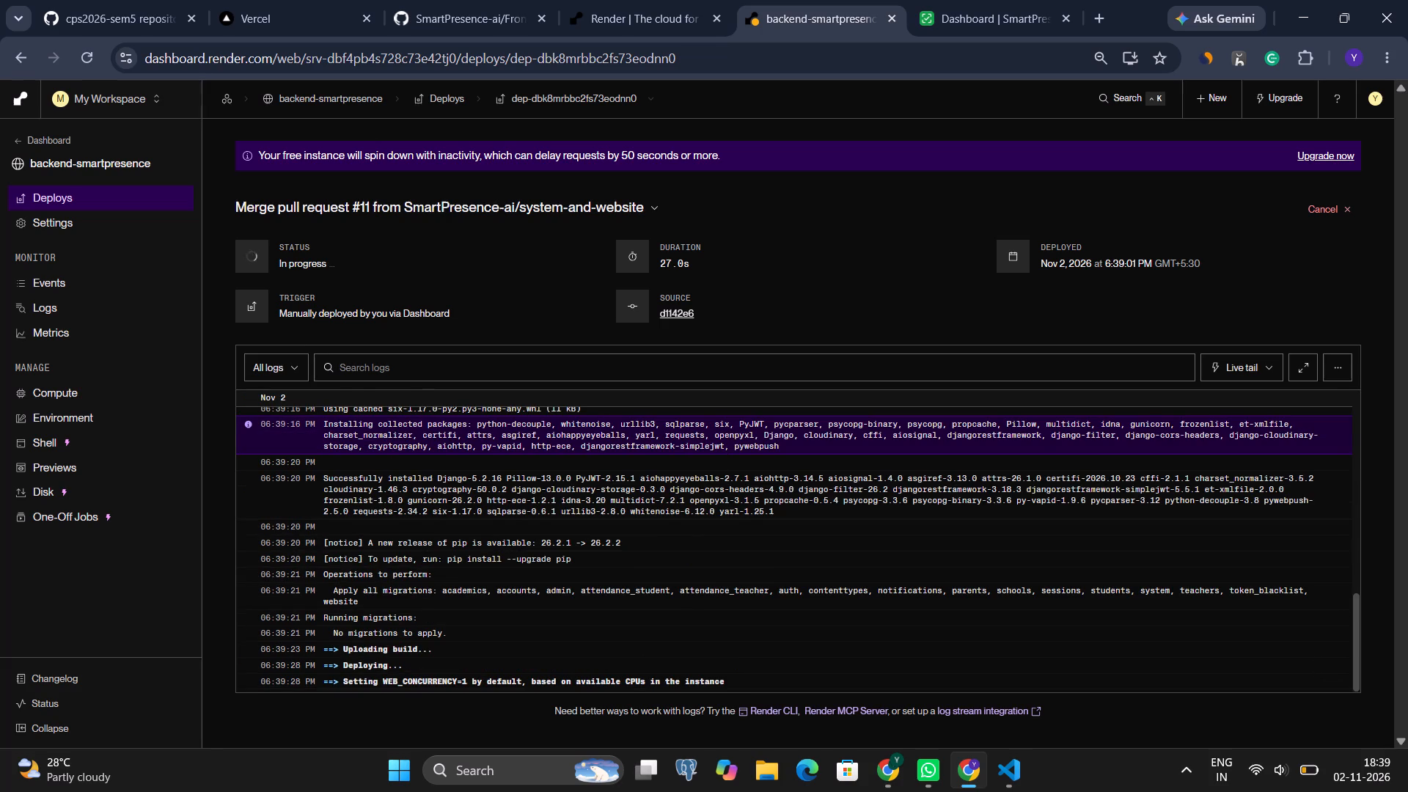
scroll(609, 591, down, 3)
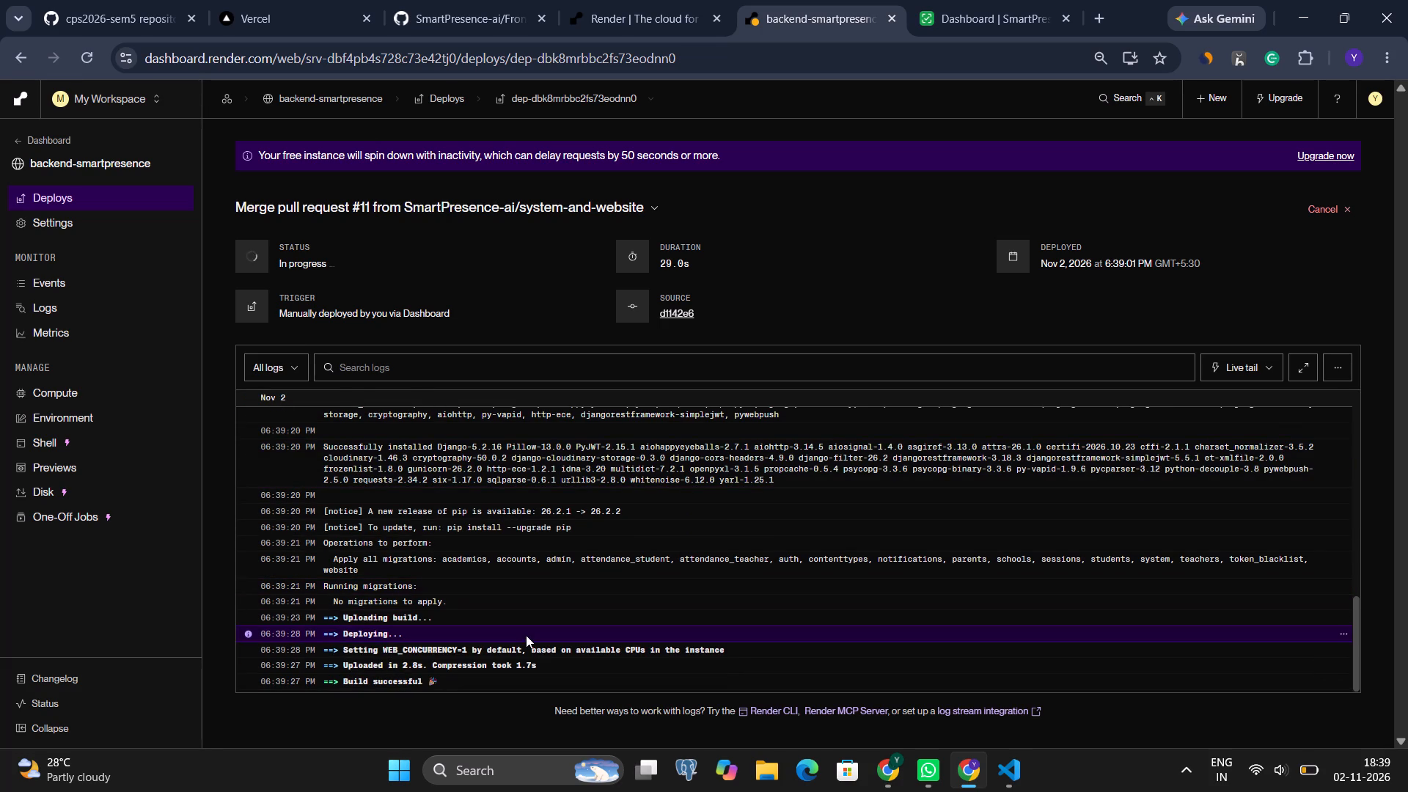
Reload the SmartPresence admin dashboard and check the backend deploy's progress in Render's log.
click(963, 1)
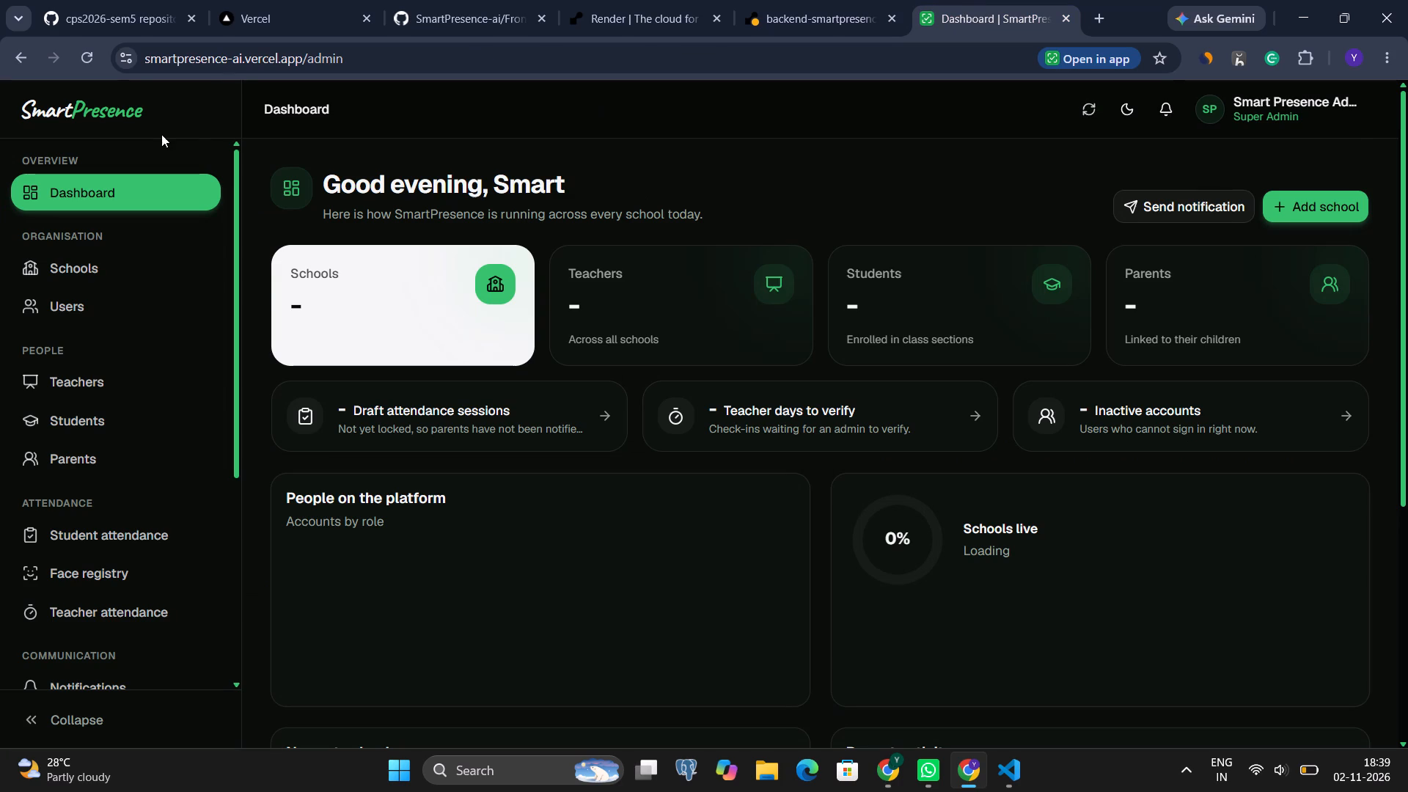
click(88, 56)
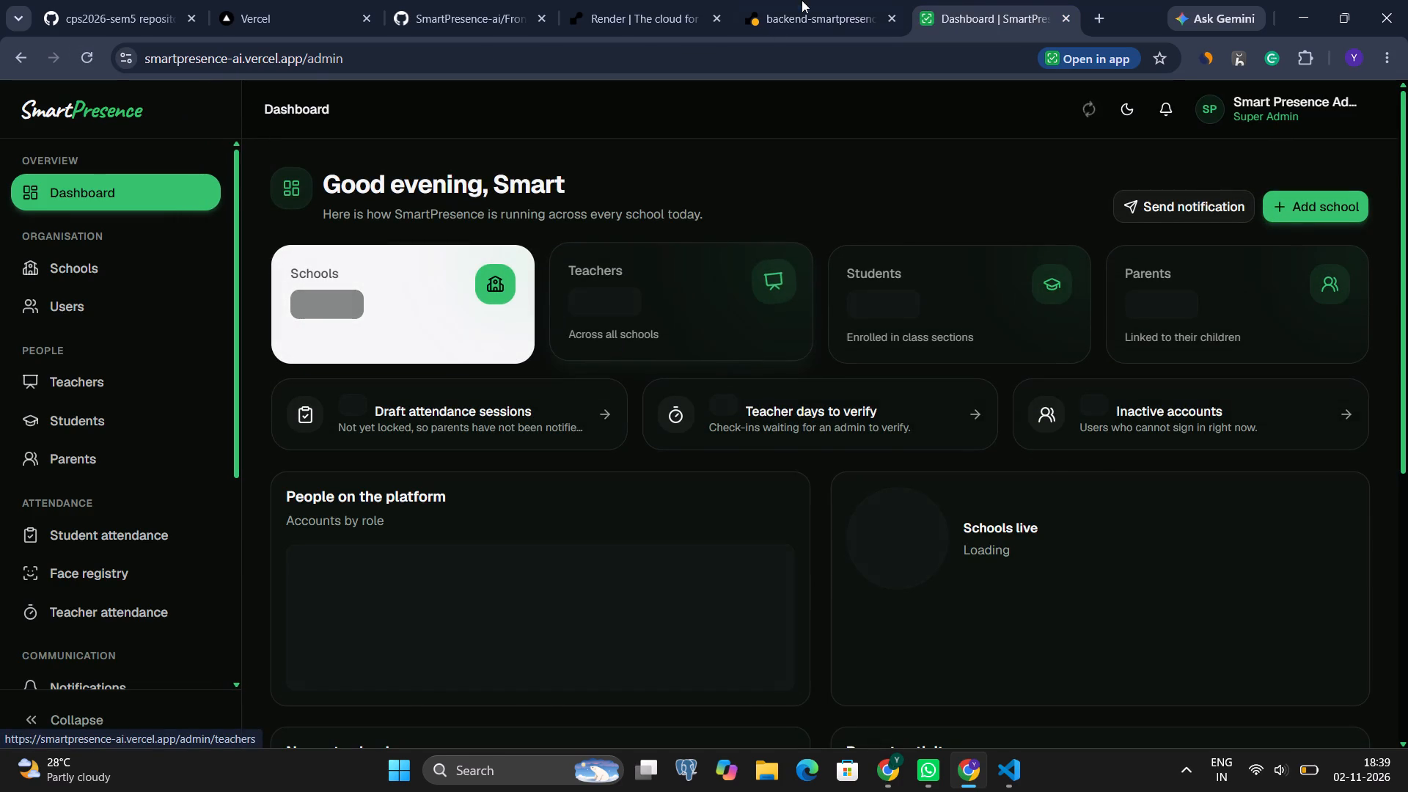
click(802, 0)
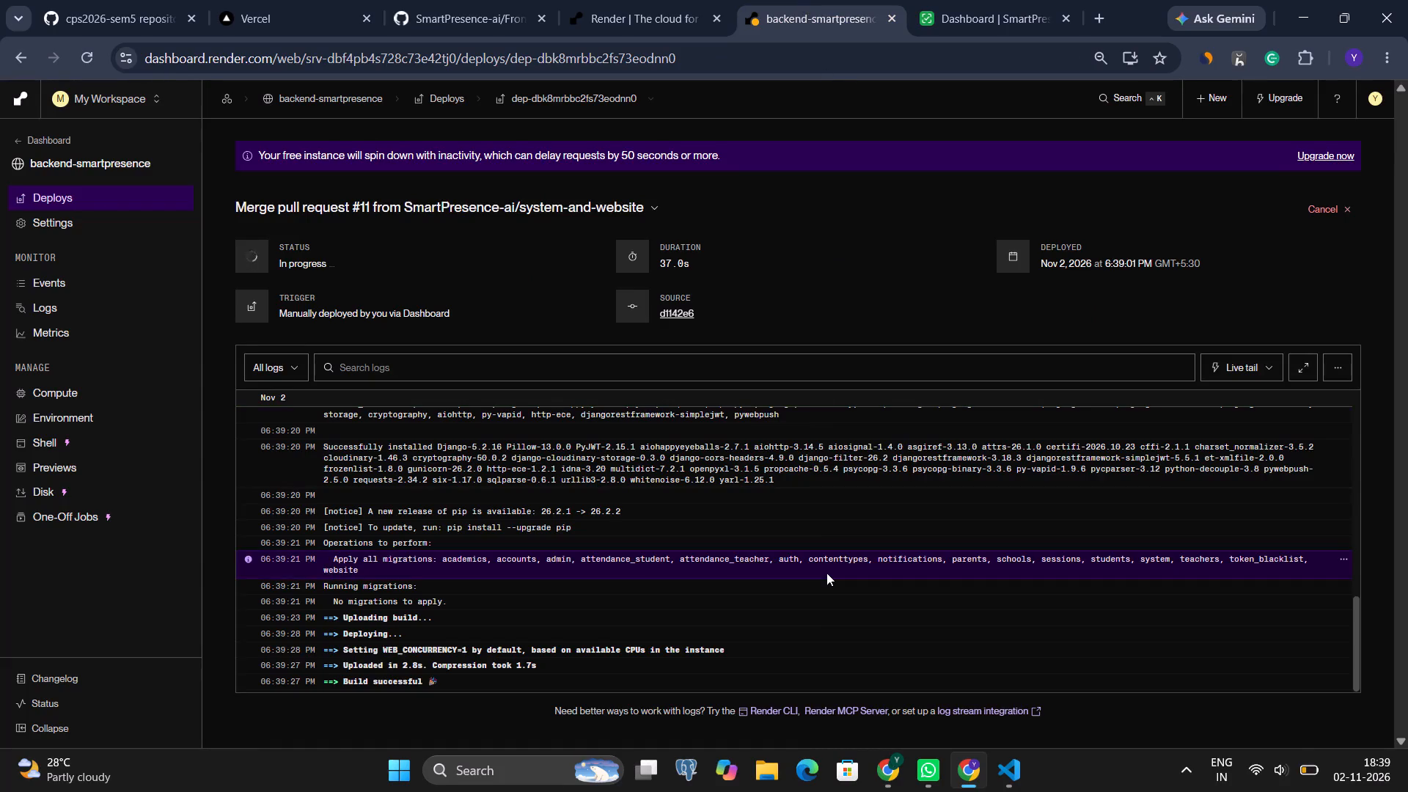
scroll(826, 573, down, 4)
click(947, 0)
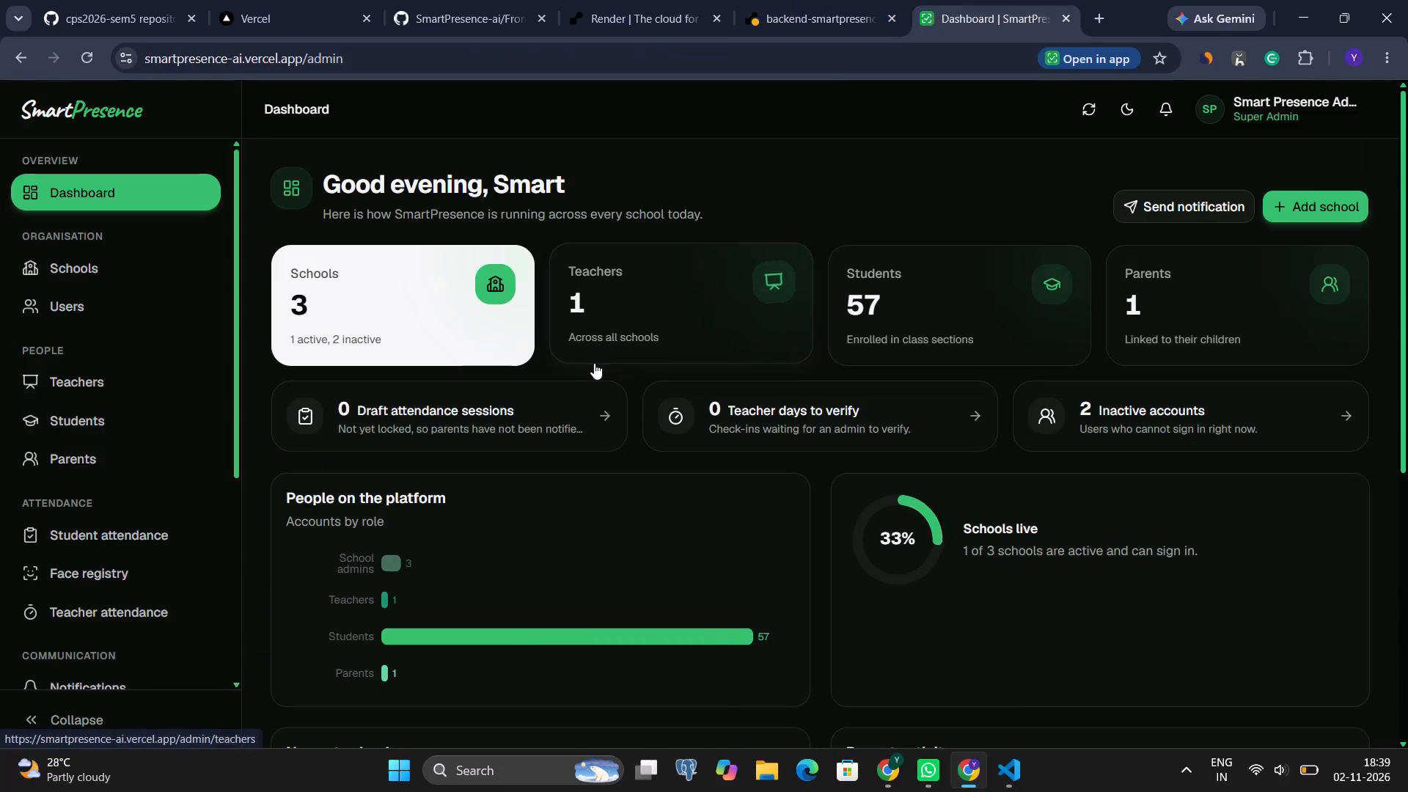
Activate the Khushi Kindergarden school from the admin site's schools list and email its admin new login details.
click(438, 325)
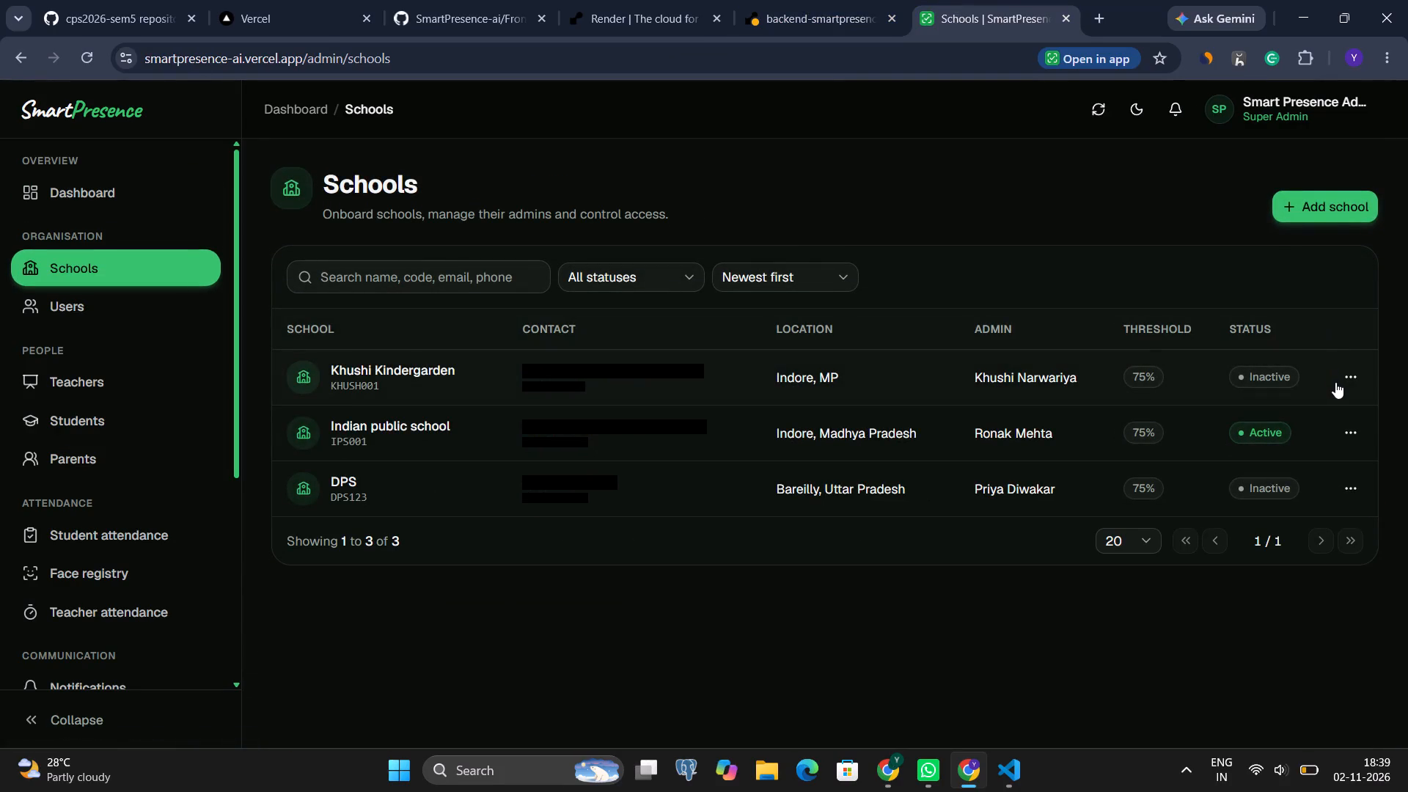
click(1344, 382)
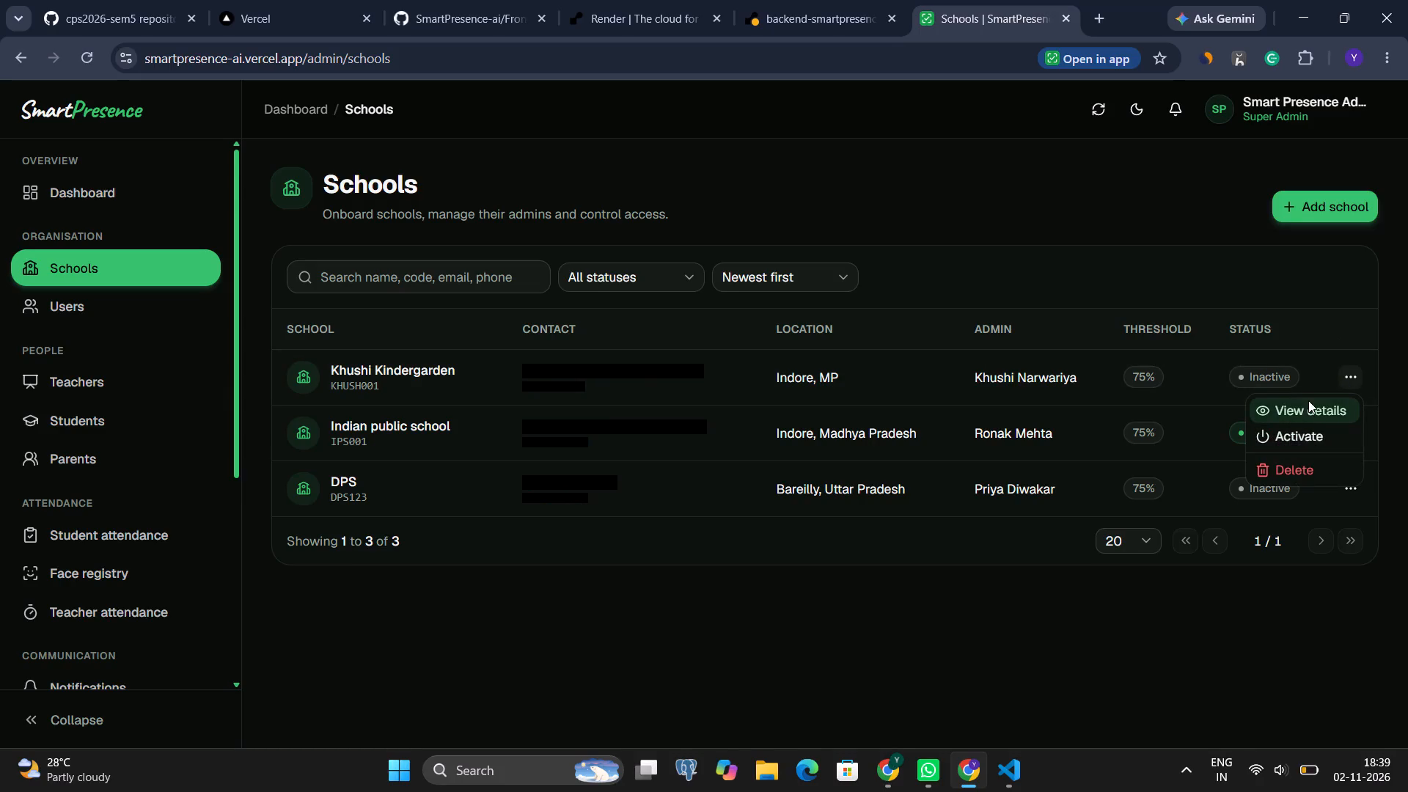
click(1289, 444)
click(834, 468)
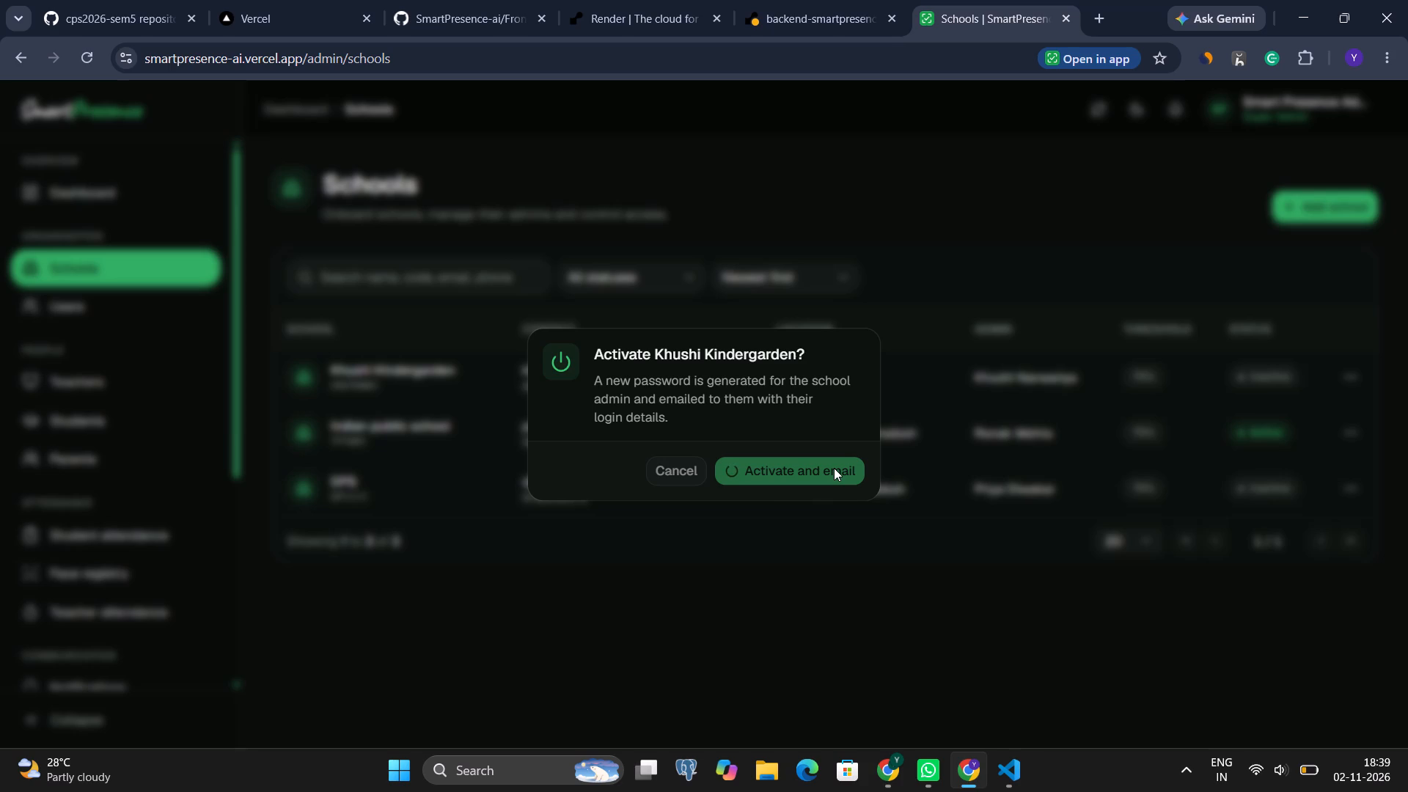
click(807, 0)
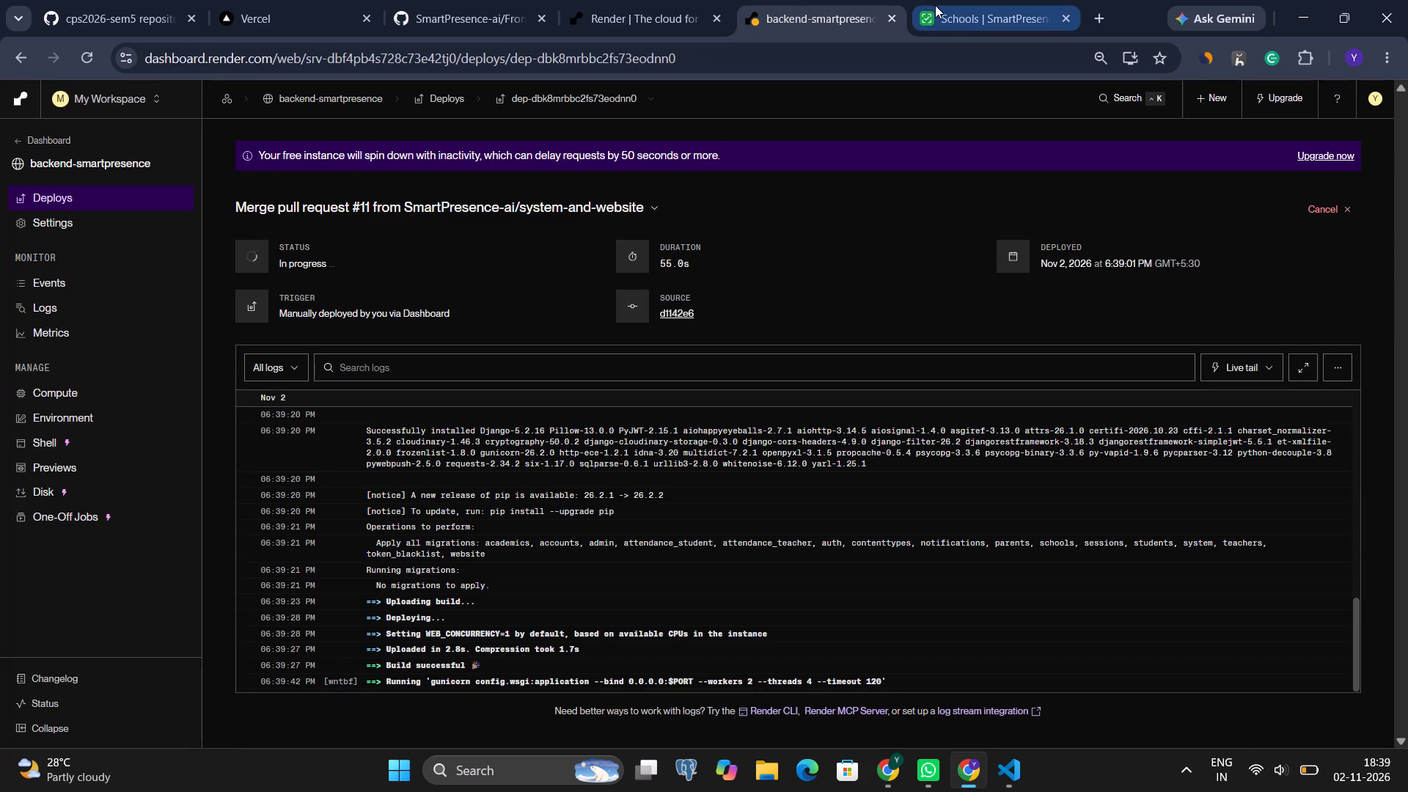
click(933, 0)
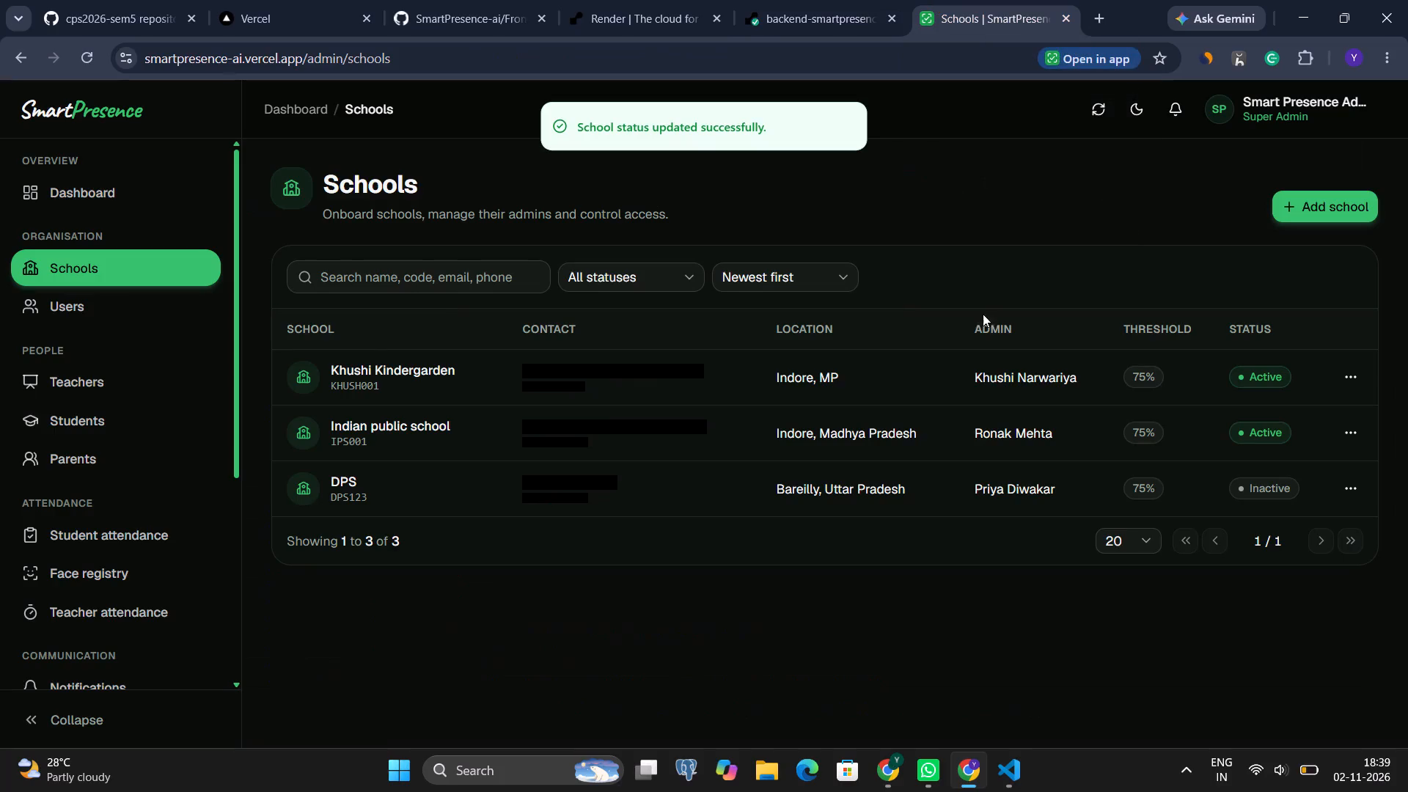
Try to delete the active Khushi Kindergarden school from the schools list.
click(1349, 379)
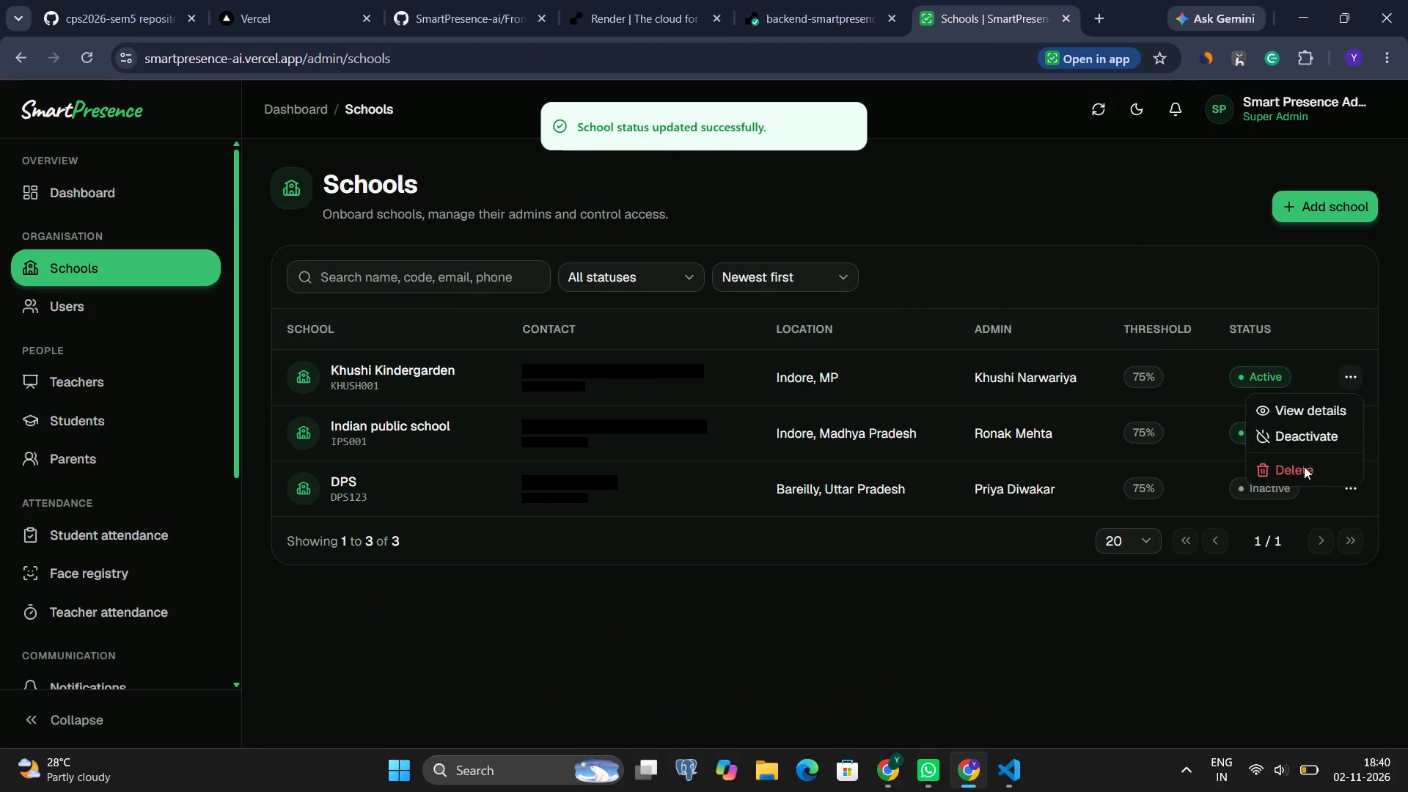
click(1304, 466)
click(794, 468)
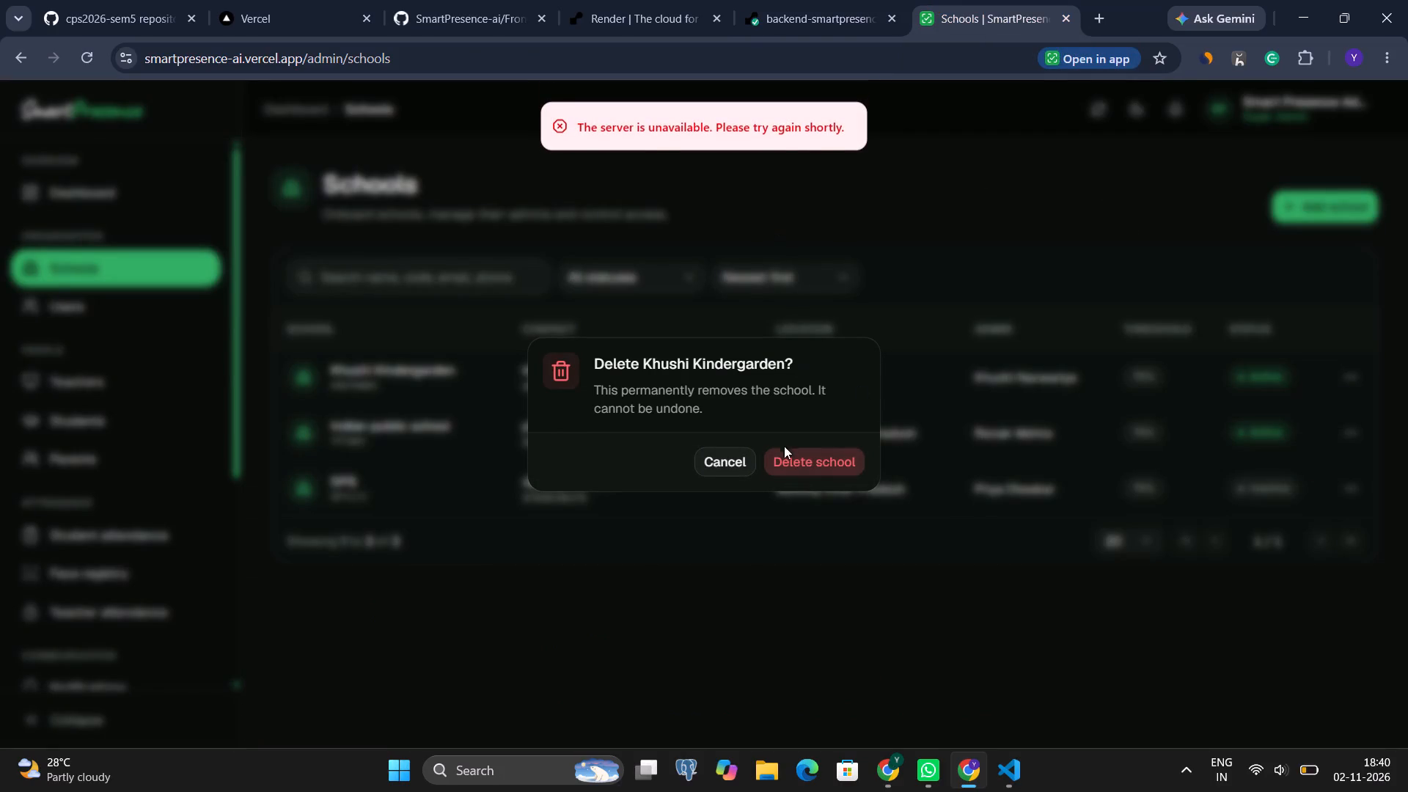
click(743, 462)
Check the latest entries in Render's backend-smartpresence deploy log for the school deletion request.
click(832, 0)
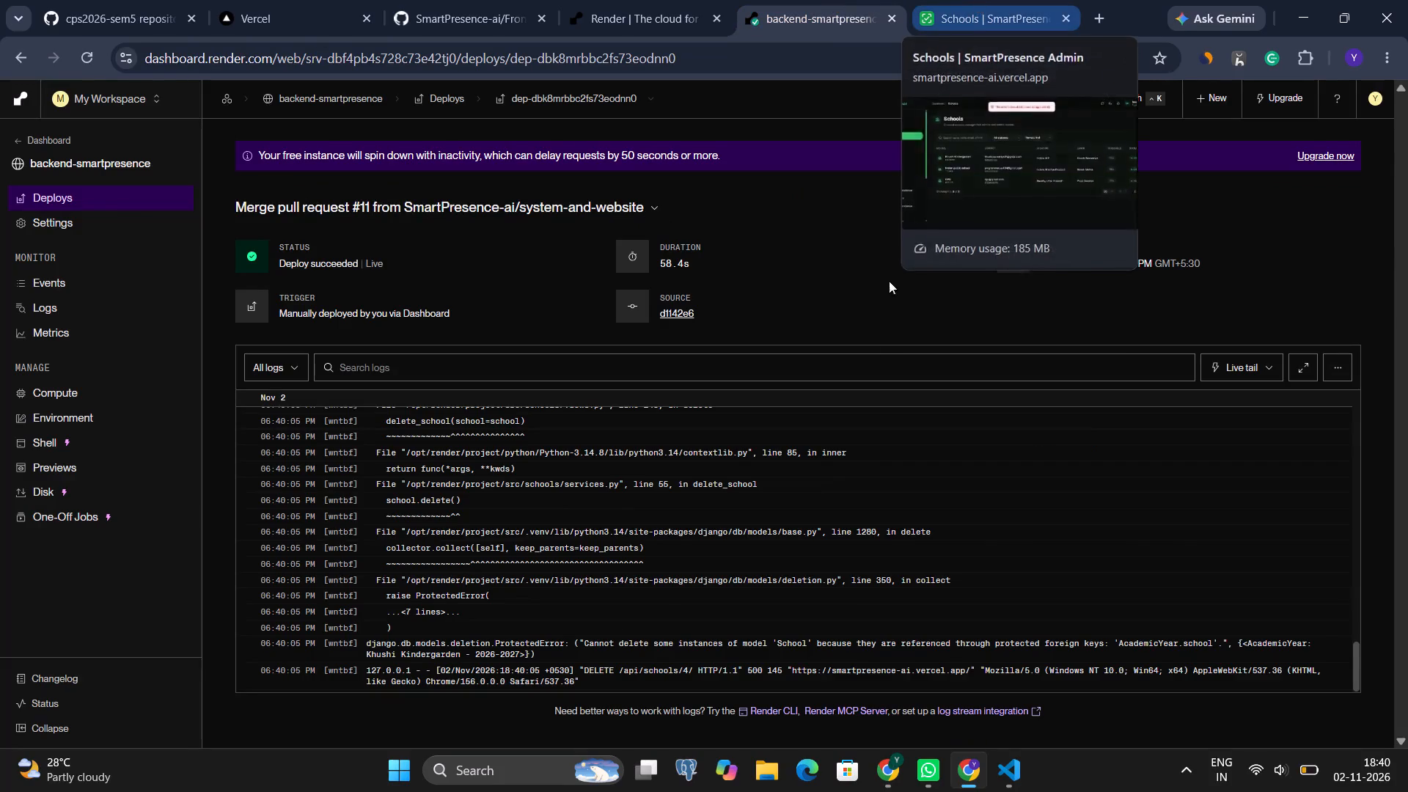
scroll(732, 588, down, 2)
click(950, 0)
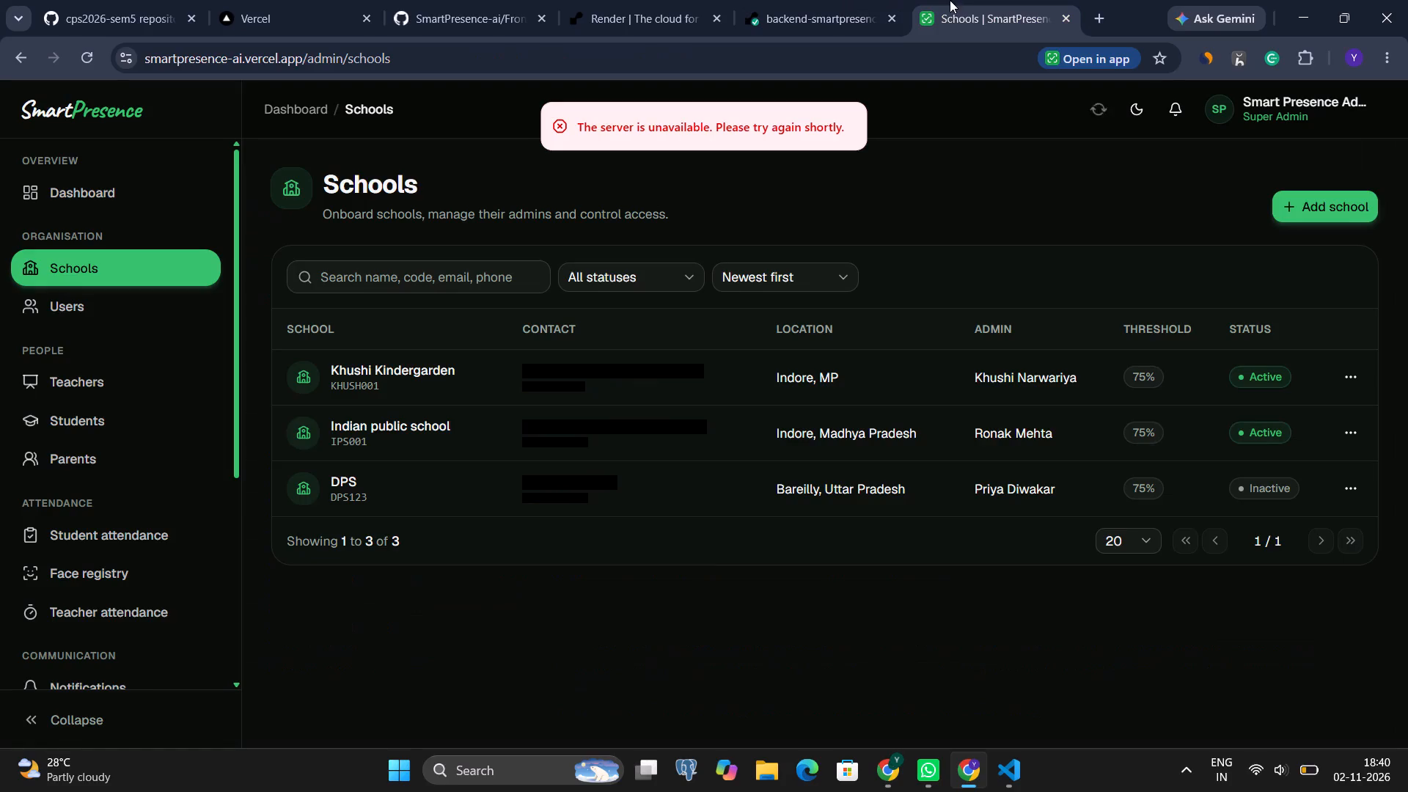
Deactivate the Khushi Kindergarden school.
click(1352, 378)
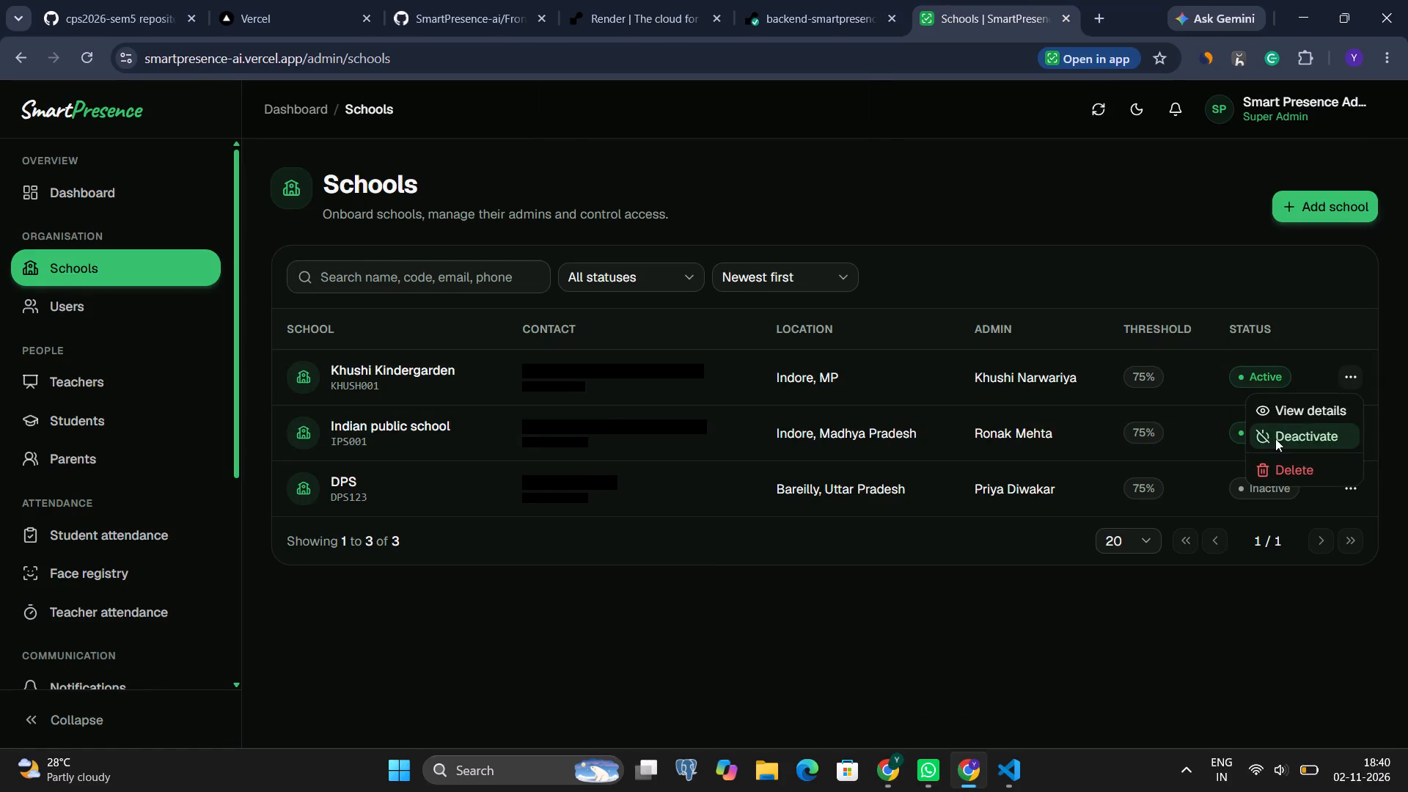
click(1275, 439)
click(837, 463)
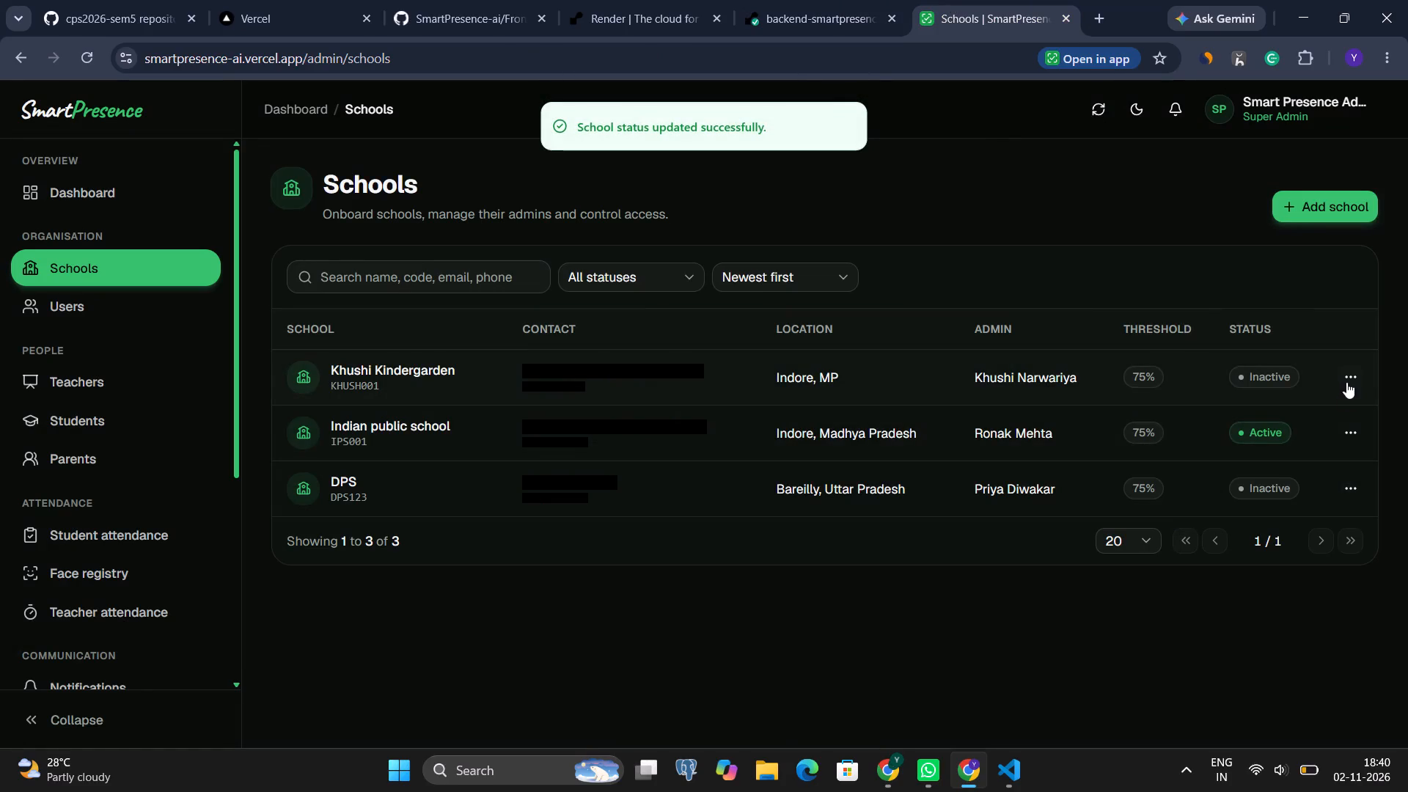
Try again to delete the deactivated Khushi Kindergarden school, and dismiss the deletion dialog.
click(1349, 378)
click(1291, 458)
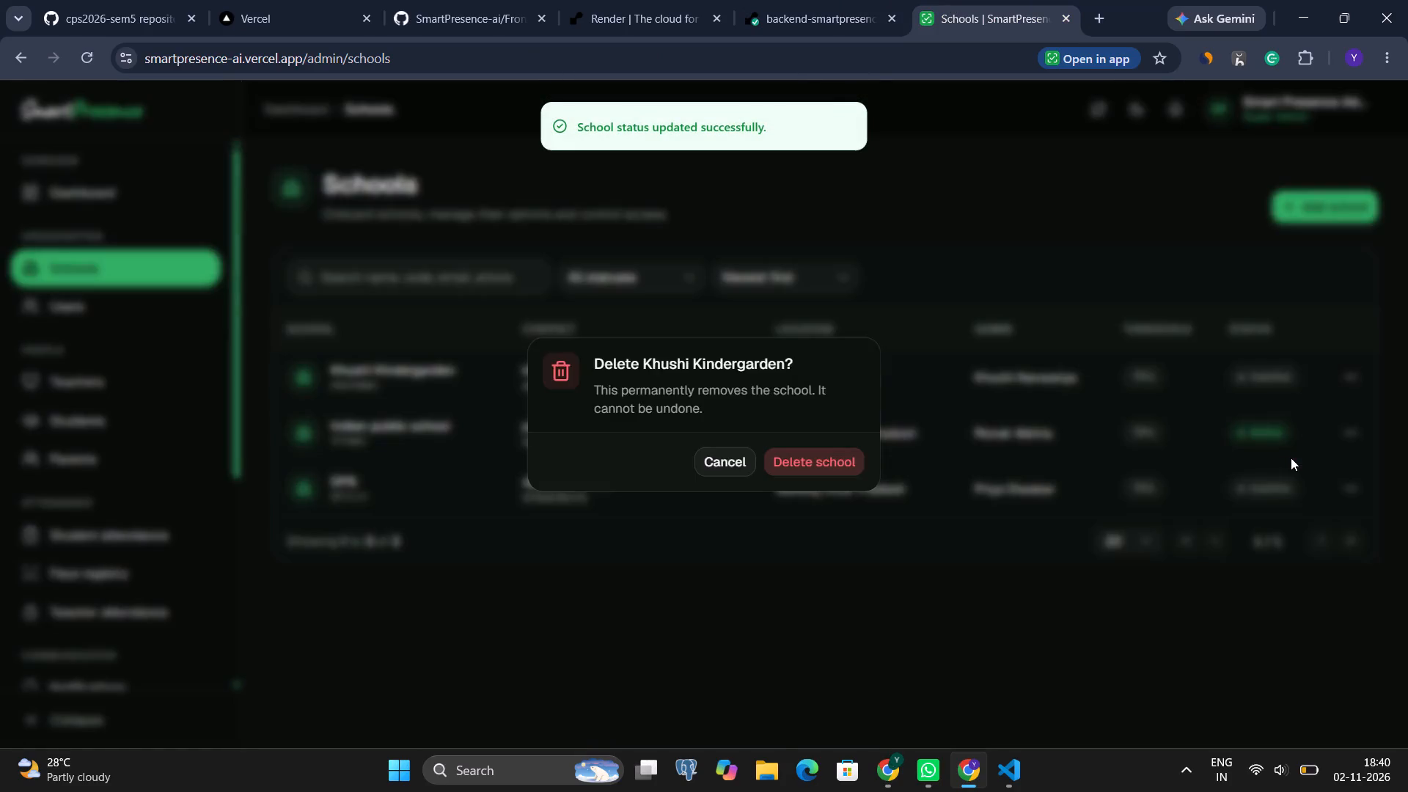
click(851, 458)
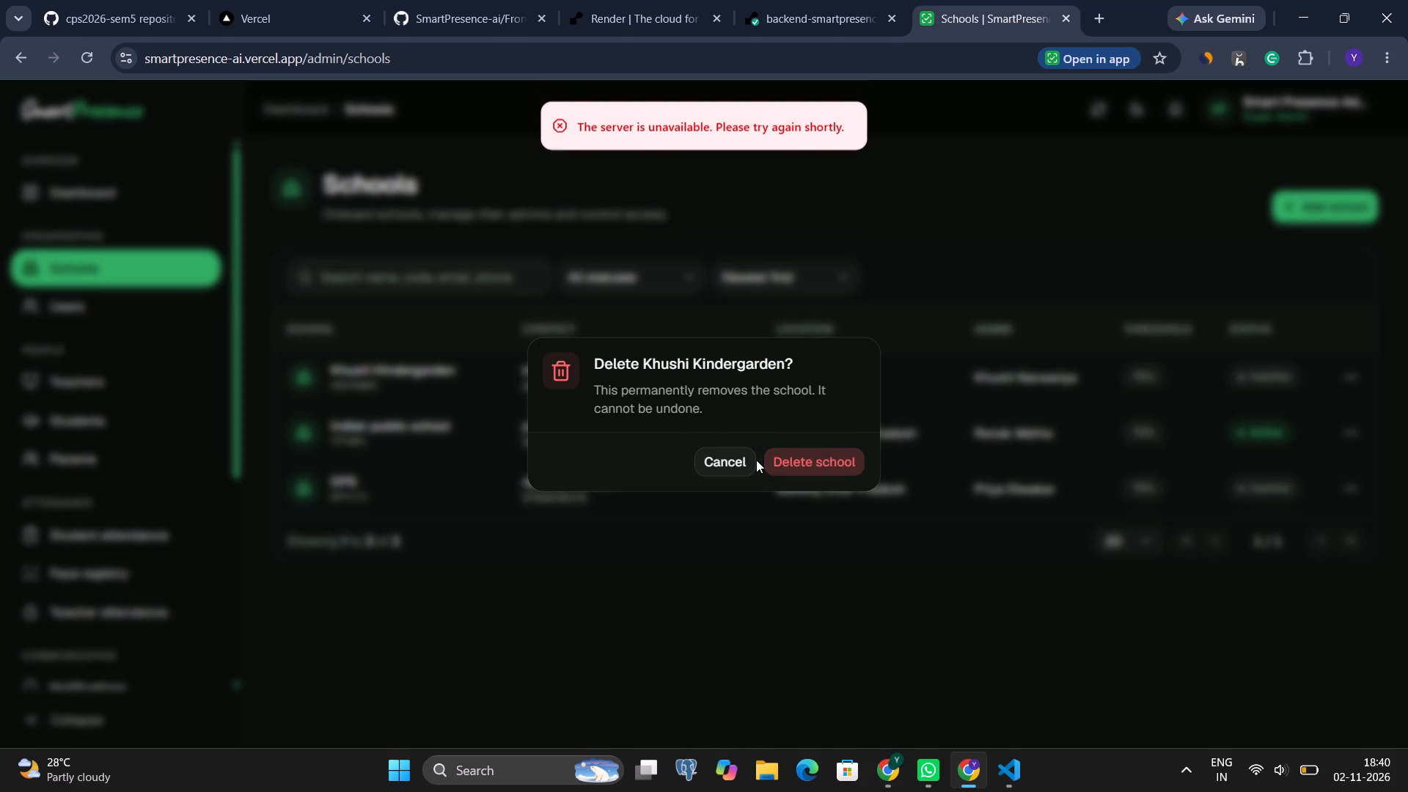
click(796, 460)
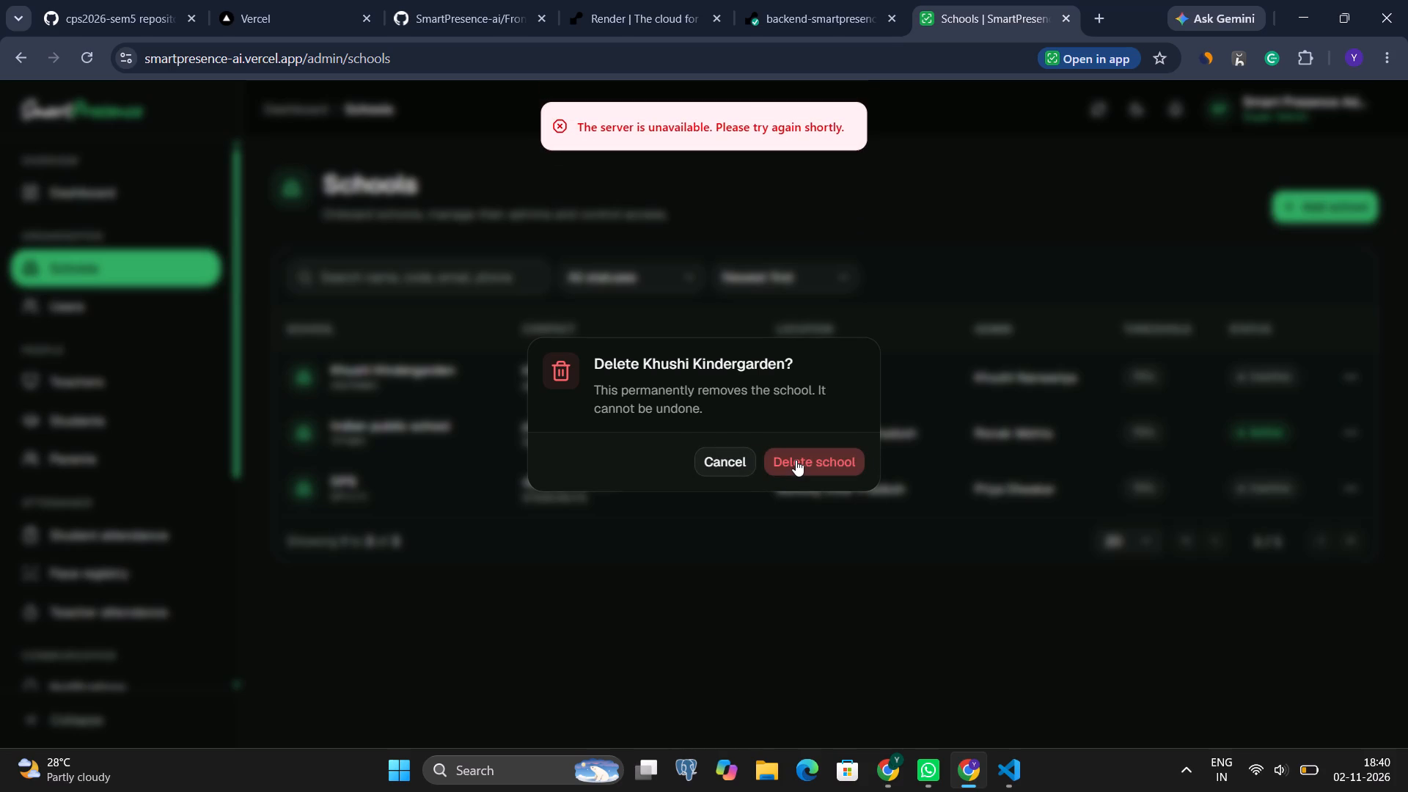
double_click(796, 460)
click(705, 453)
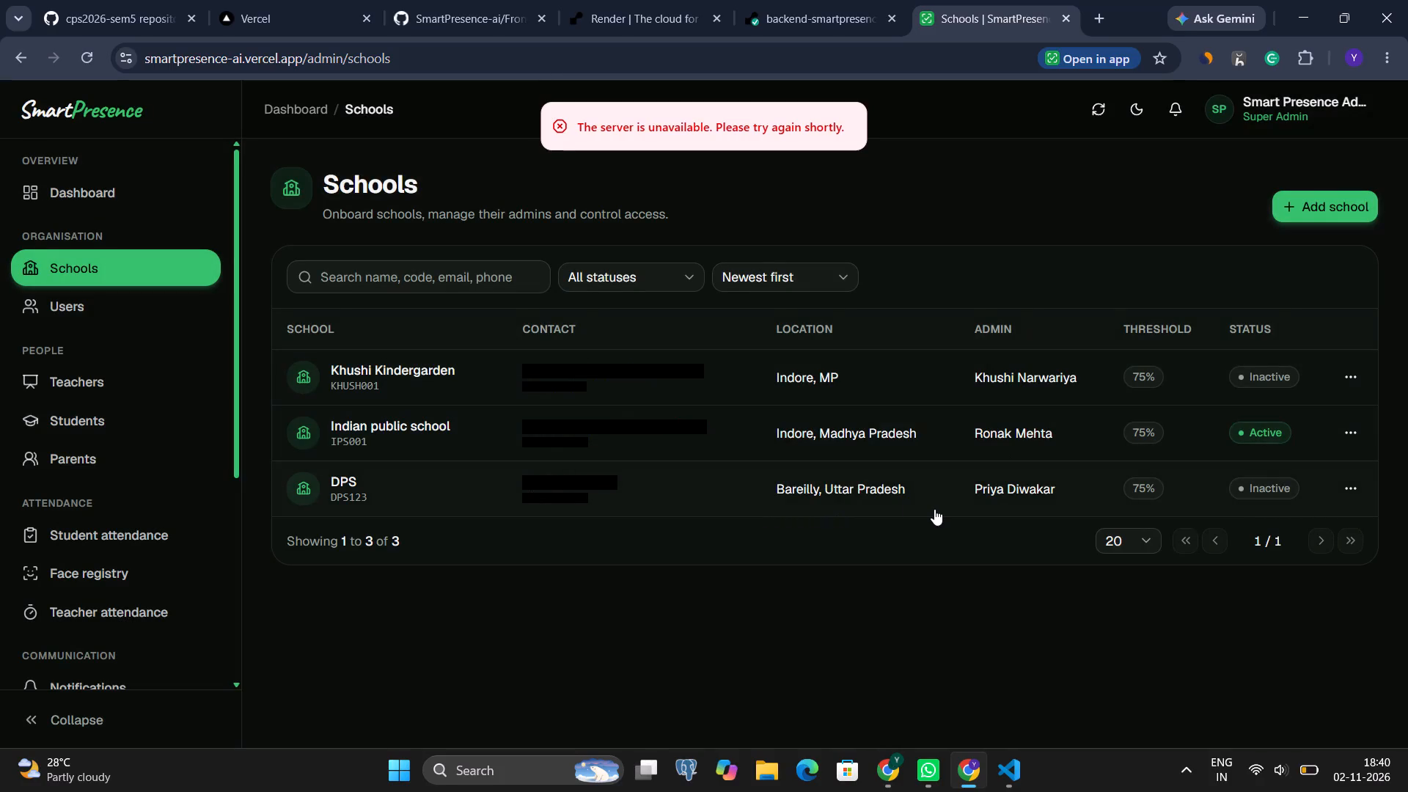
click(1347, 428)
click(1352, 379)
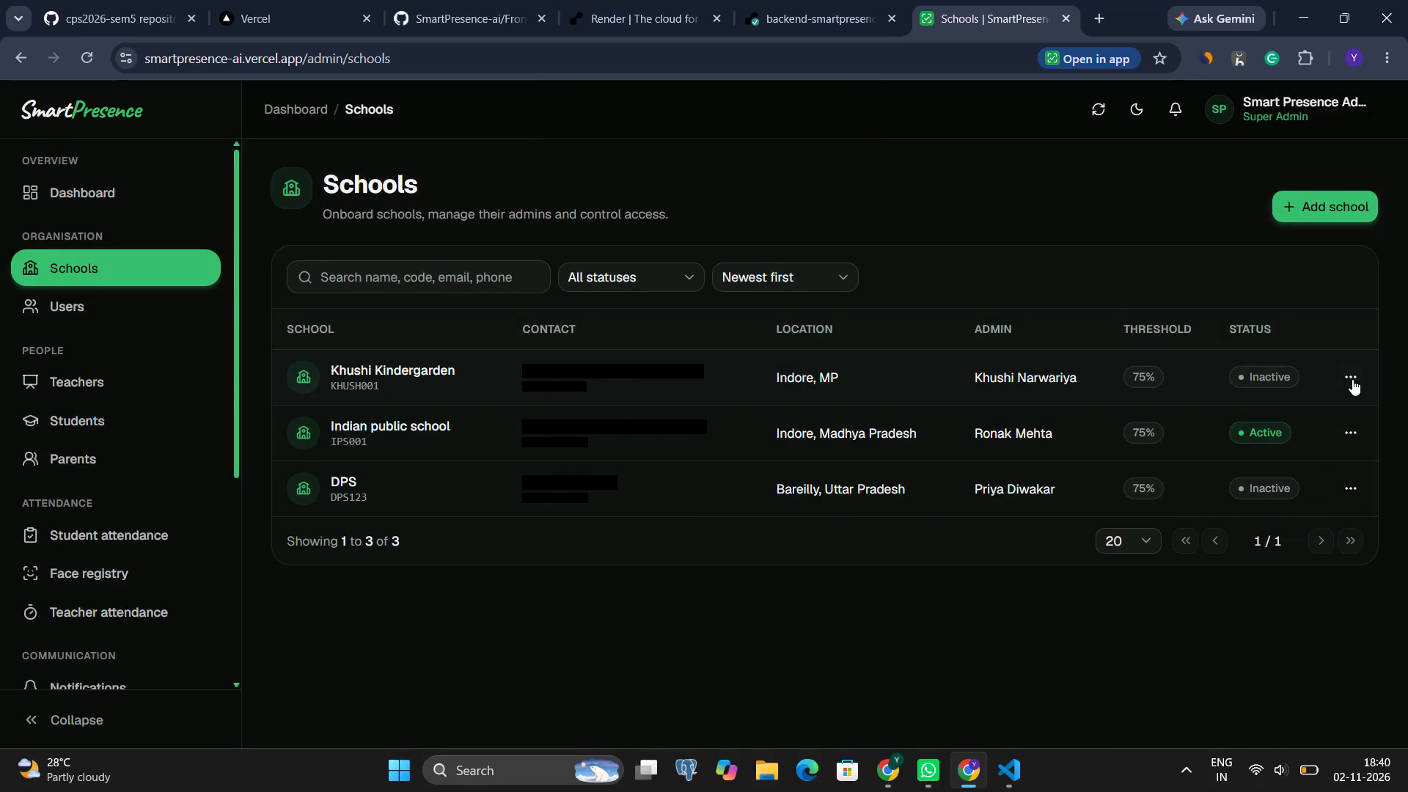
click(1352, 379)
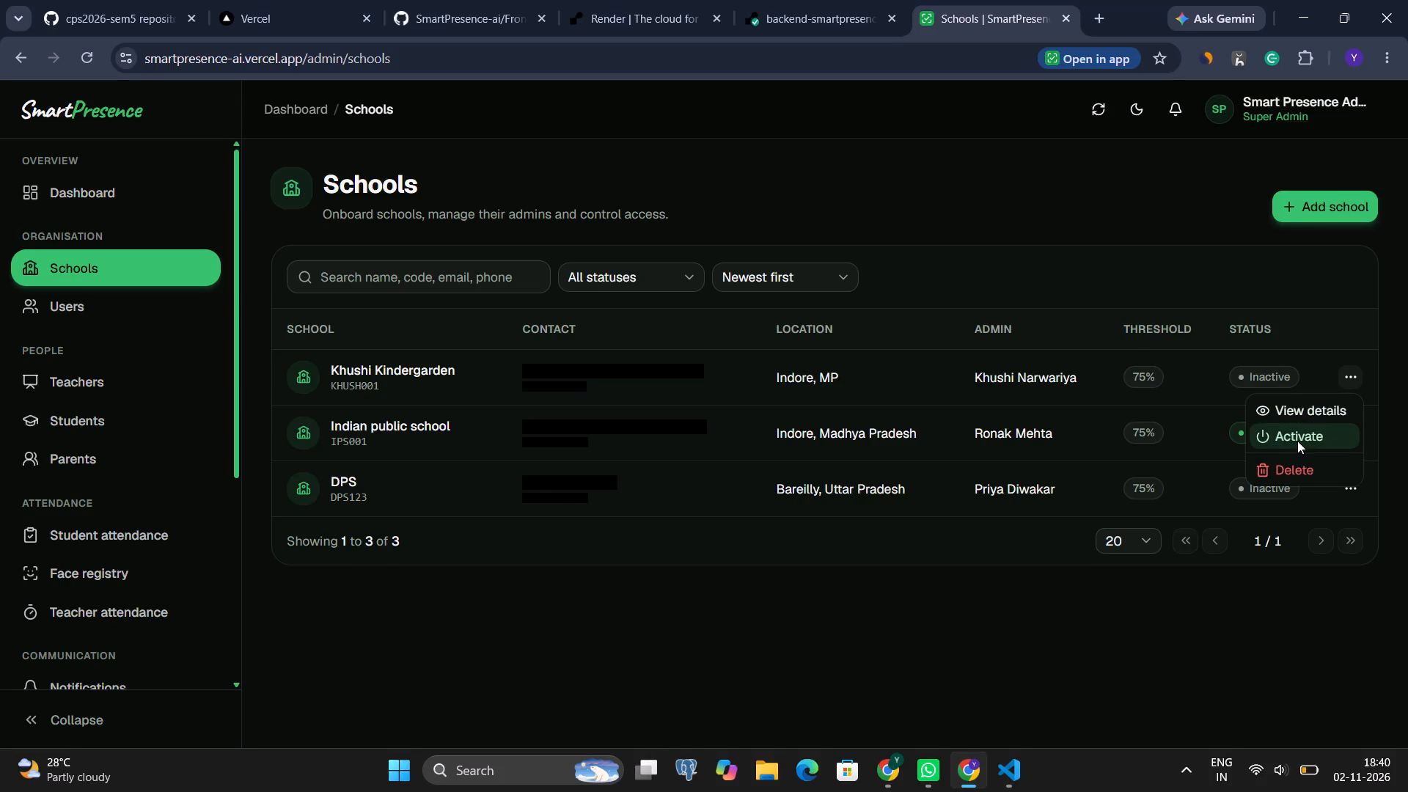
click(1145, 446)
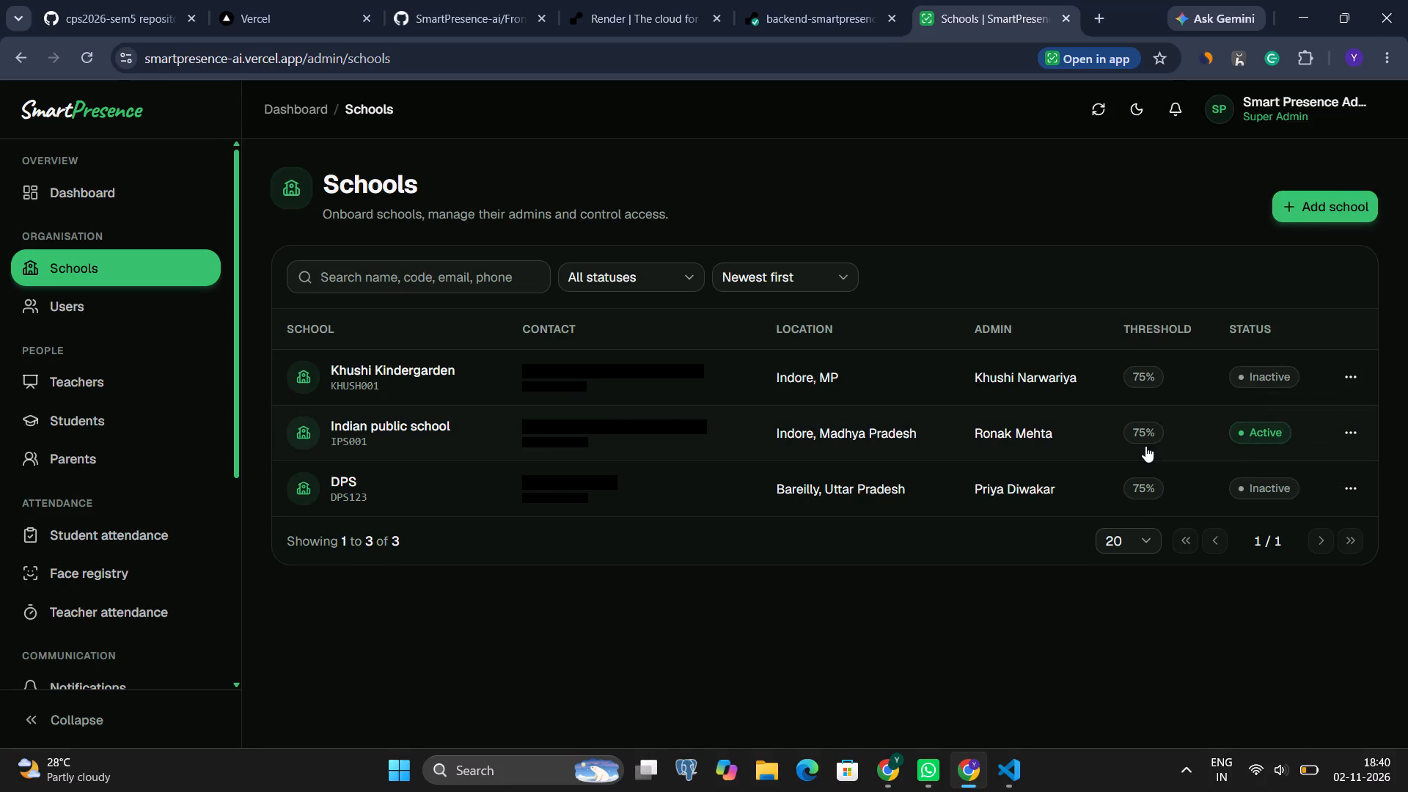
Examine the DPS and Indian public school details, including the latter's academics and students, and the teachers list.
click(641, 488)
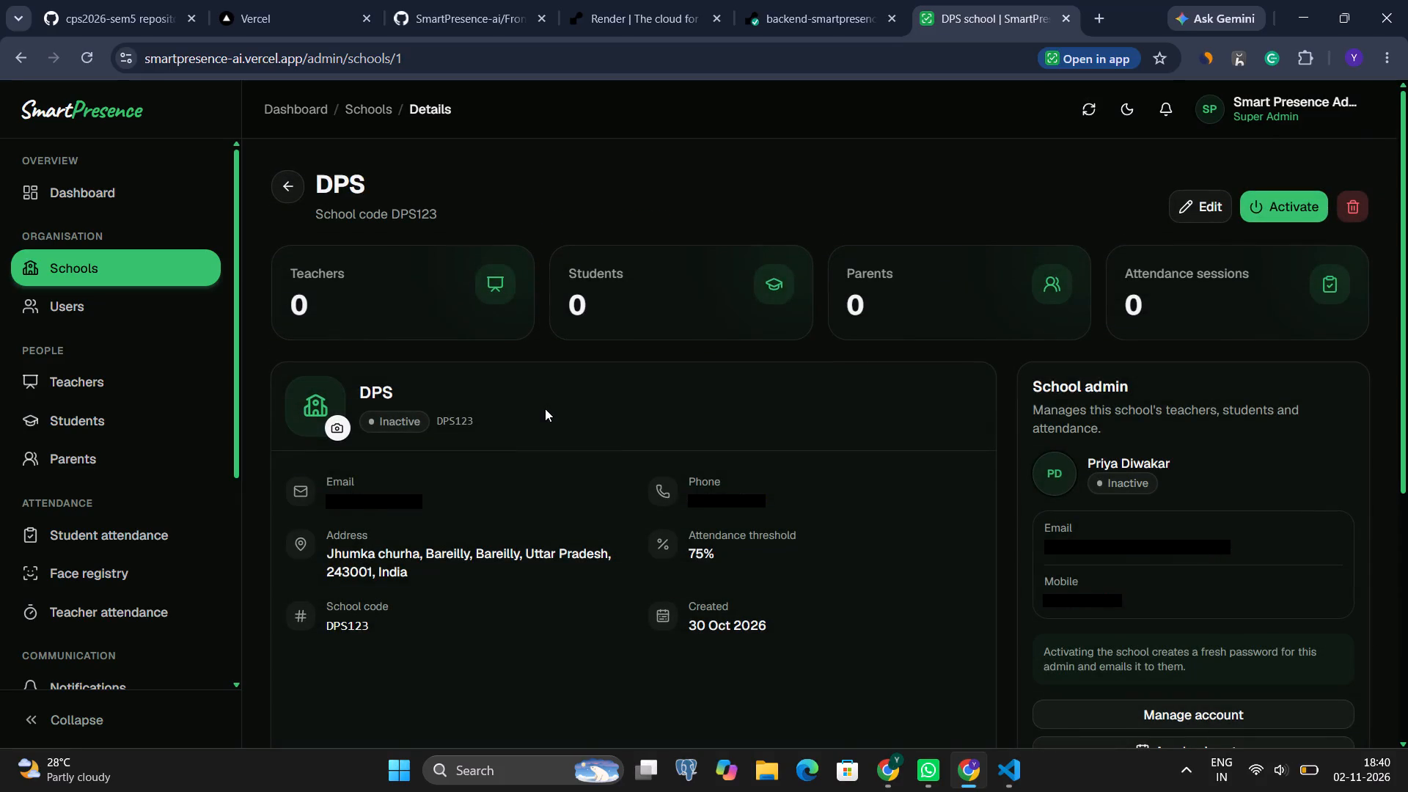
scroll(545, 408, right, 8)
click(481, 449)
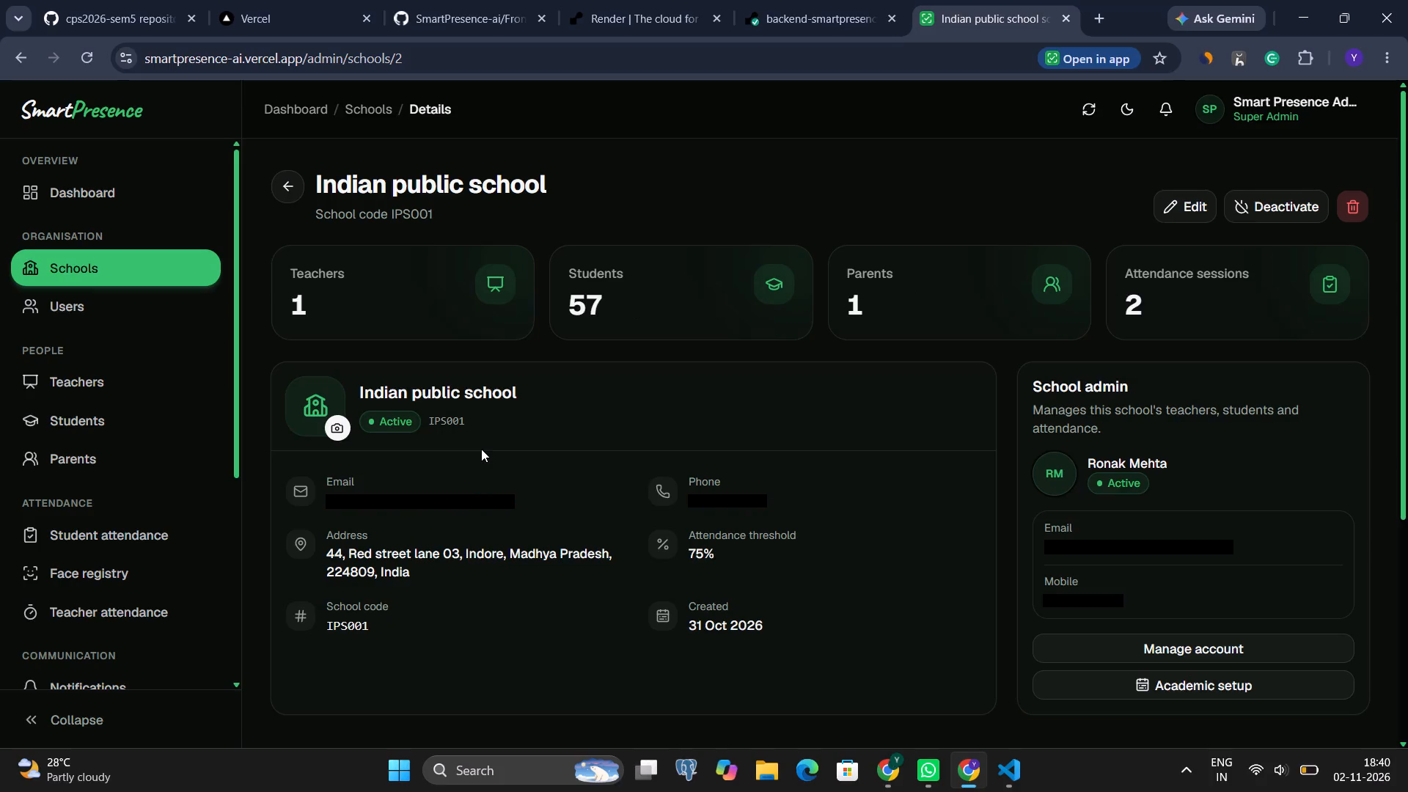
scroll(481, 449, down, 6)
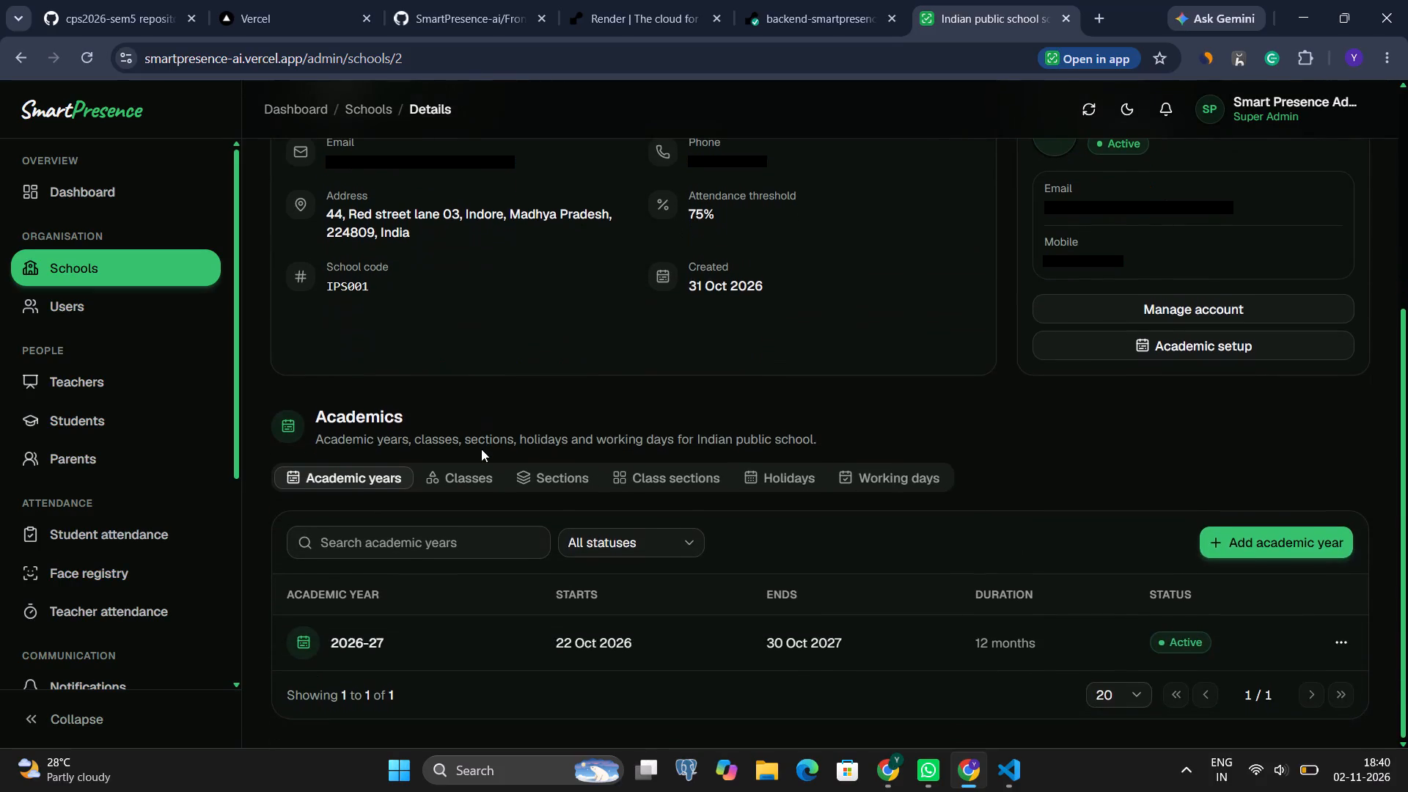
scroll(481, 449, up, 6)
click(626, 292)
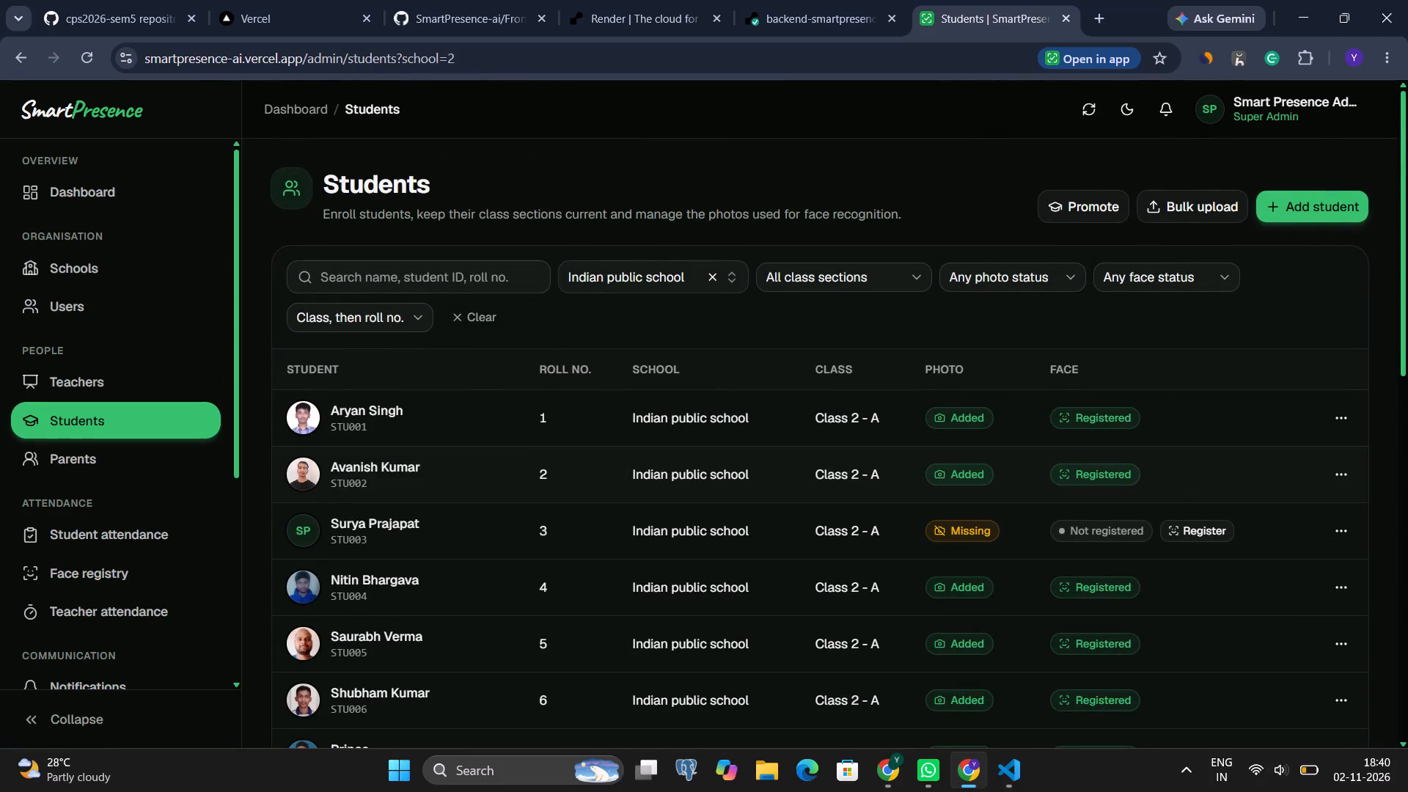
click(131, 385)
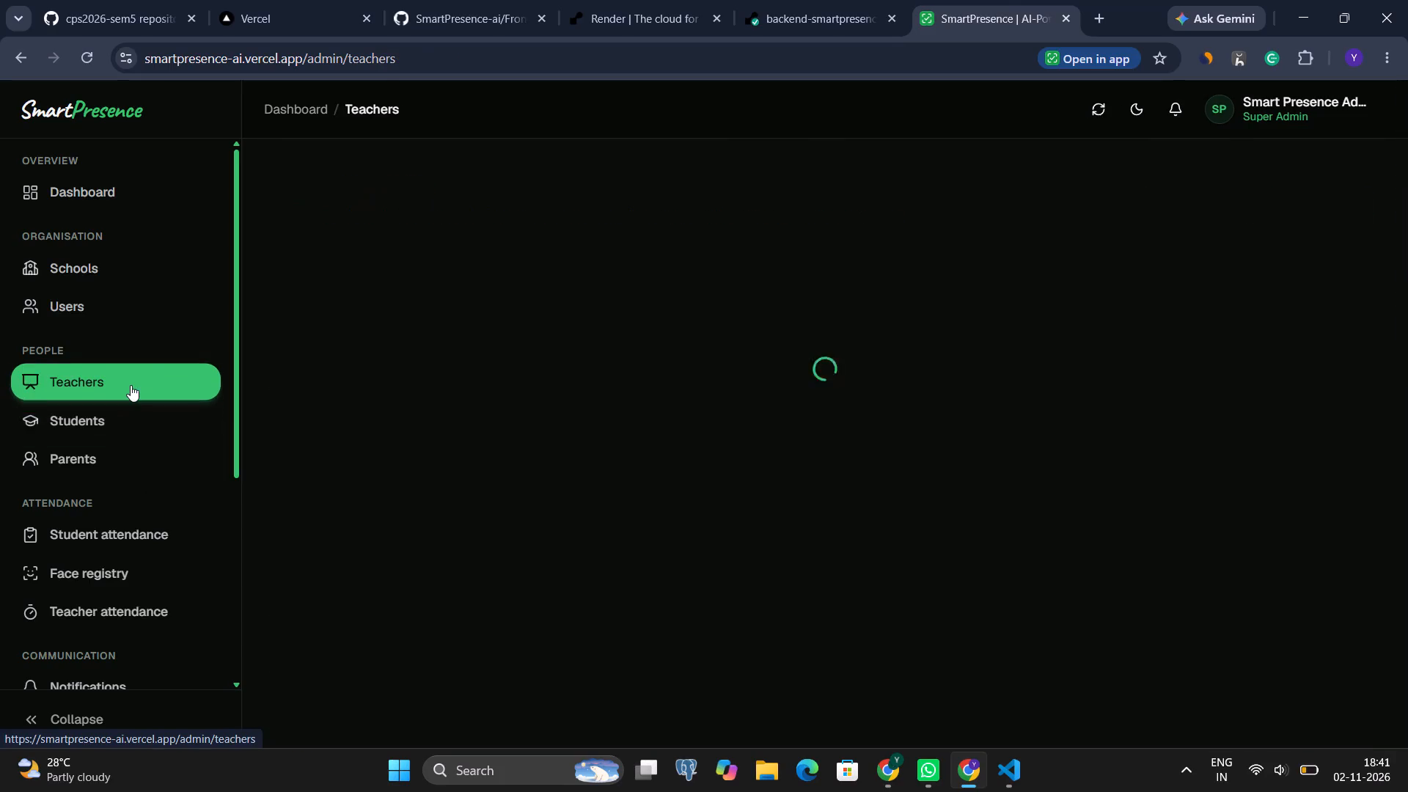
Reopen the Indian public school details and check the backend requests logged in Render.
click(120, 265)
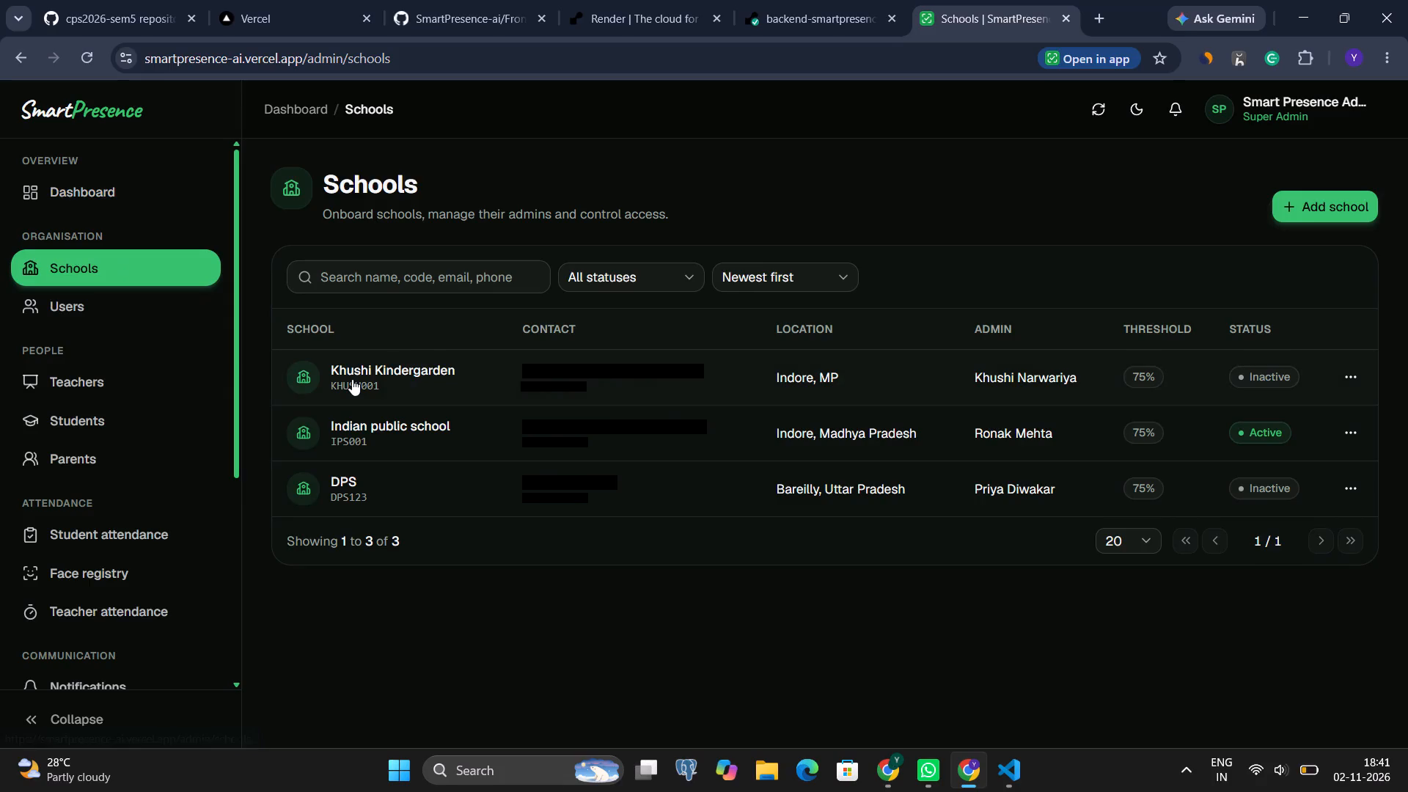
click(411, 444)
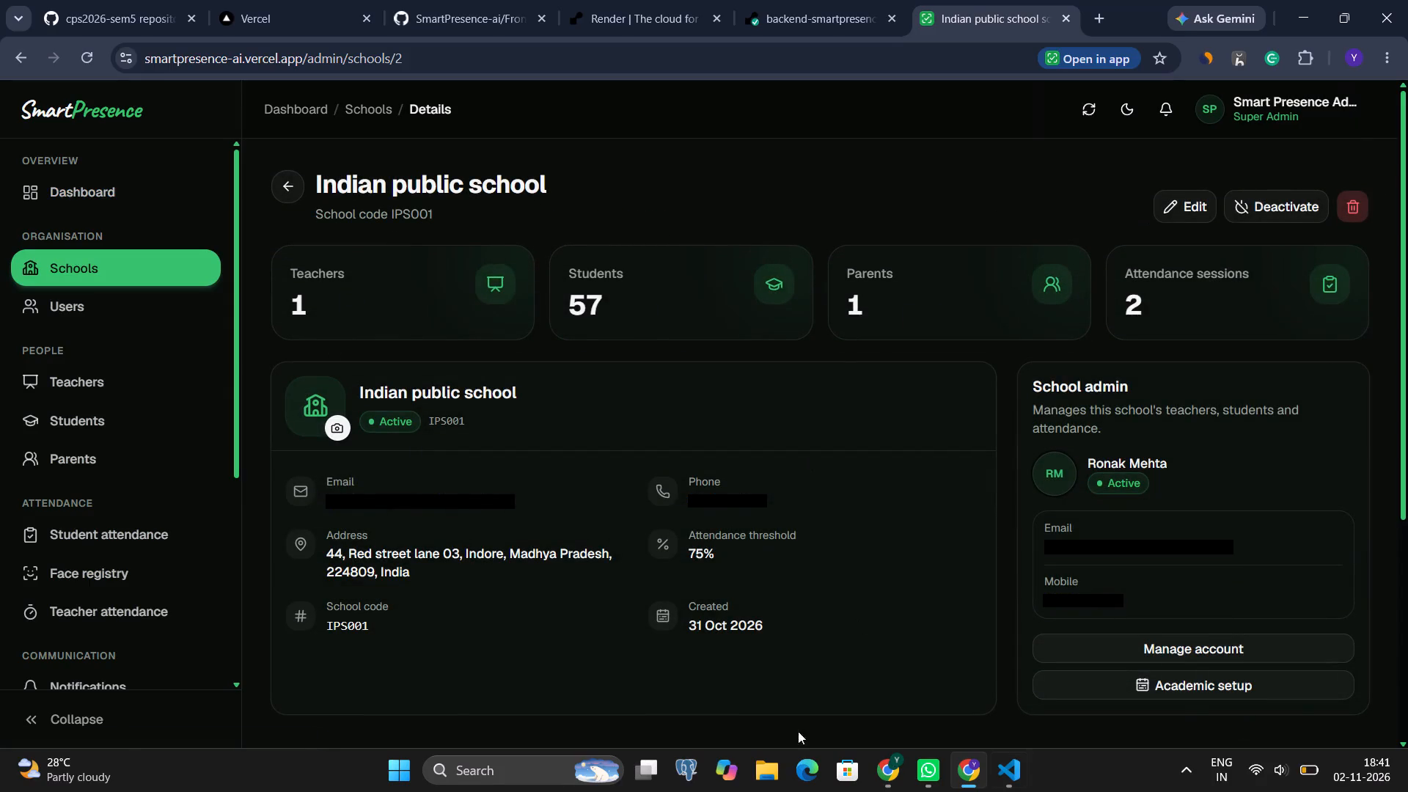
scroll(843, 487, right, 2)
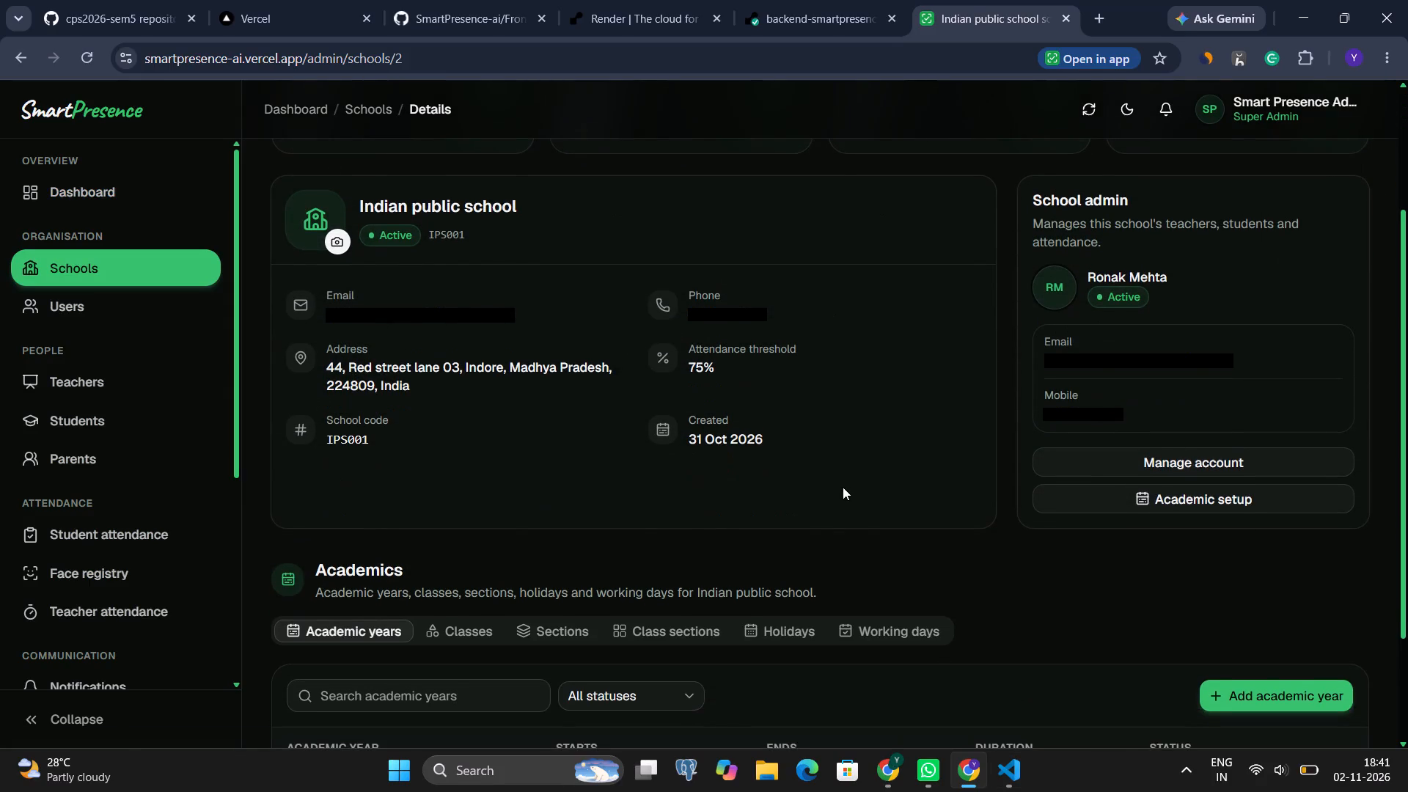
scroll(843, 487, right, 1)
click(794, 1)
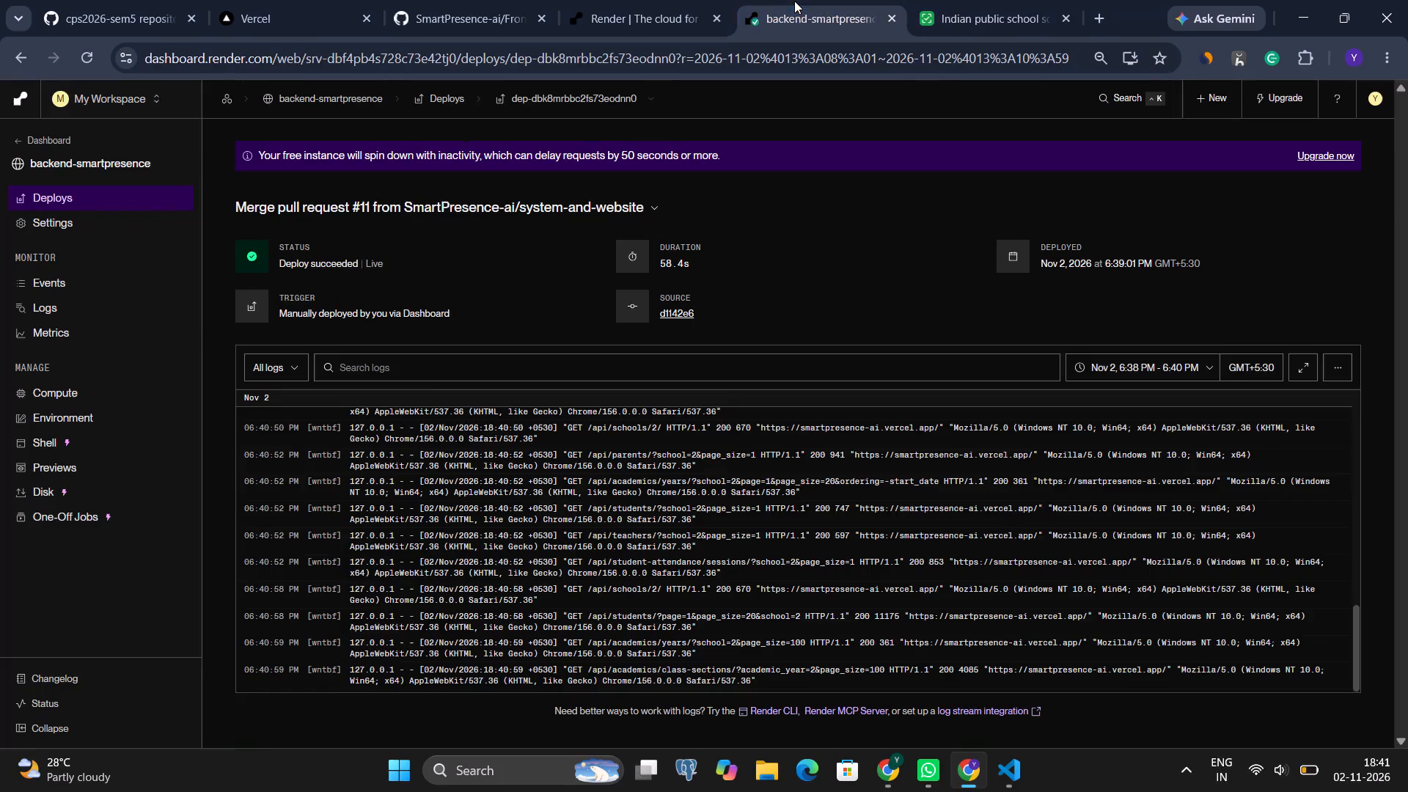
click(1011, 11)
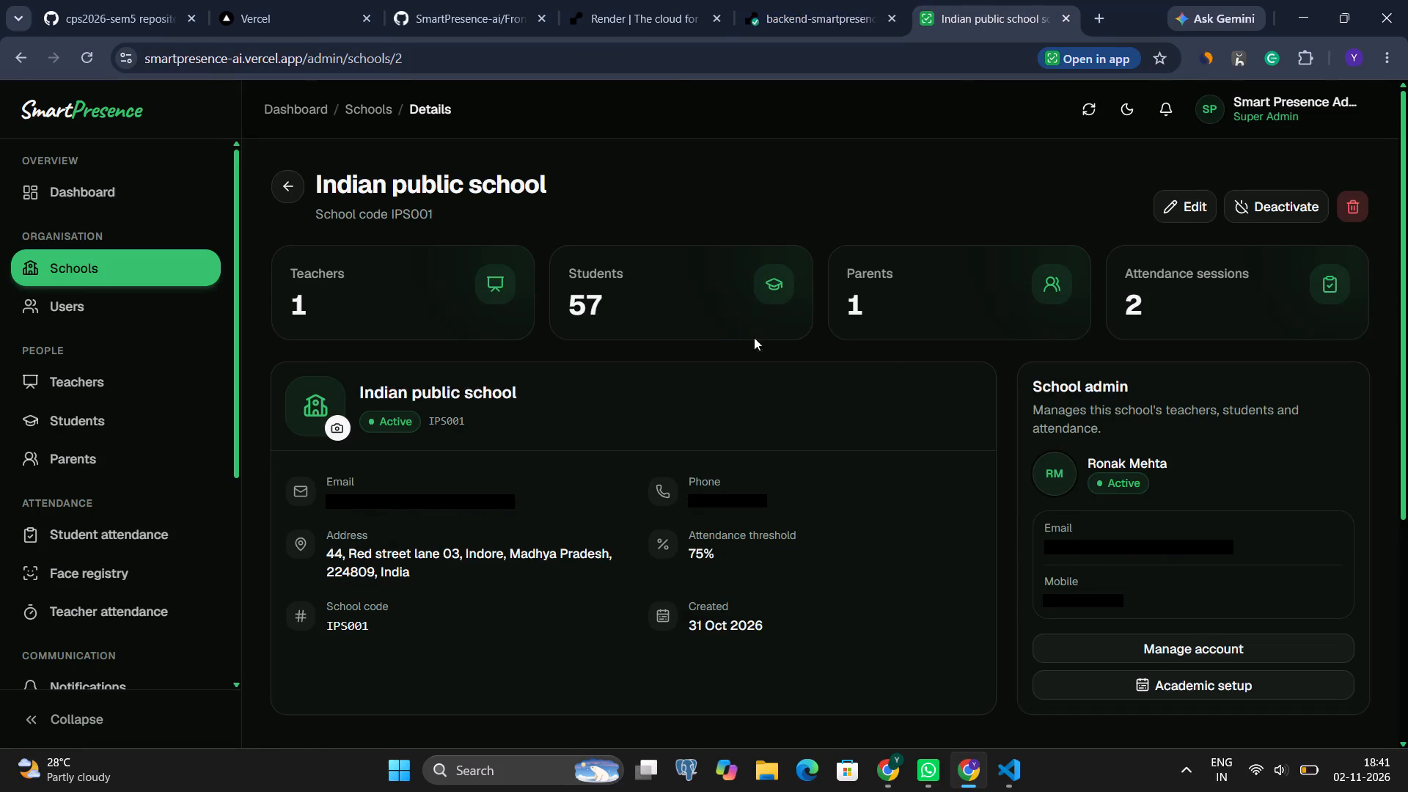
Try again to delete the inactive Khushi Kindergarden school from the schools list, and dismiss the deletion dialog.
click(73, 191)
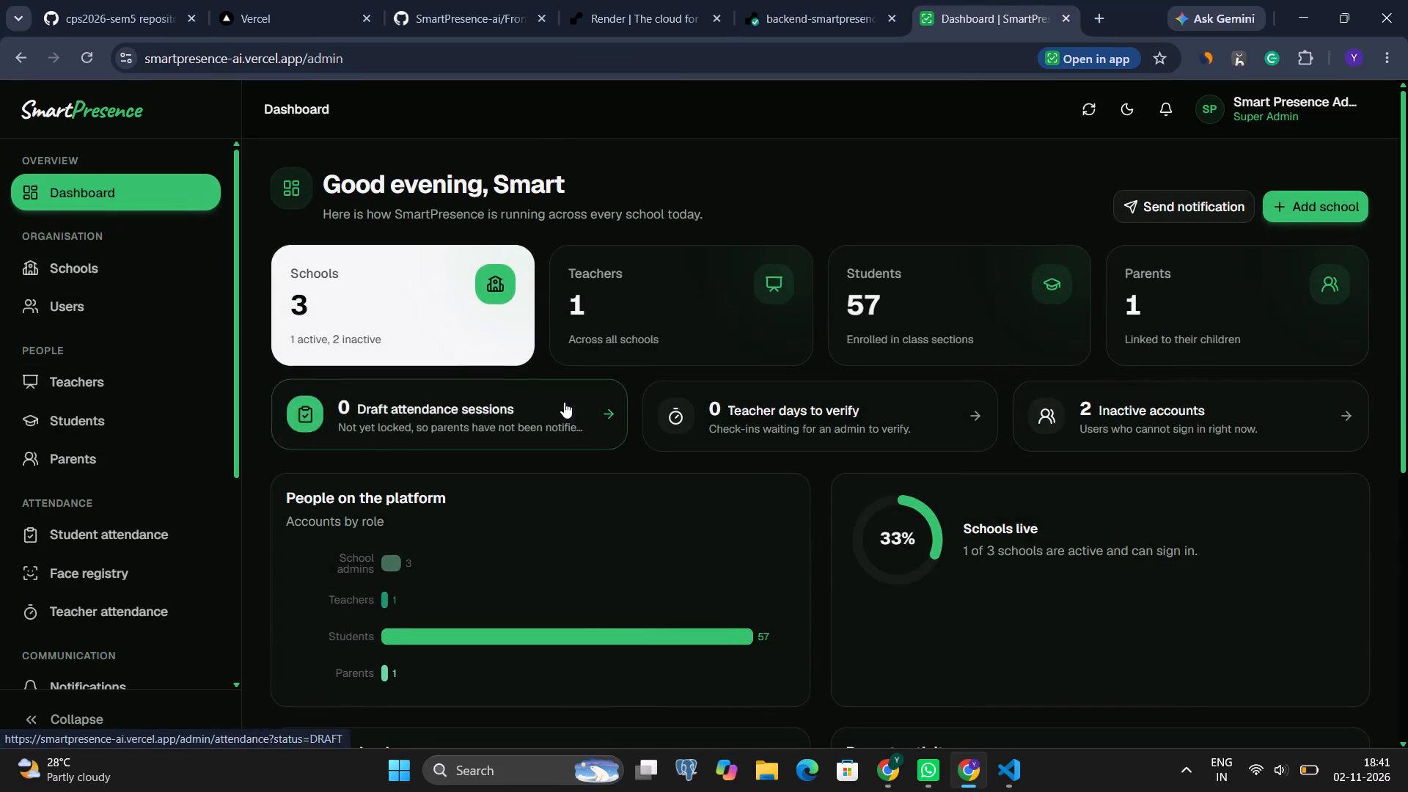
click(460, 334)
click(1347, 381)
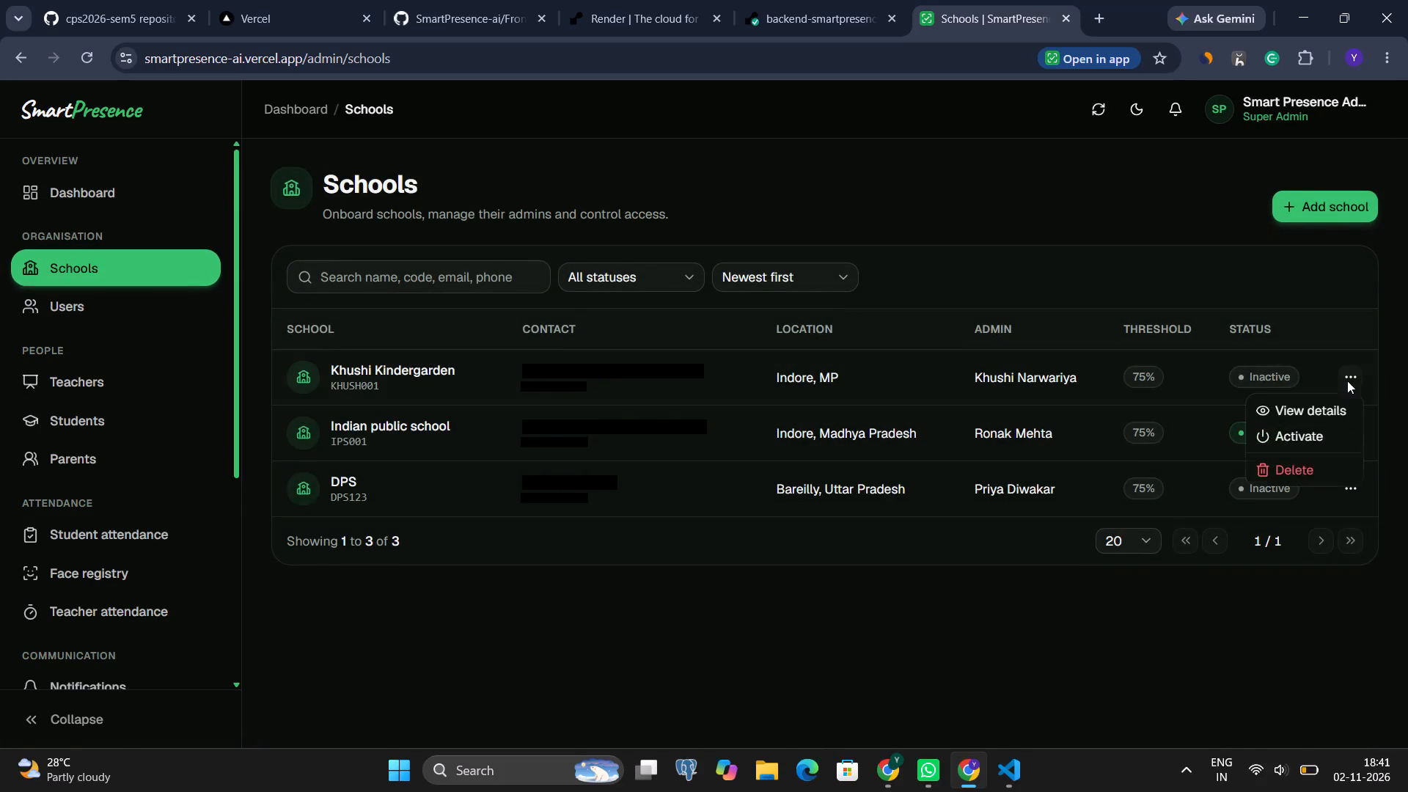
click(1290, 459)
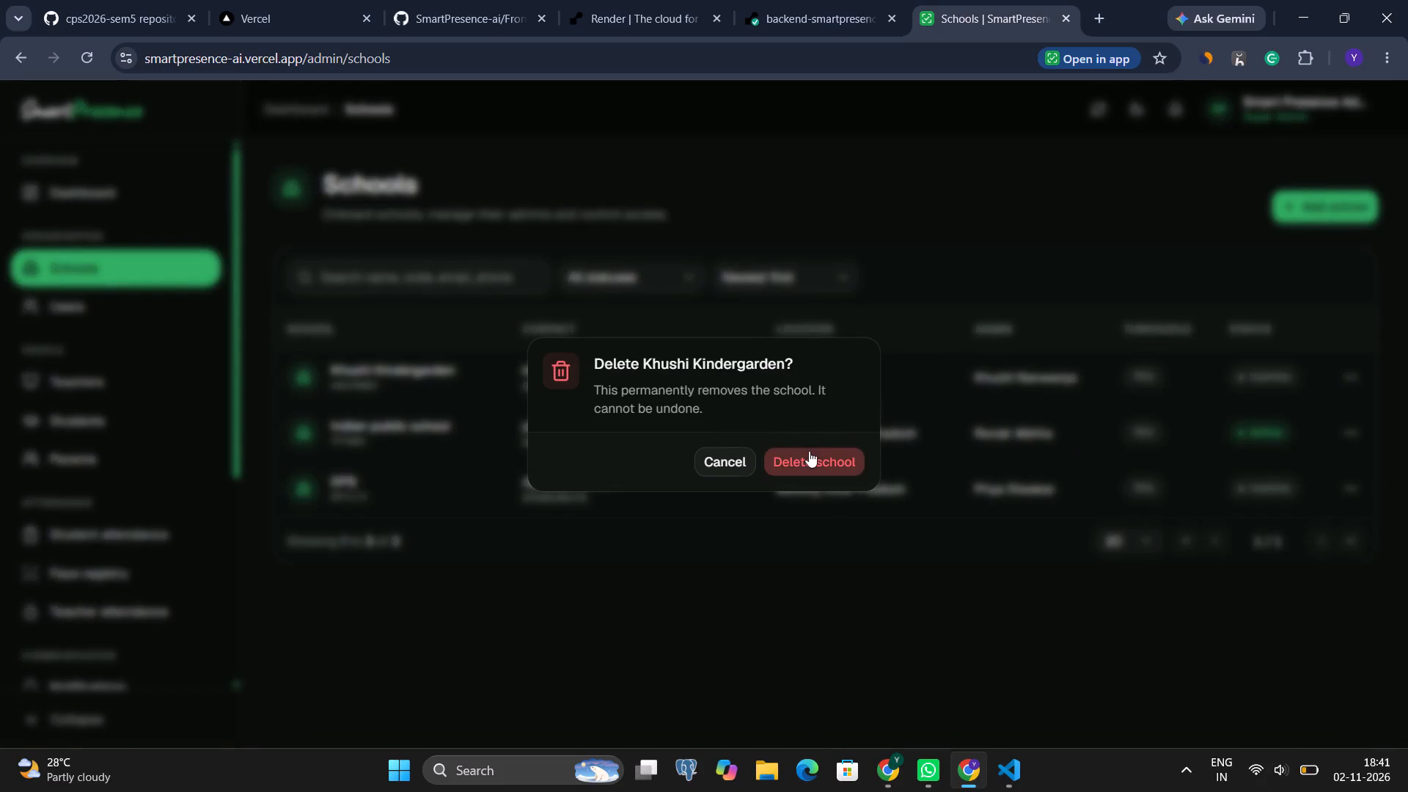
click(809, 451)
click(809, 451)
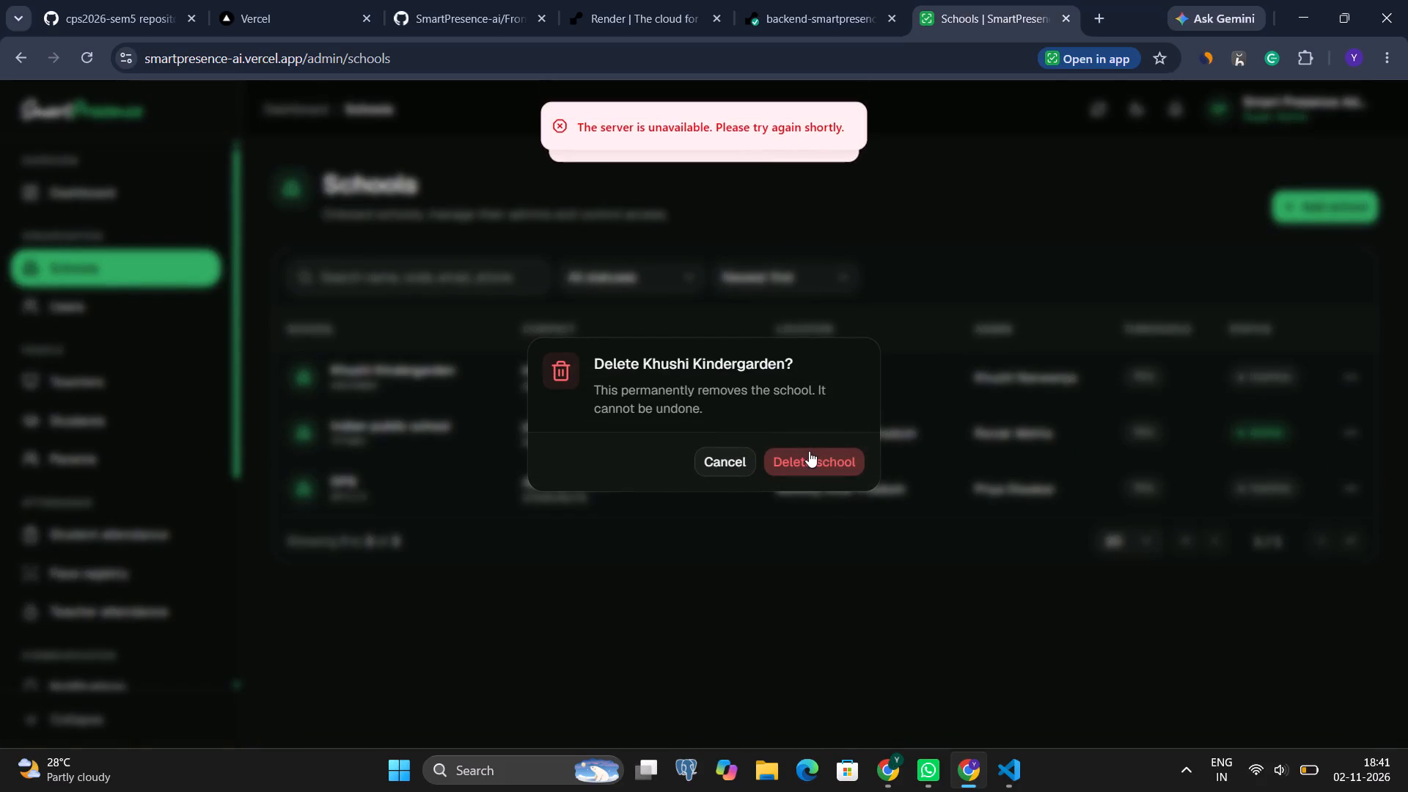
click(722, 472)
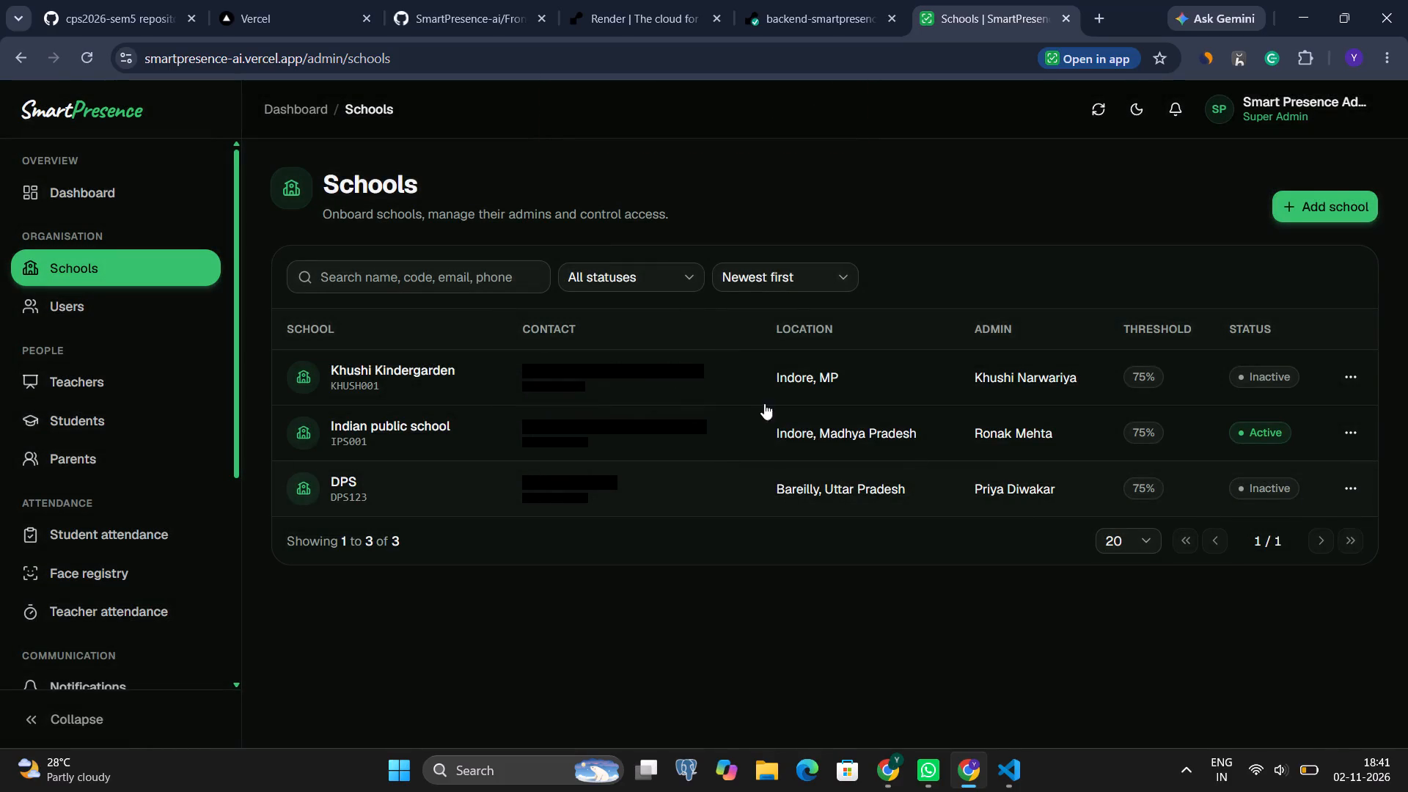
Examine the Indian public school's details and the profile and class assignment of its teacher EMP001.
click(630, 436)
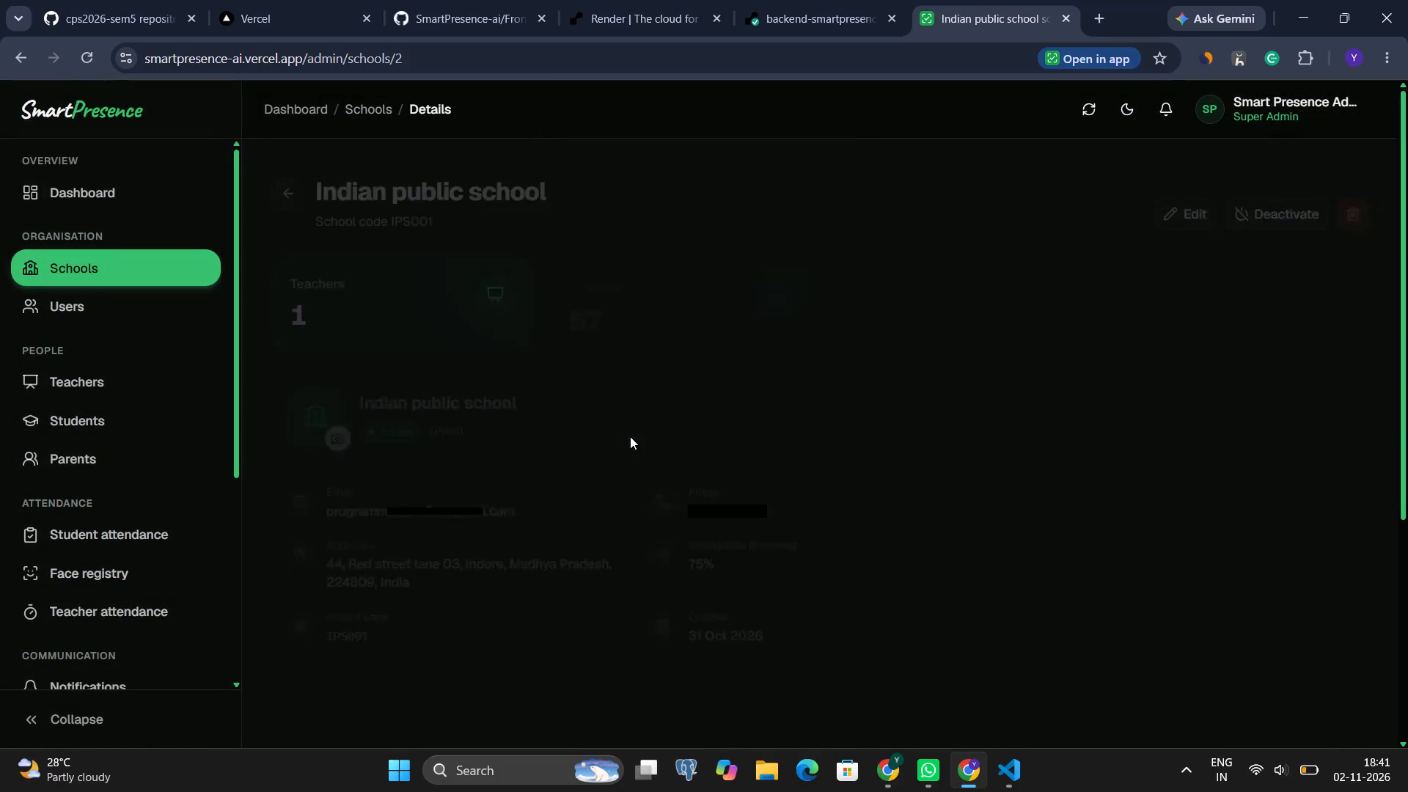
click(418, 291)
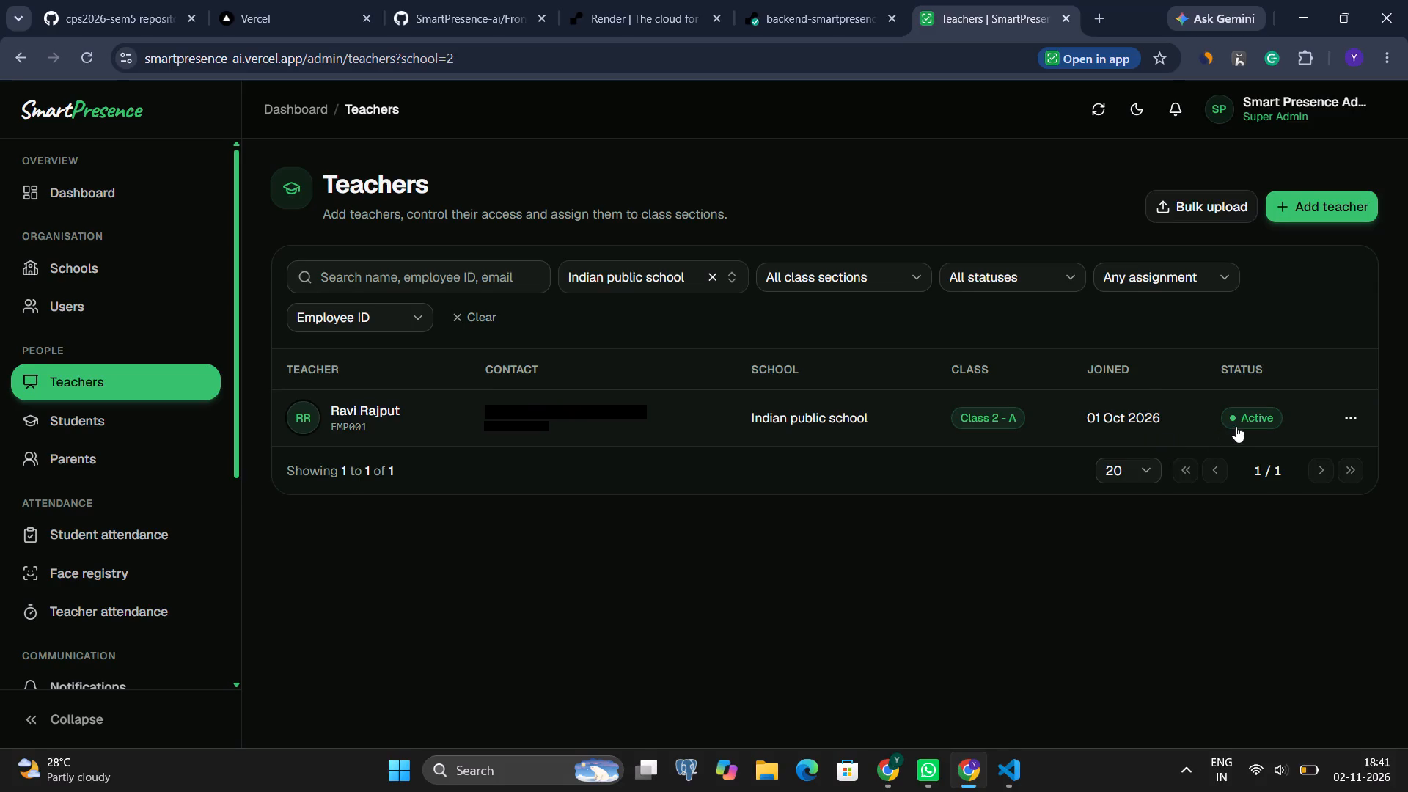
click(598, 427)
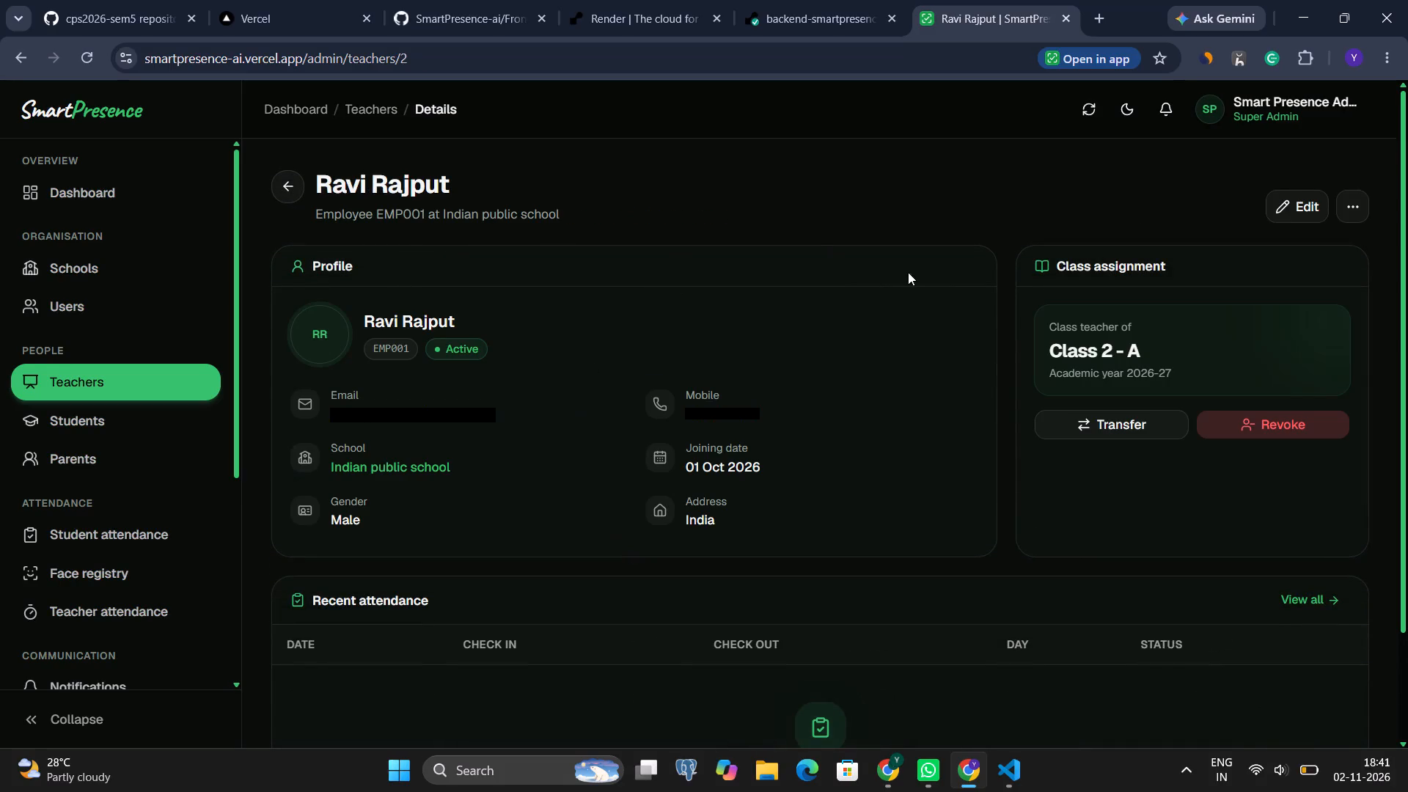
scroll(841, 526, down, 4)
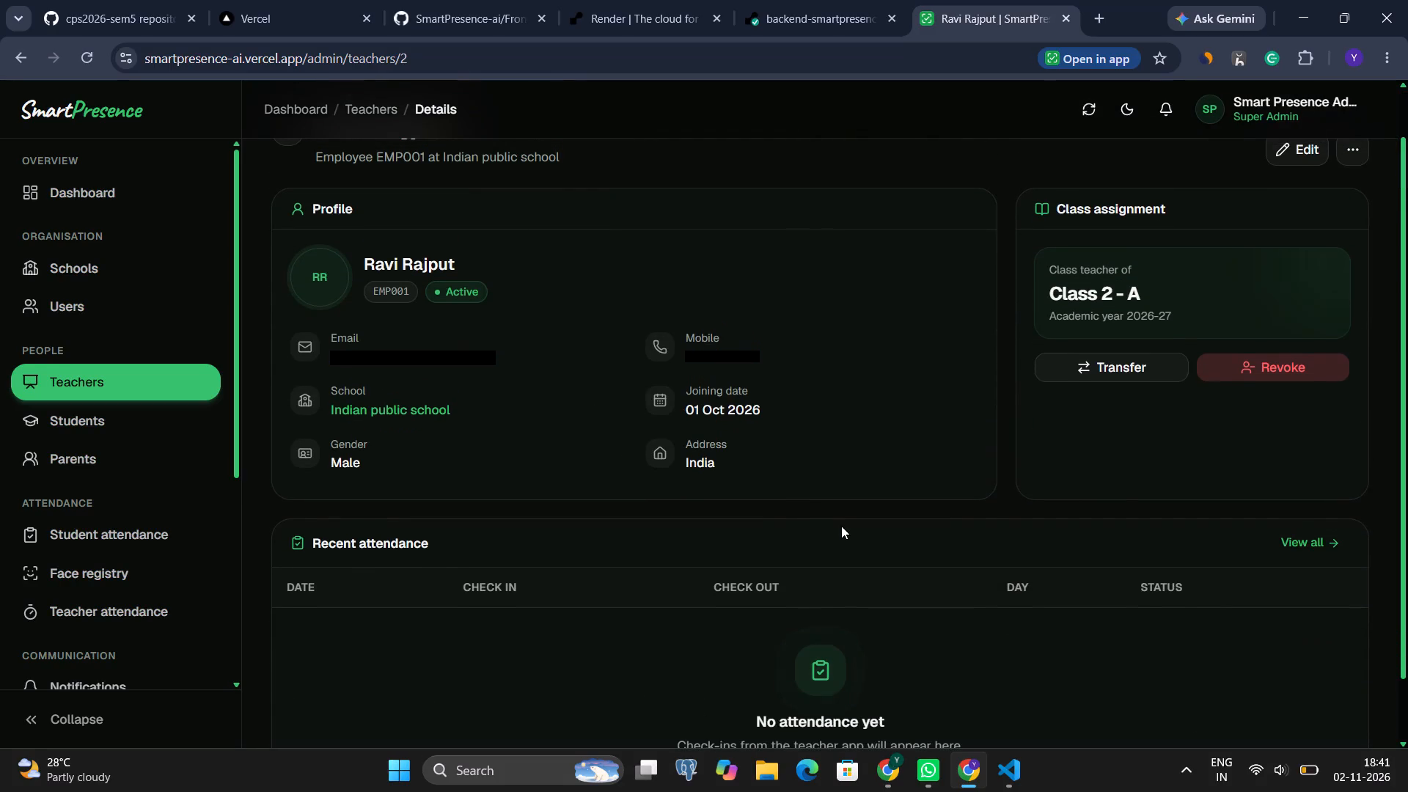
scroll(841, 526, up, 1)
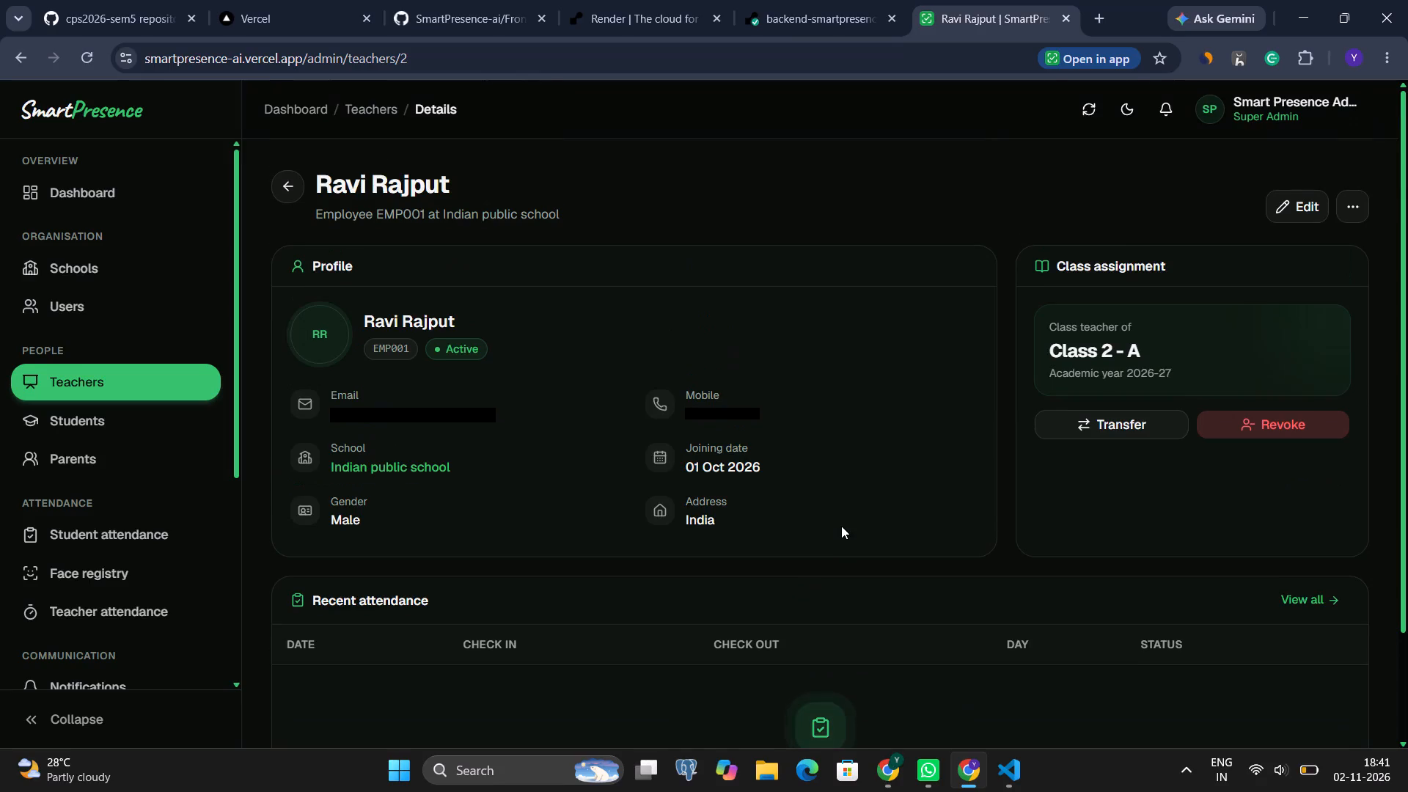
scroll(841, 526, up, 1)
Examine all three pages of the students list, including each student's photo and face registration status.
click(128, 417)
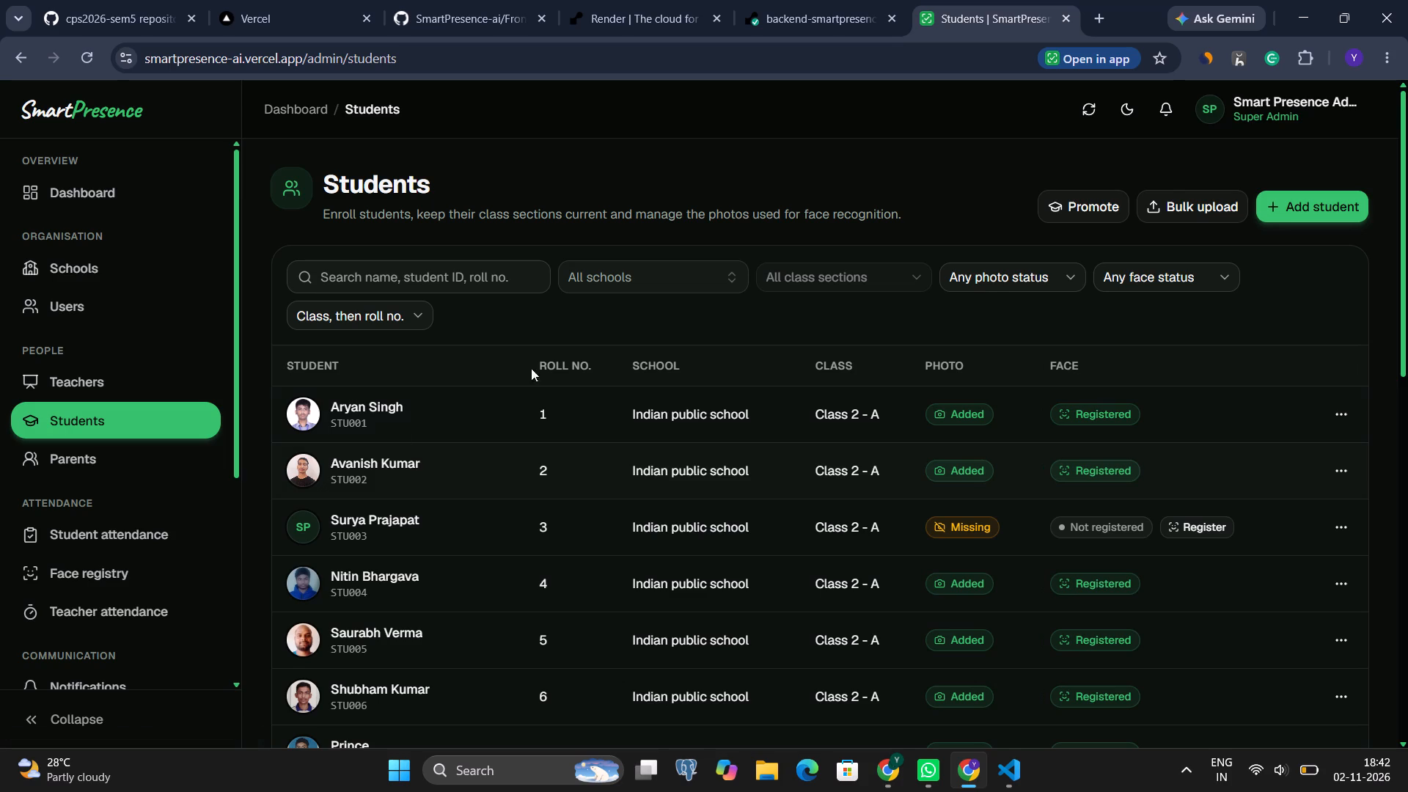
scroll(590, 372, up, 2)
scroll(935, 453, down, 1)
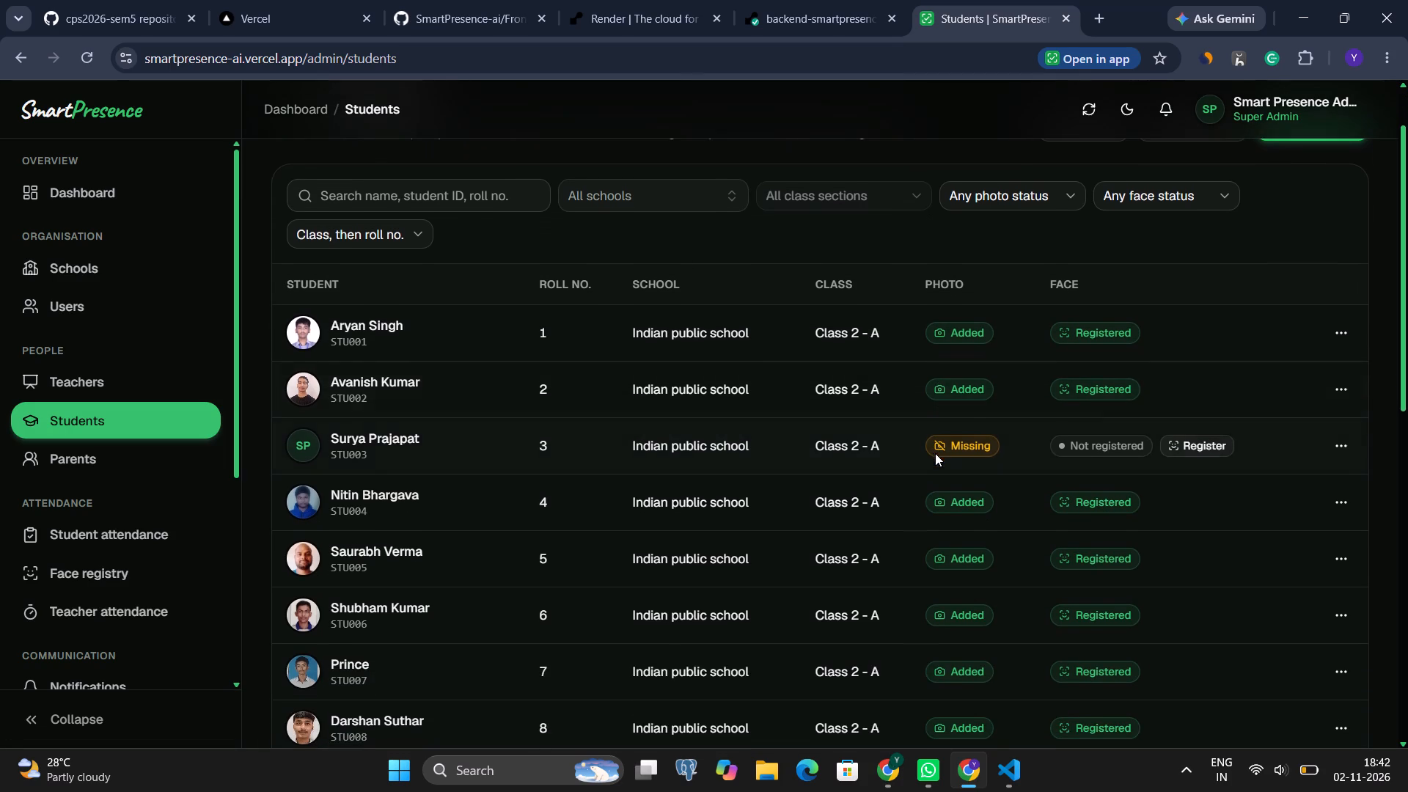
scroll(706, 607, down, 5)
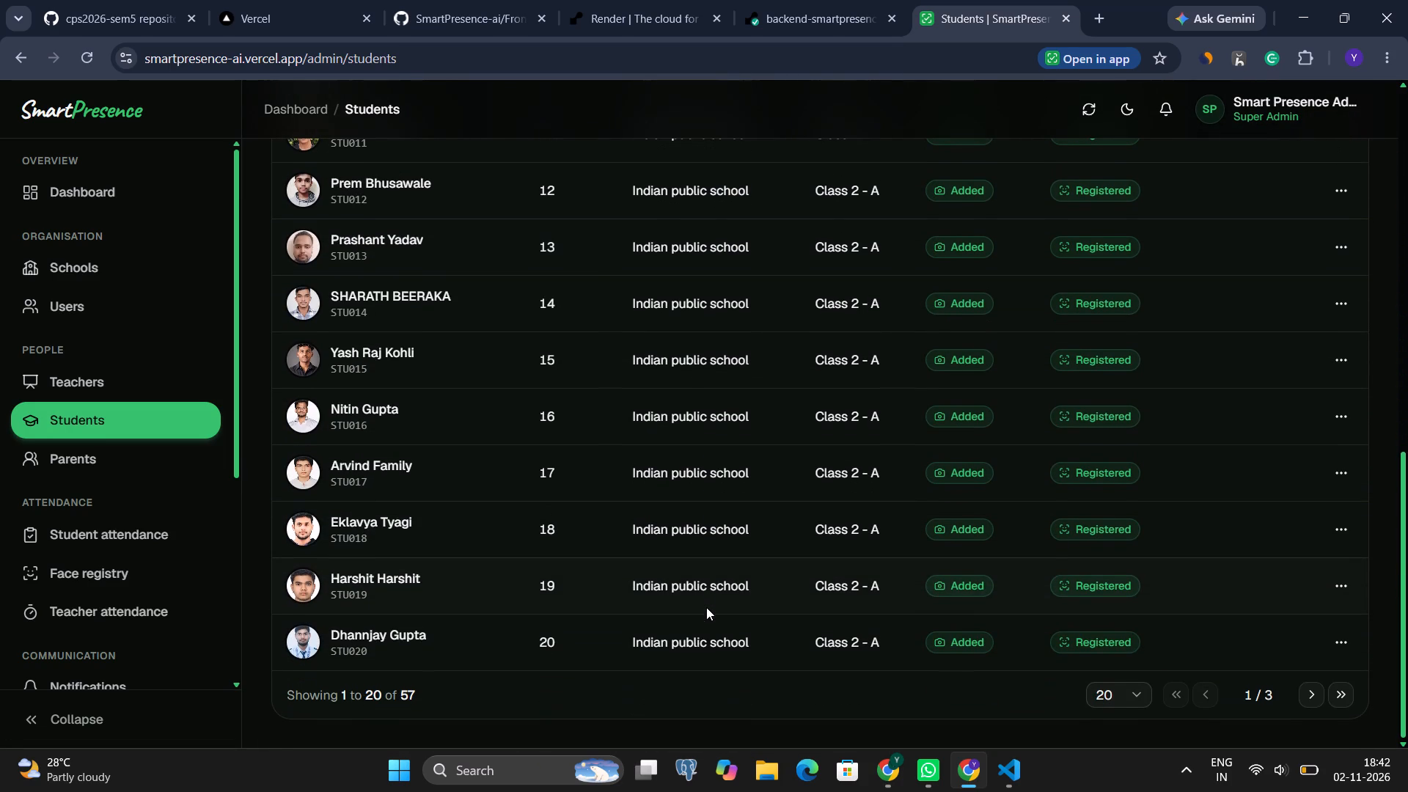
click(1308, 694)
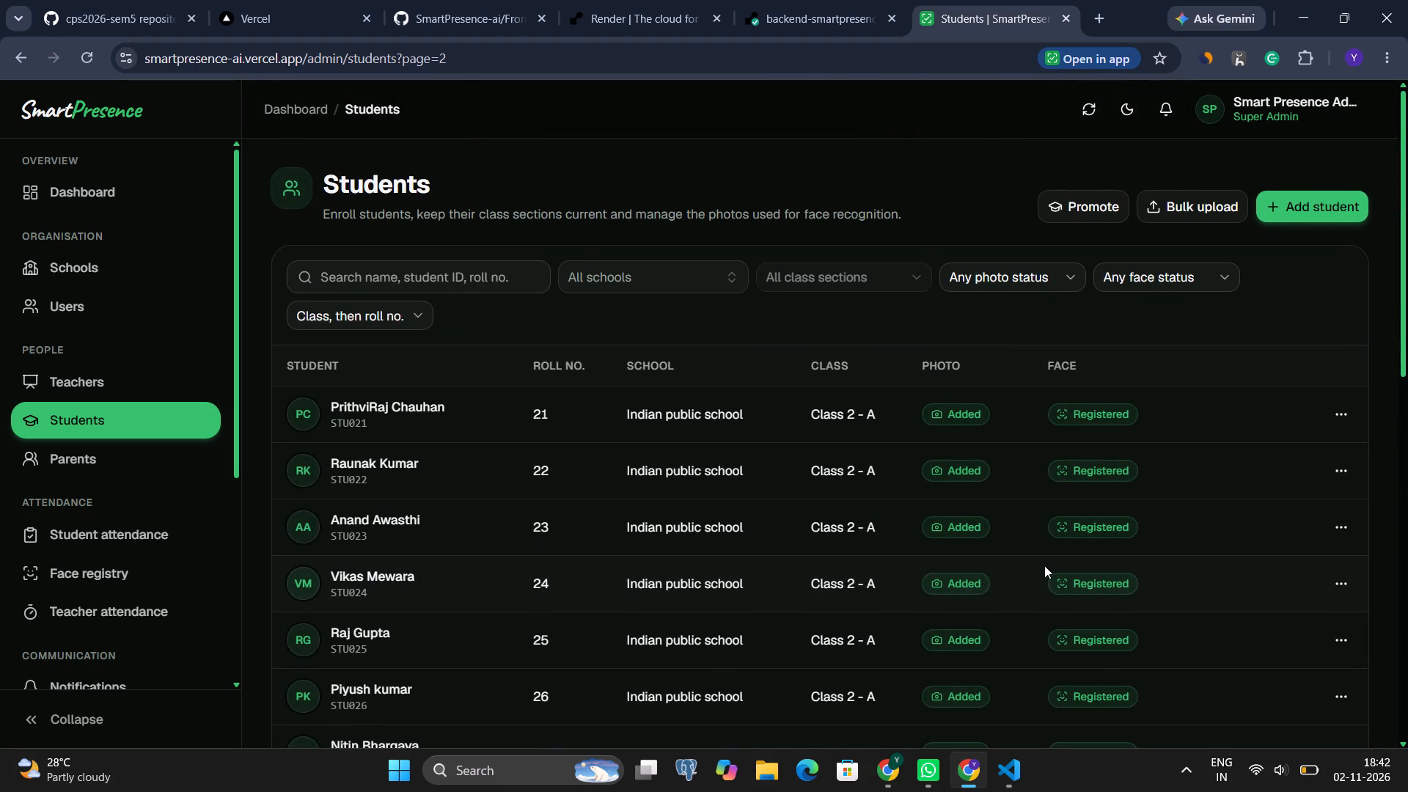
scroll(1044, 565, down, 6)
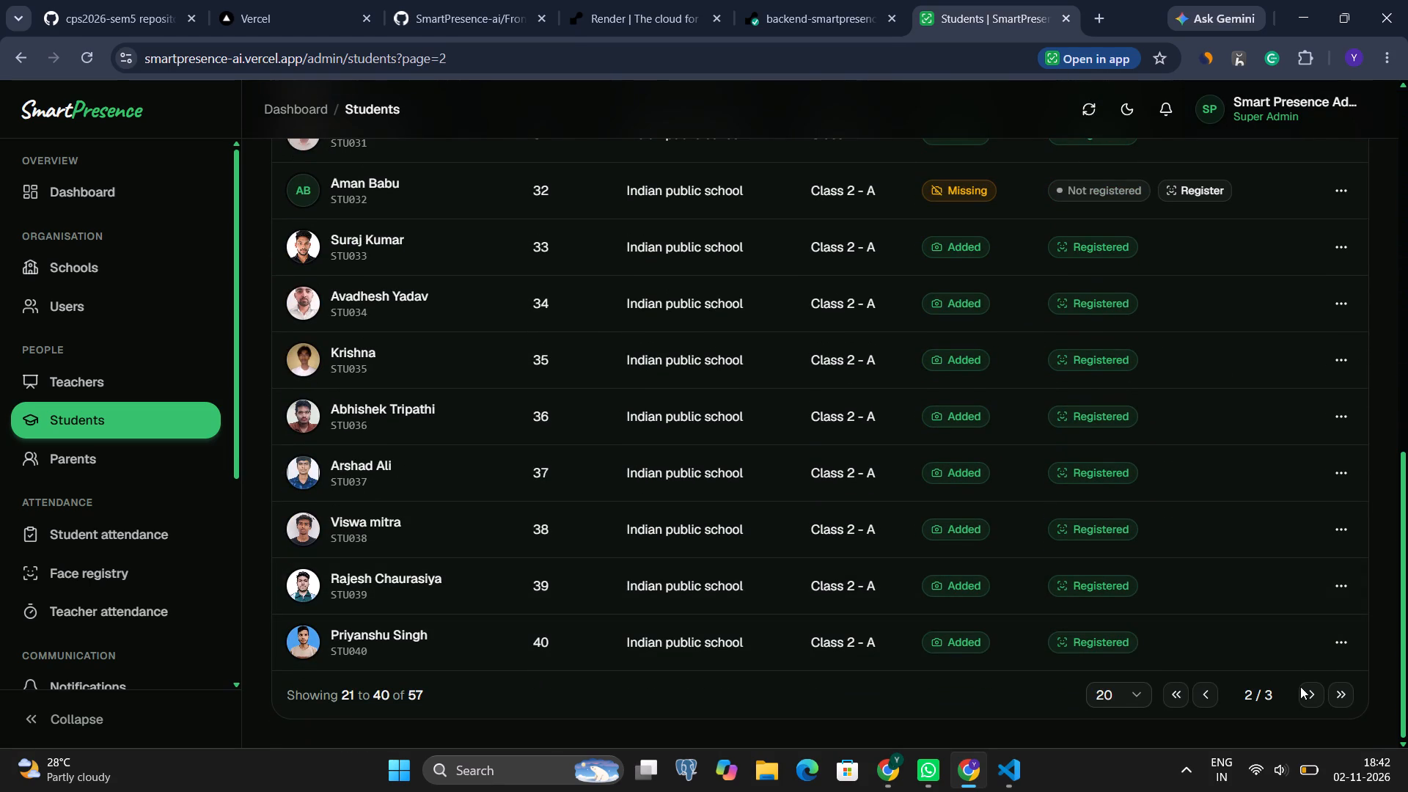
click(1304, 691)
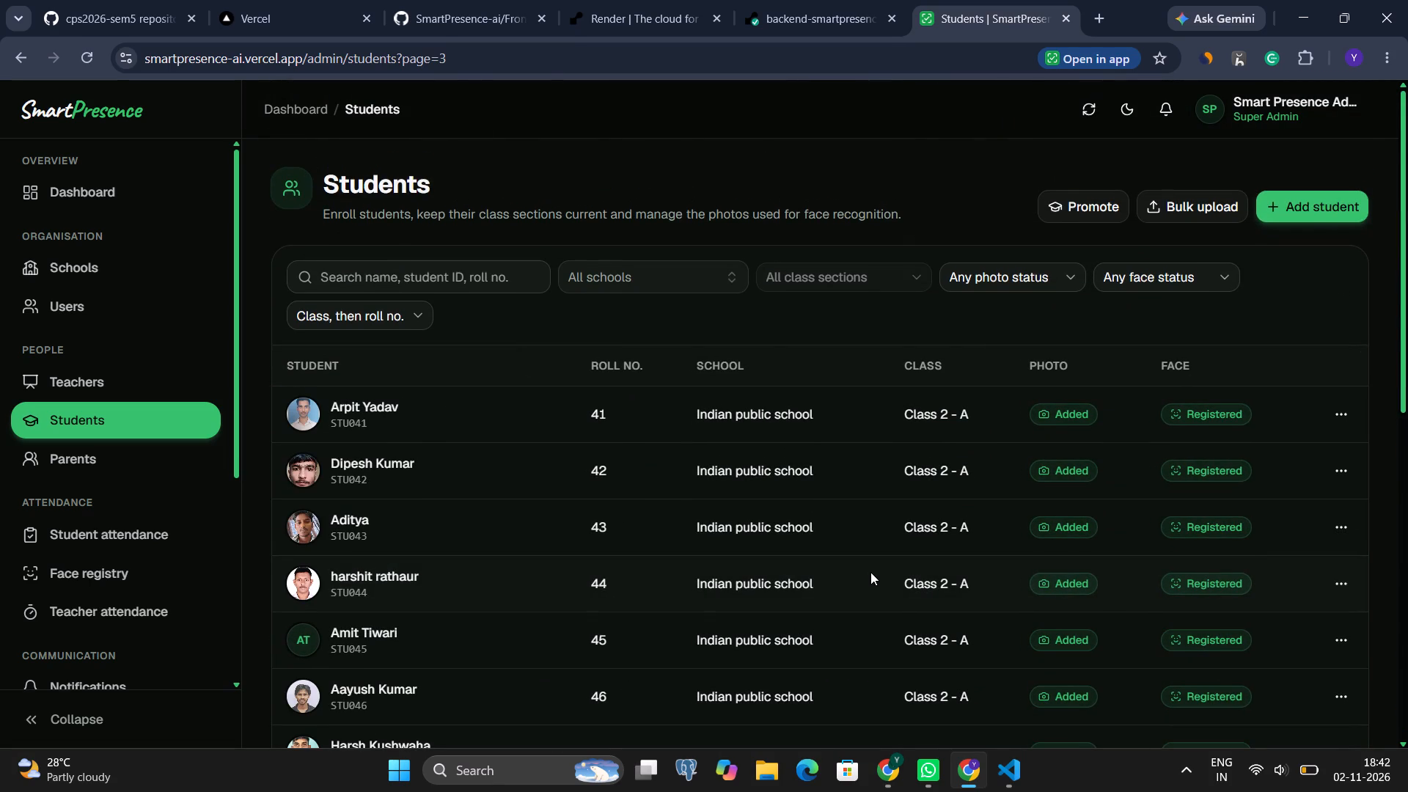
scroll(870, 572, down, 7)
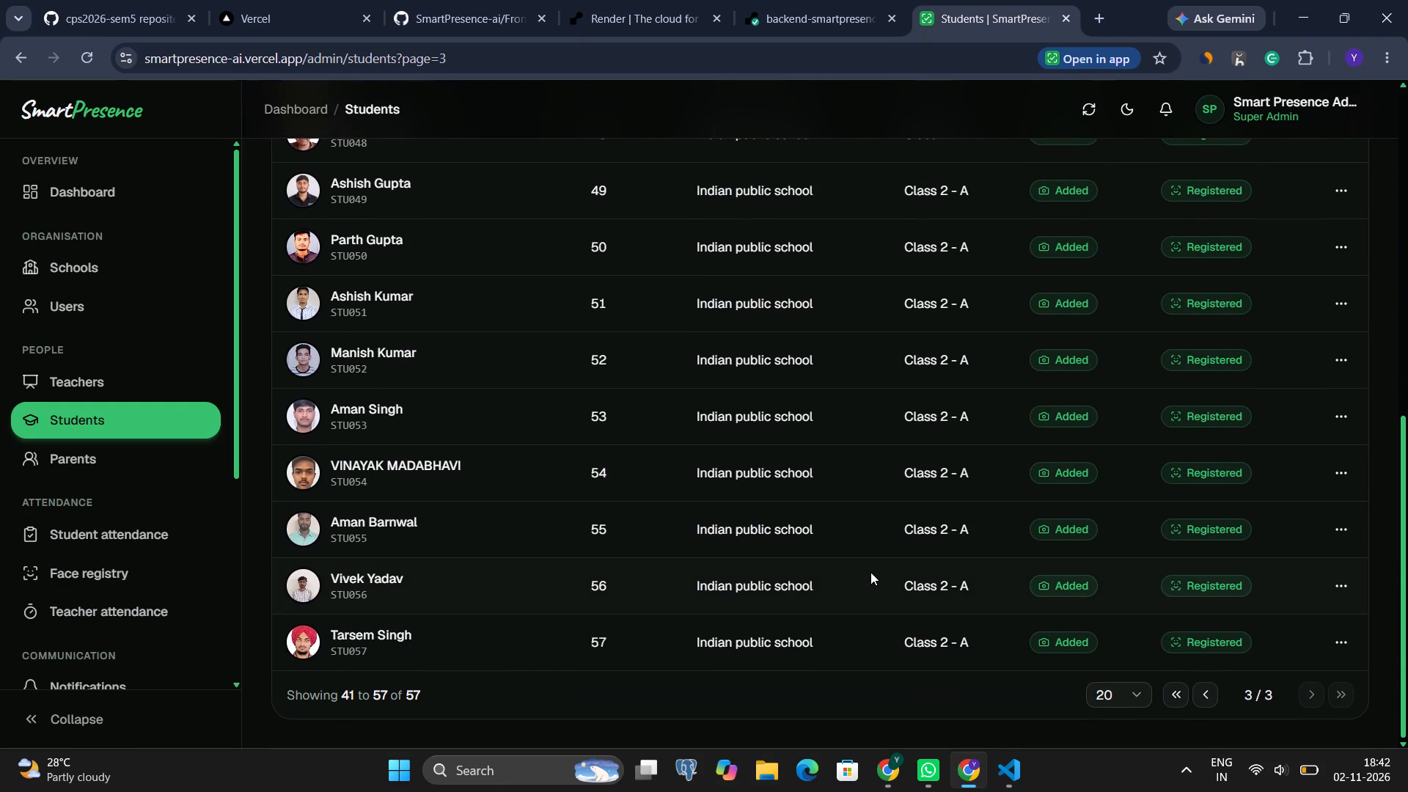
scroll(870, 572, up, 10)
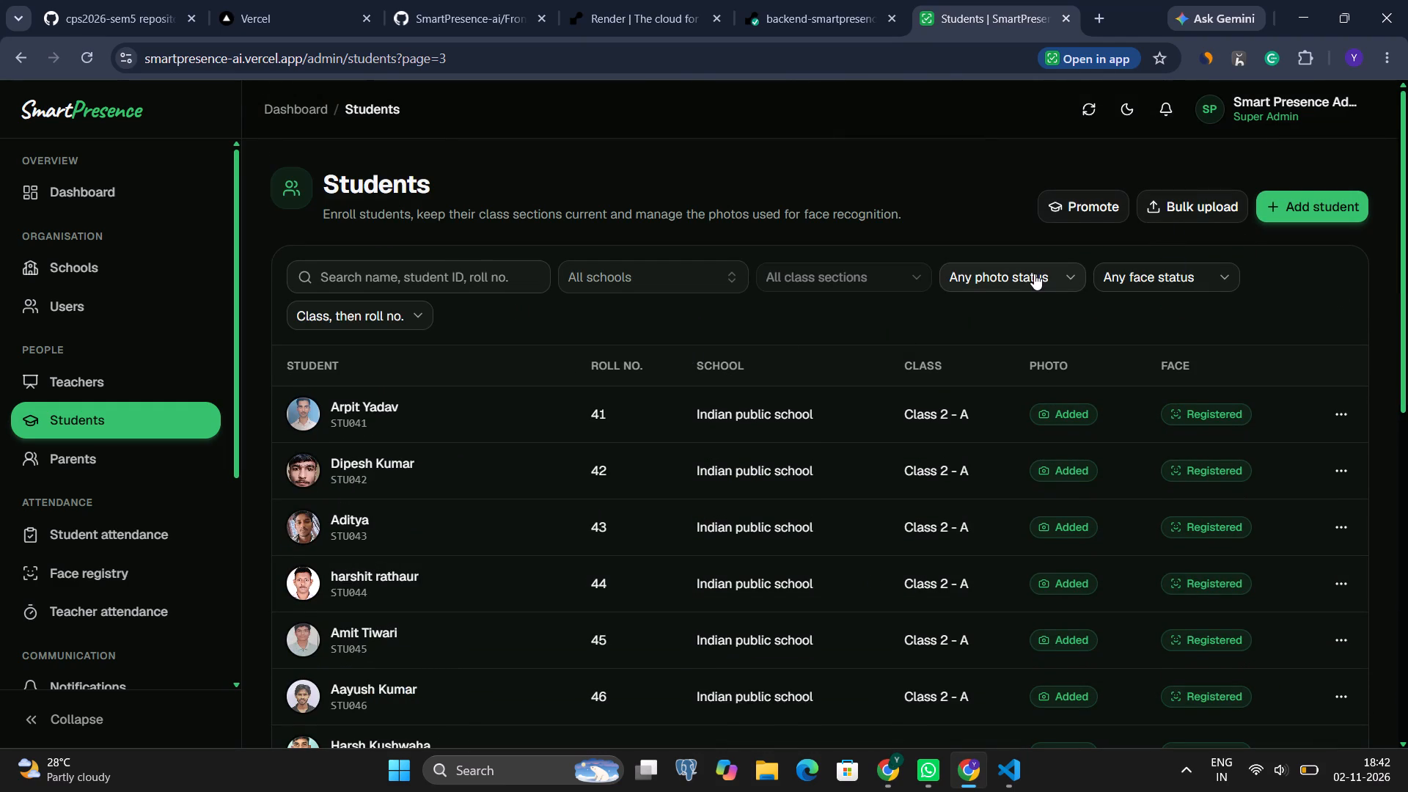
Filter the students list by the DPS school, and clear the school filter.
click(637, 281)
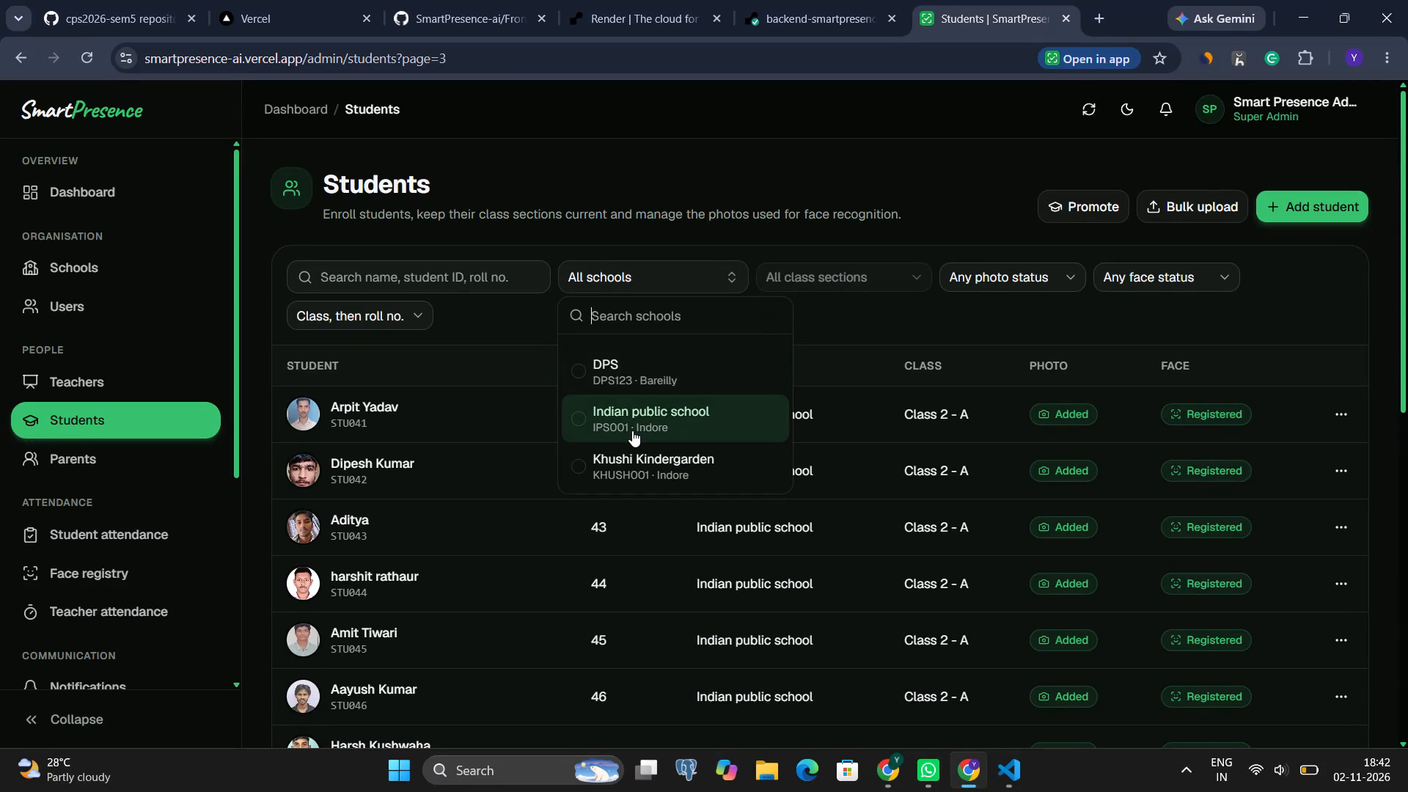
click(620, 356)
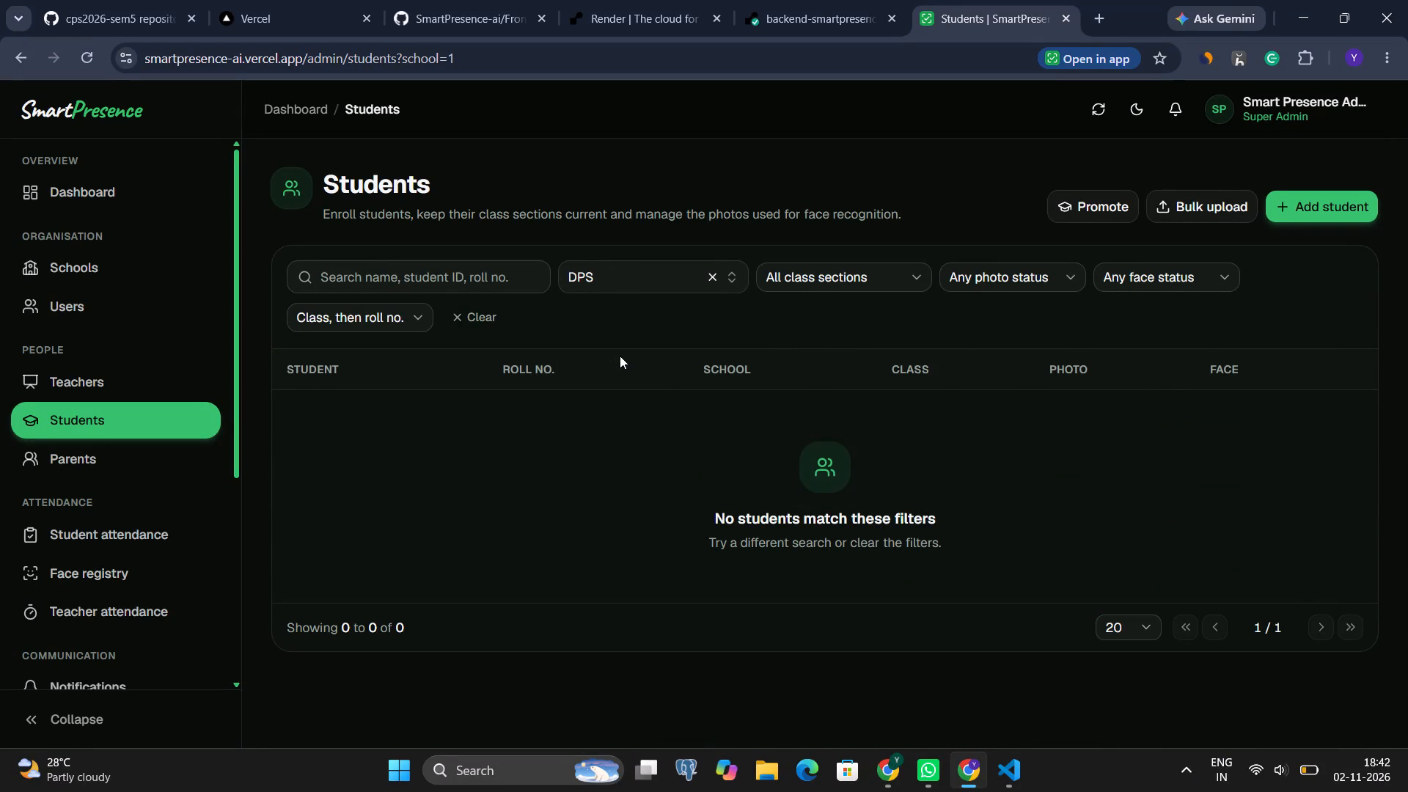
click(717, 277)
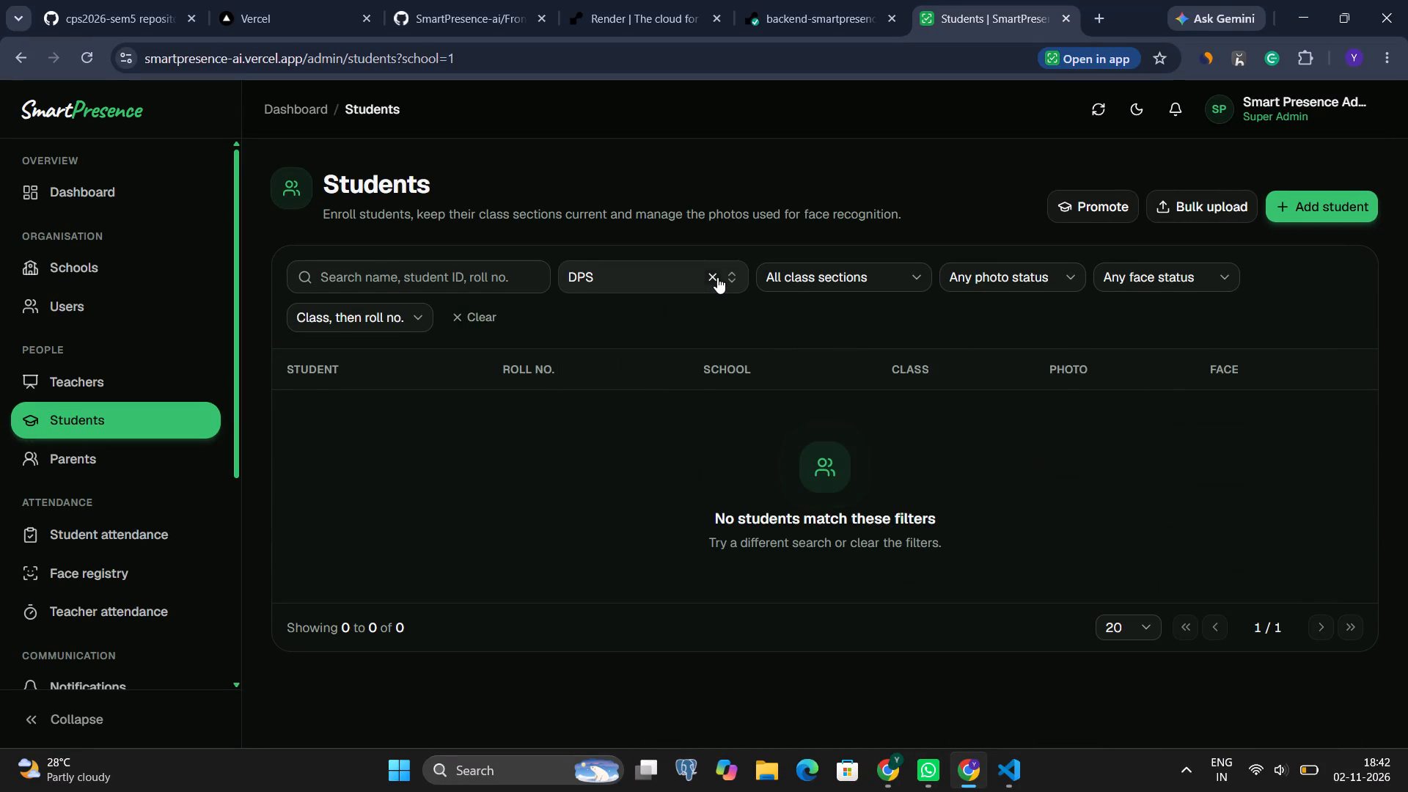
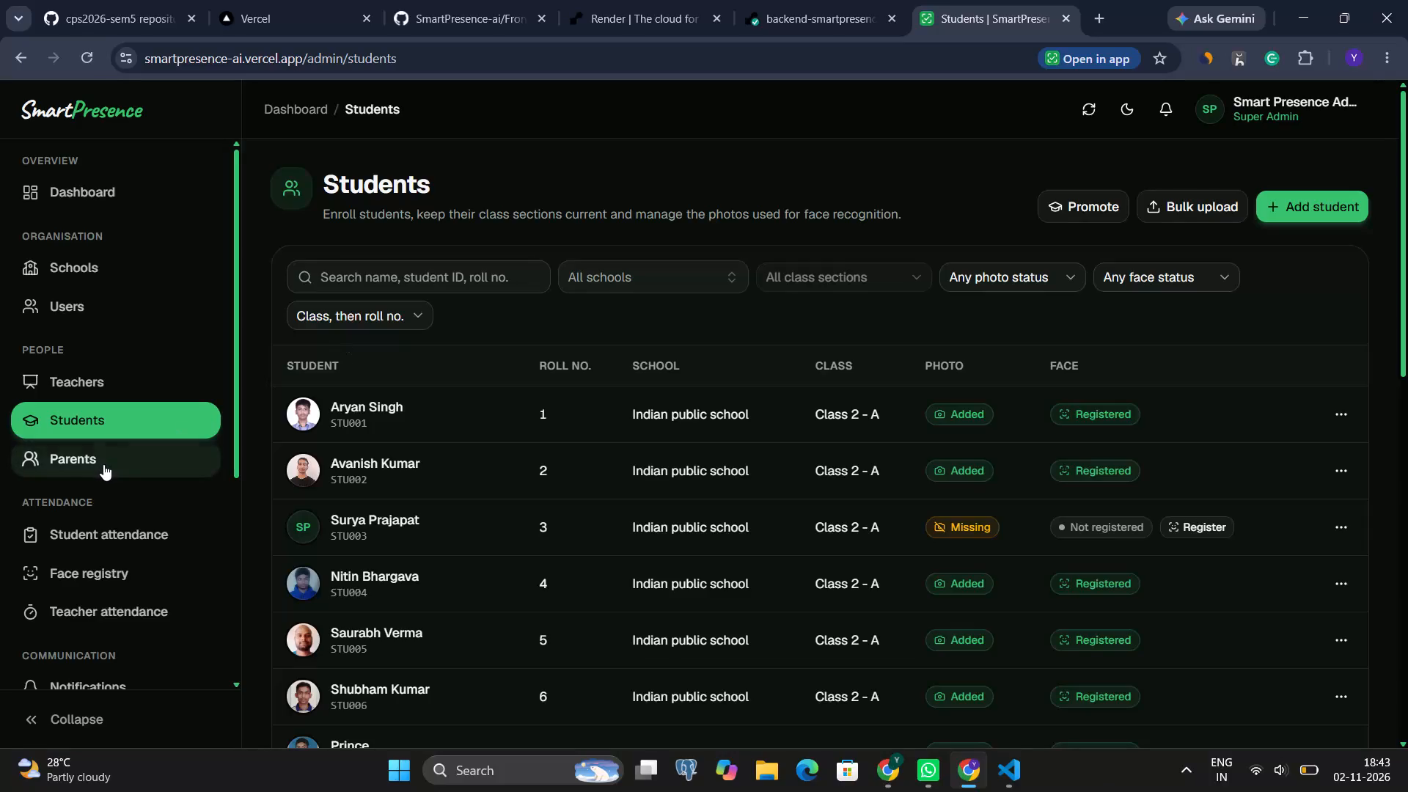
Open the parent accounts list and reveal the login password of the parent linked to student STU001.
click(103, 463)
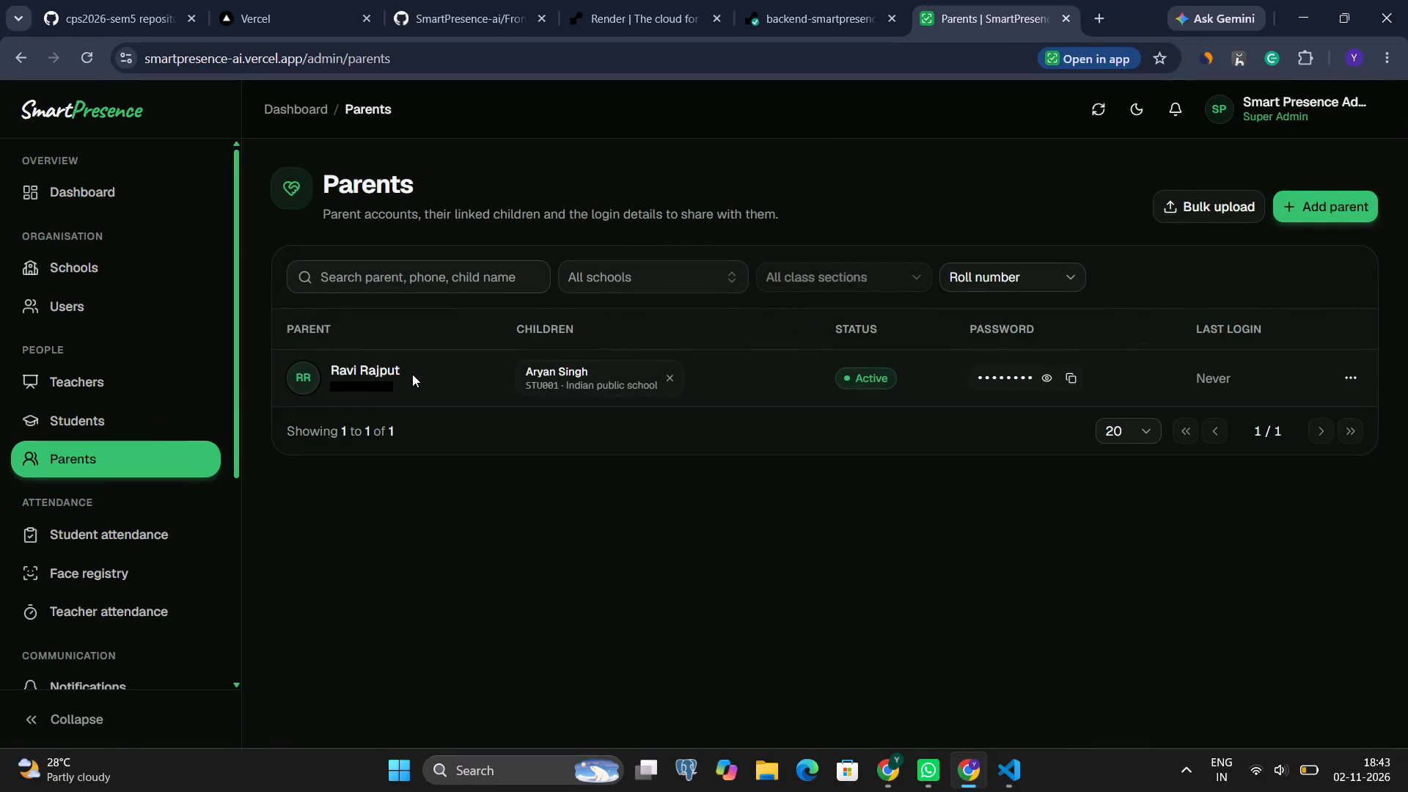
click(1044, 378)
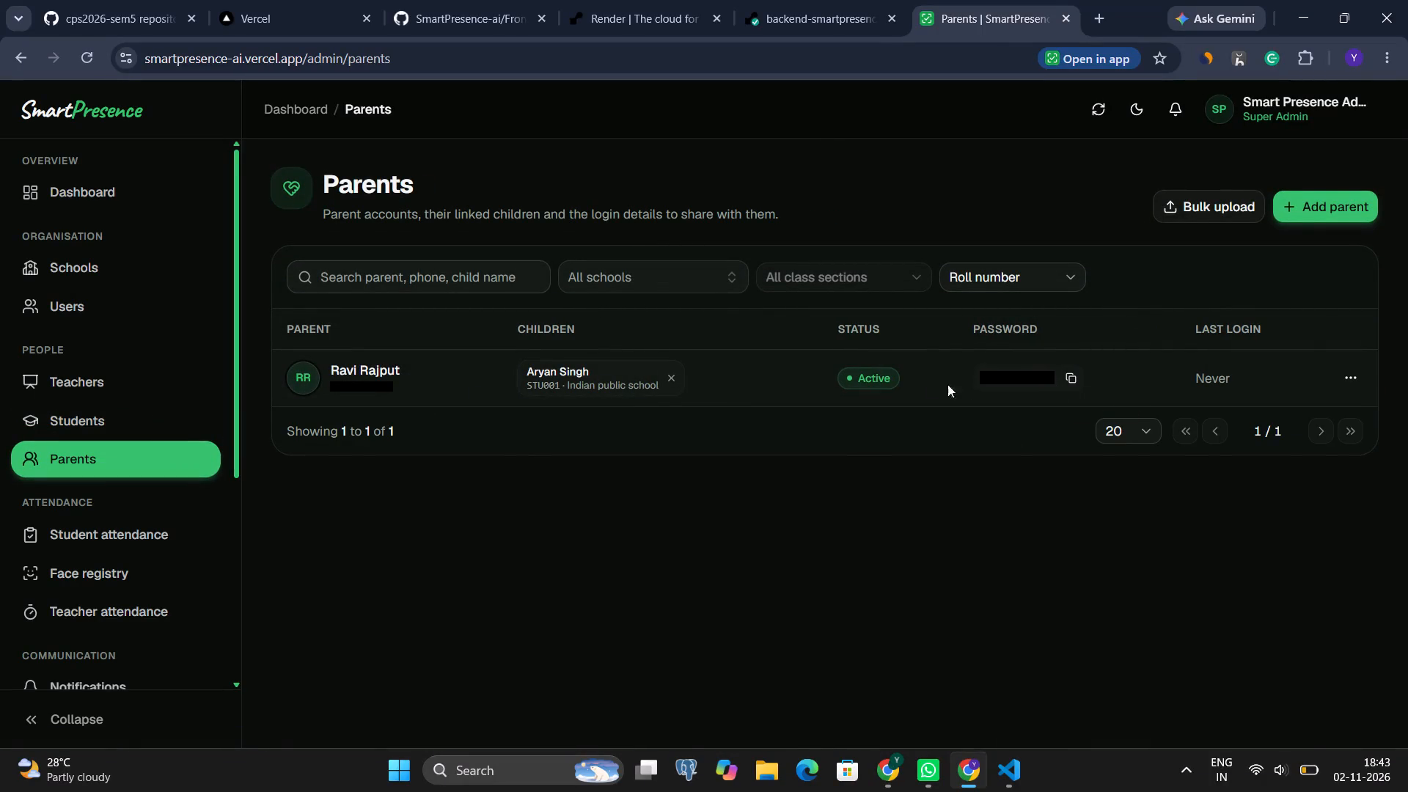
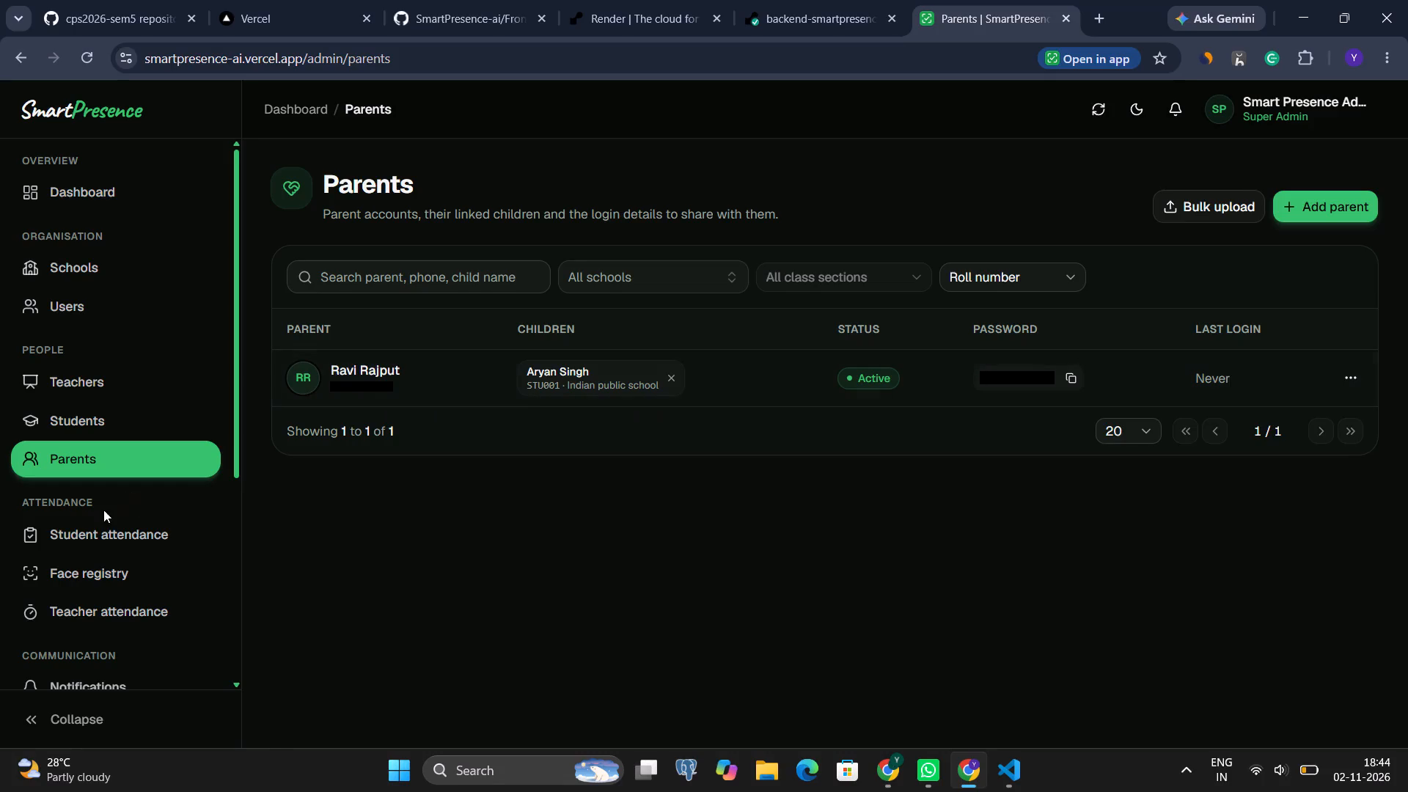
Open the student attendance section of the admin portal.
click(74, 526)
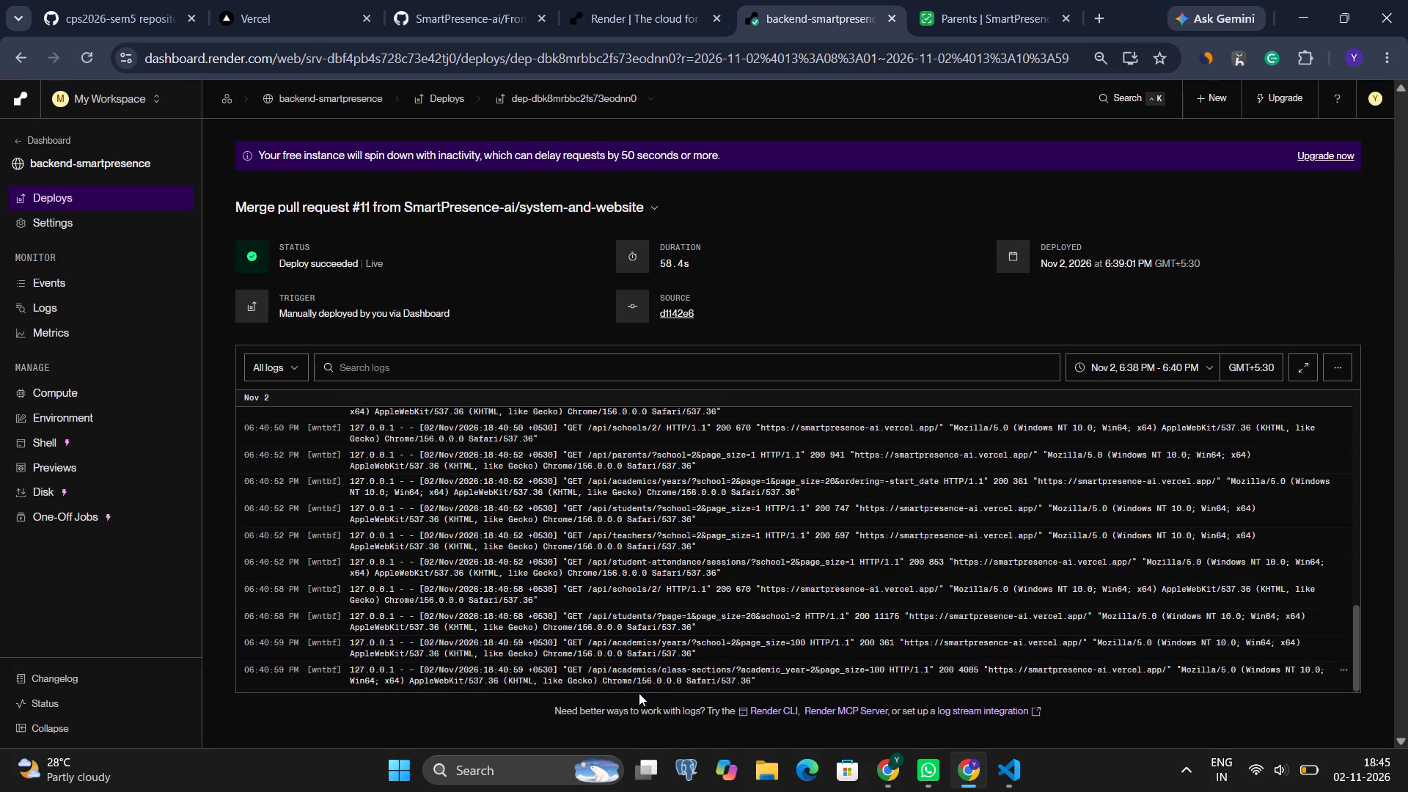
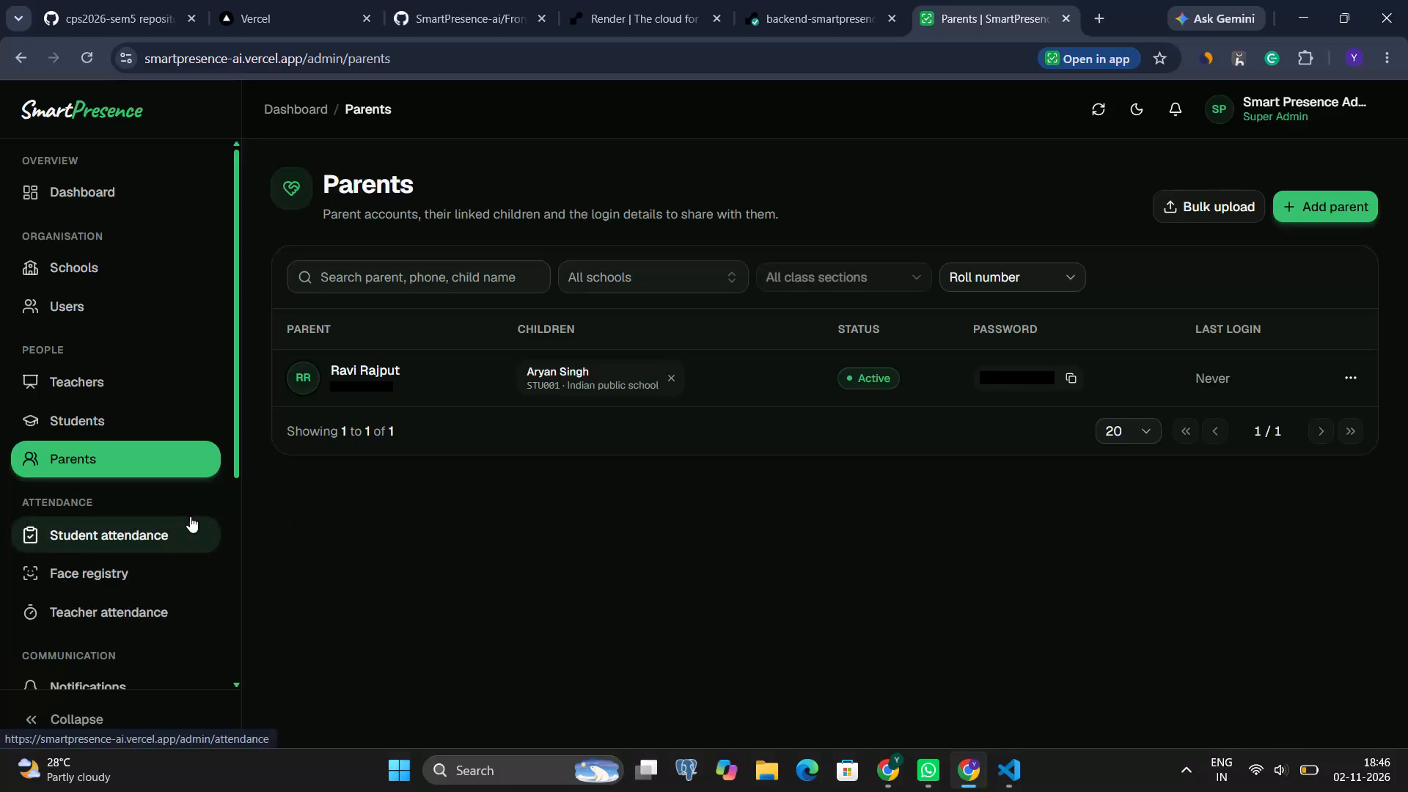
Open the student attendance records to review the attendance taken for each class.
click(133, 532)
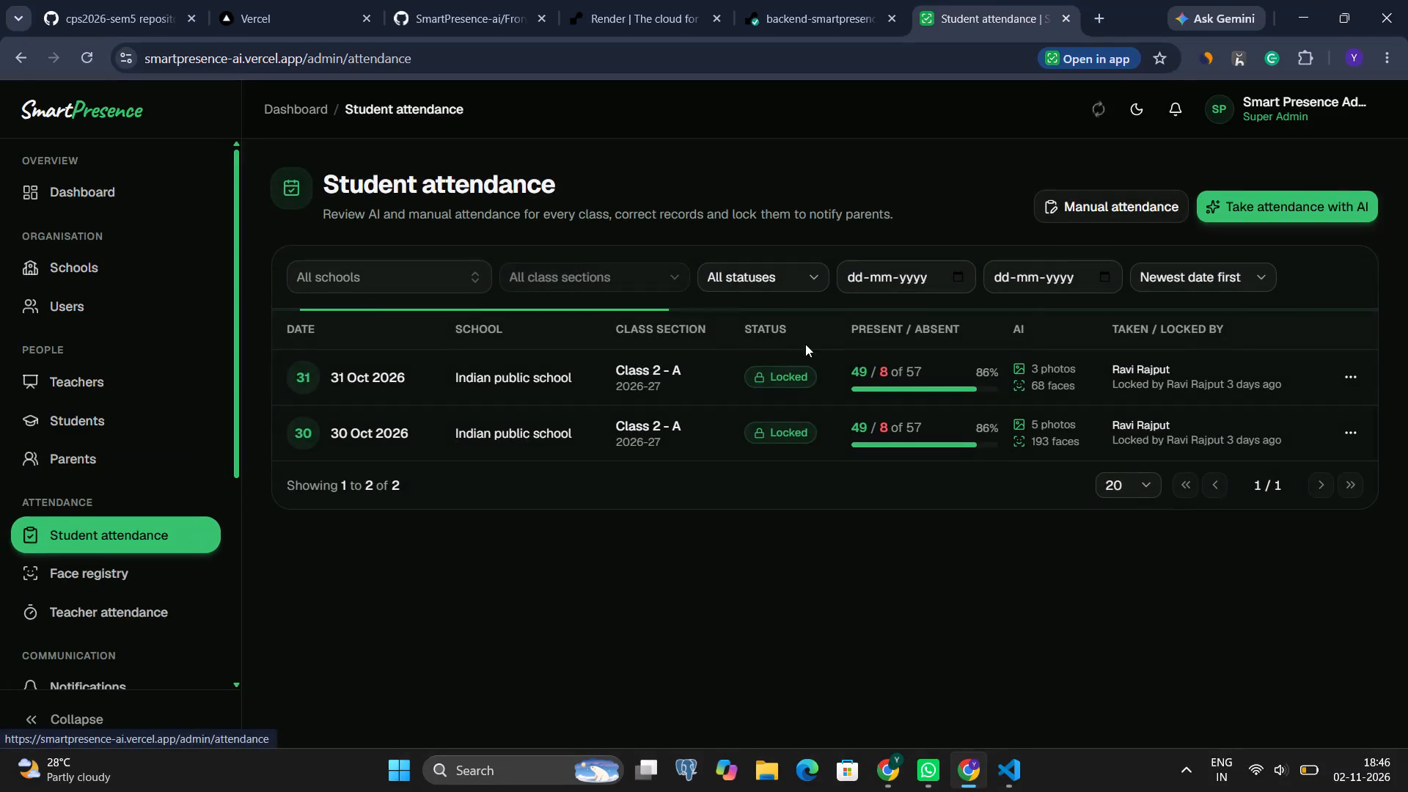
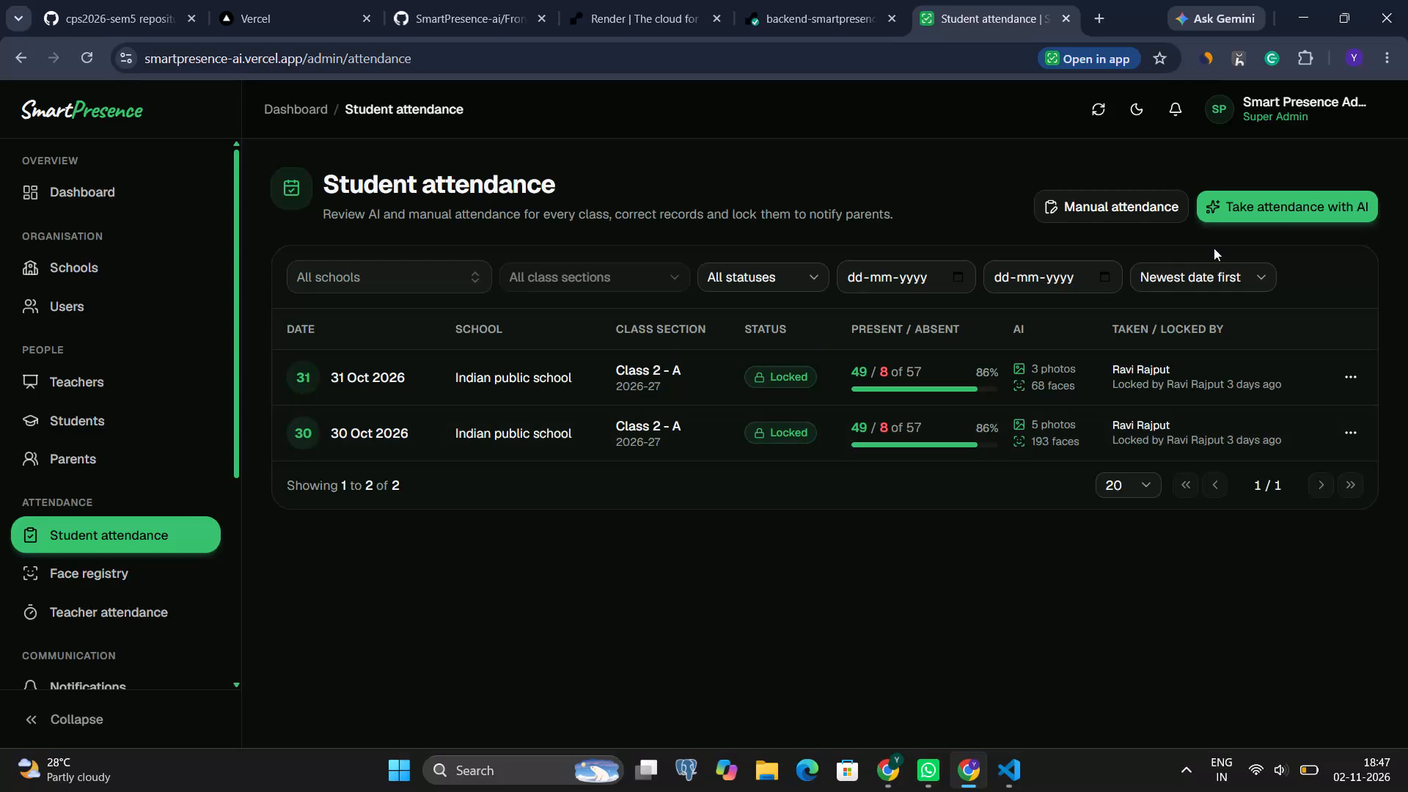
Start taking attendance with AI for Indian public school, Class 2 - A, dated 02-11-2026.
click(1278, 206)
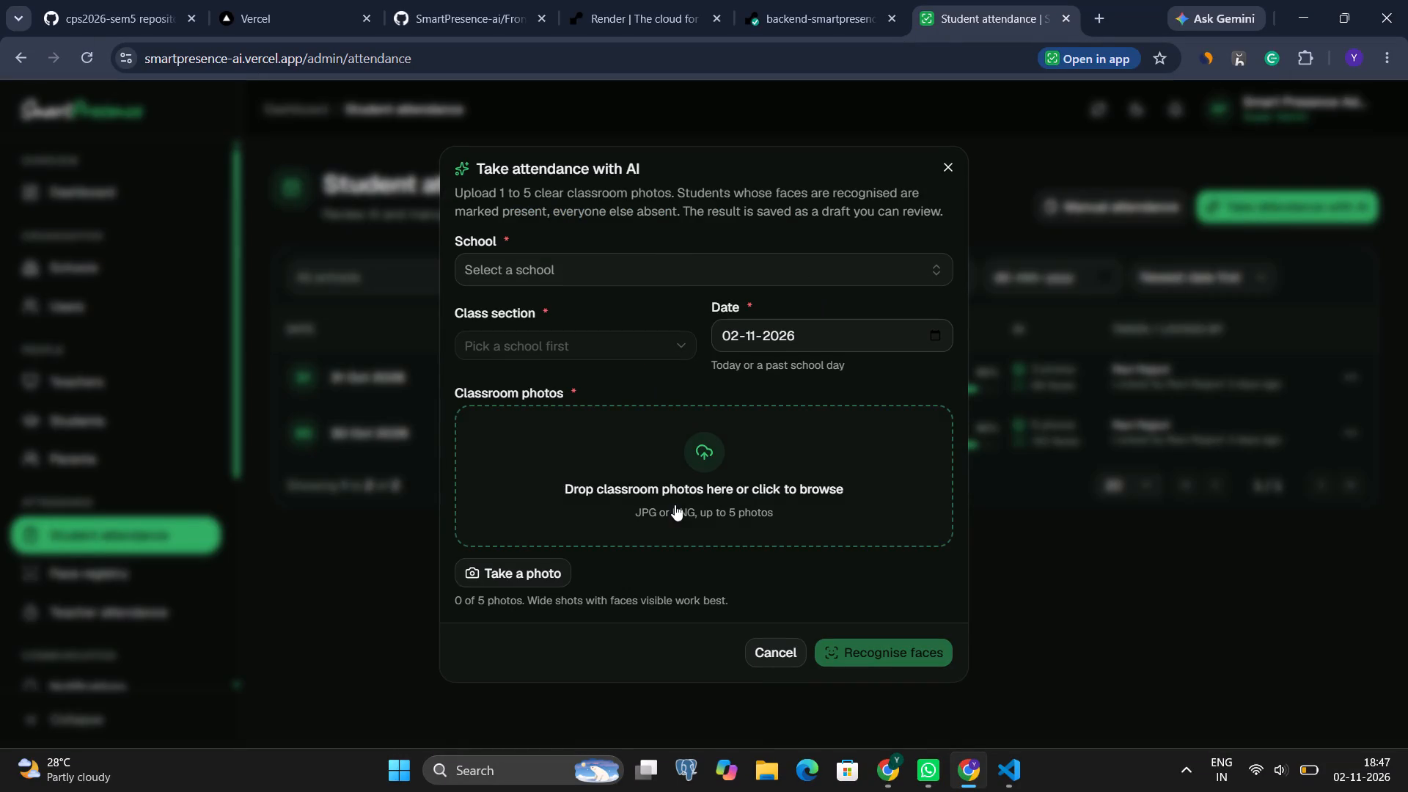
click(581, 276)
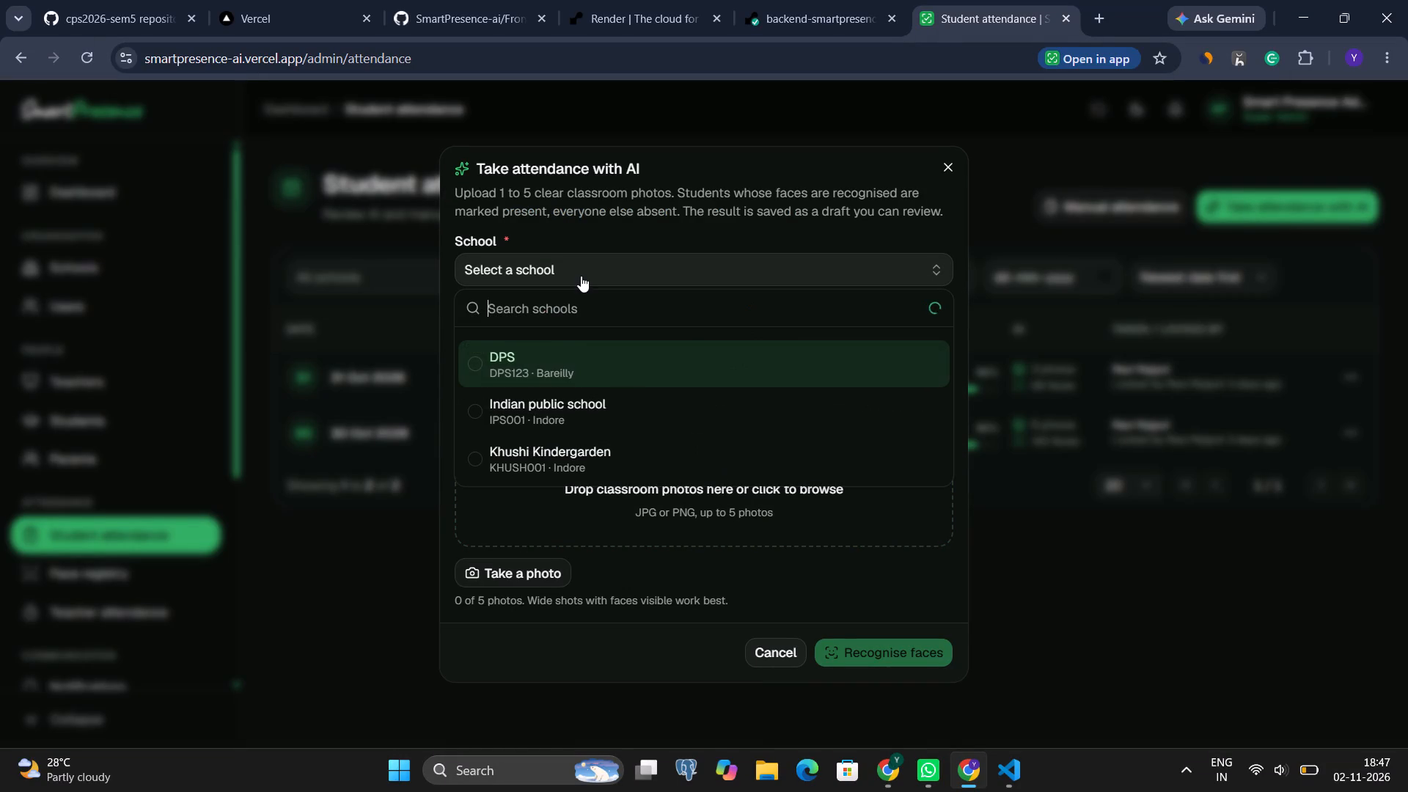
click(518, 414)
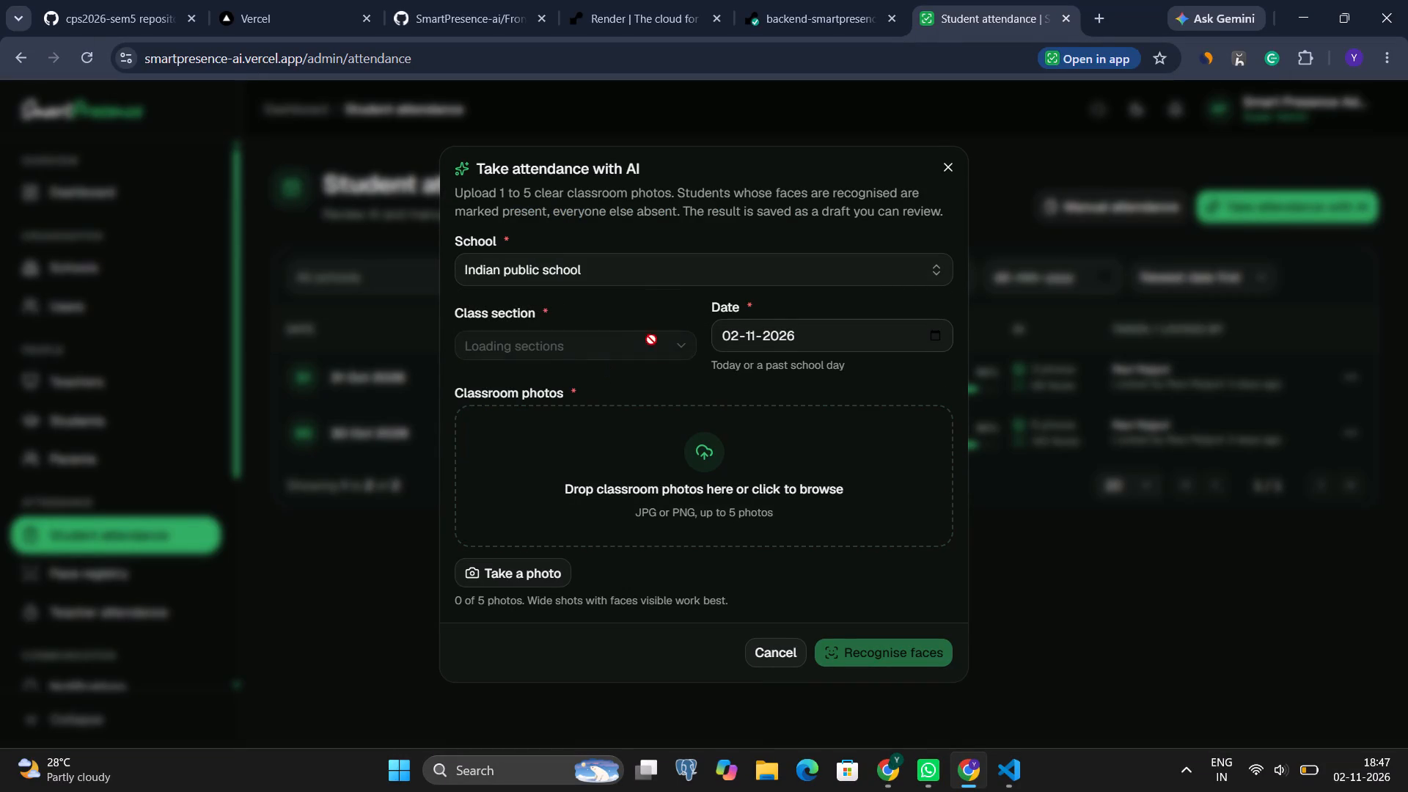
click(669, 345)
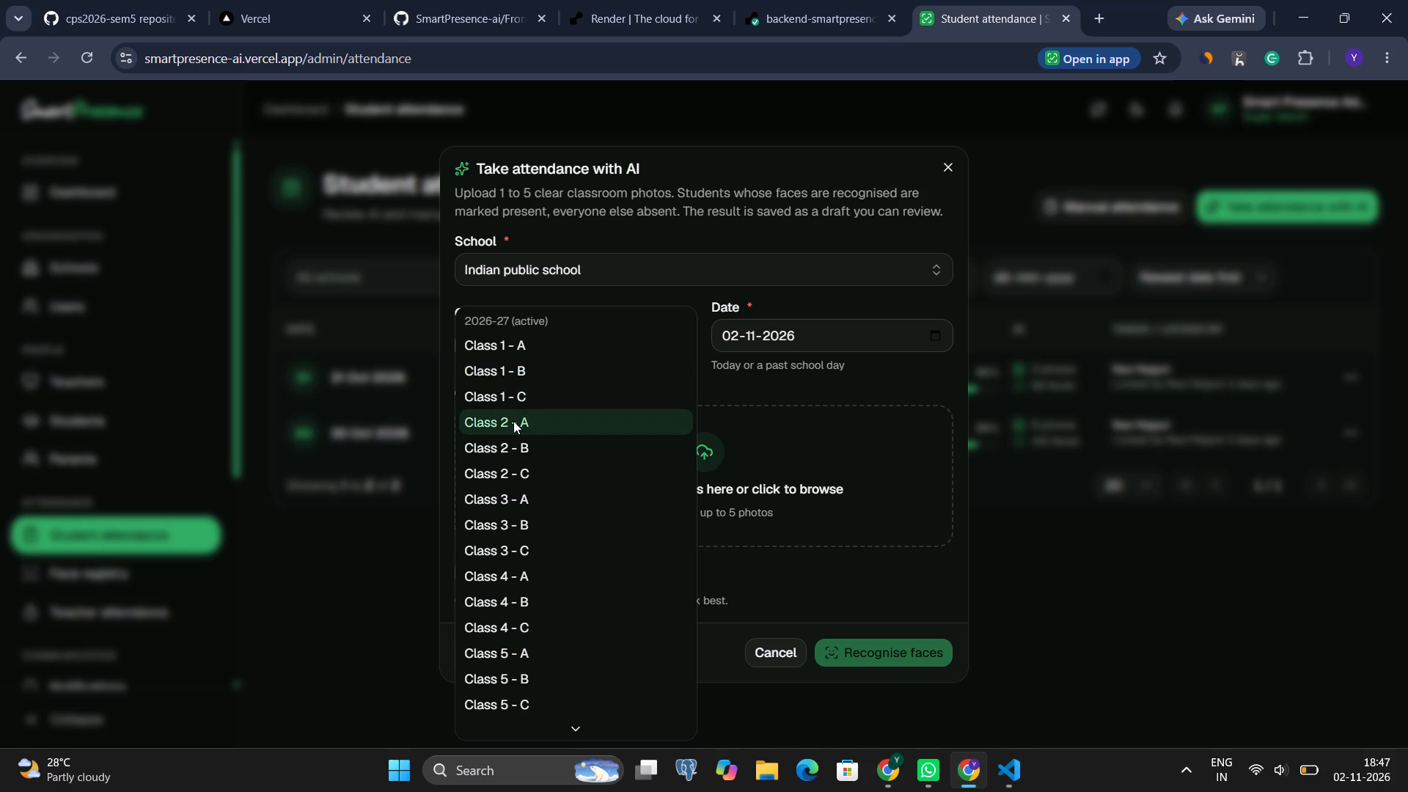
click(513, 421)
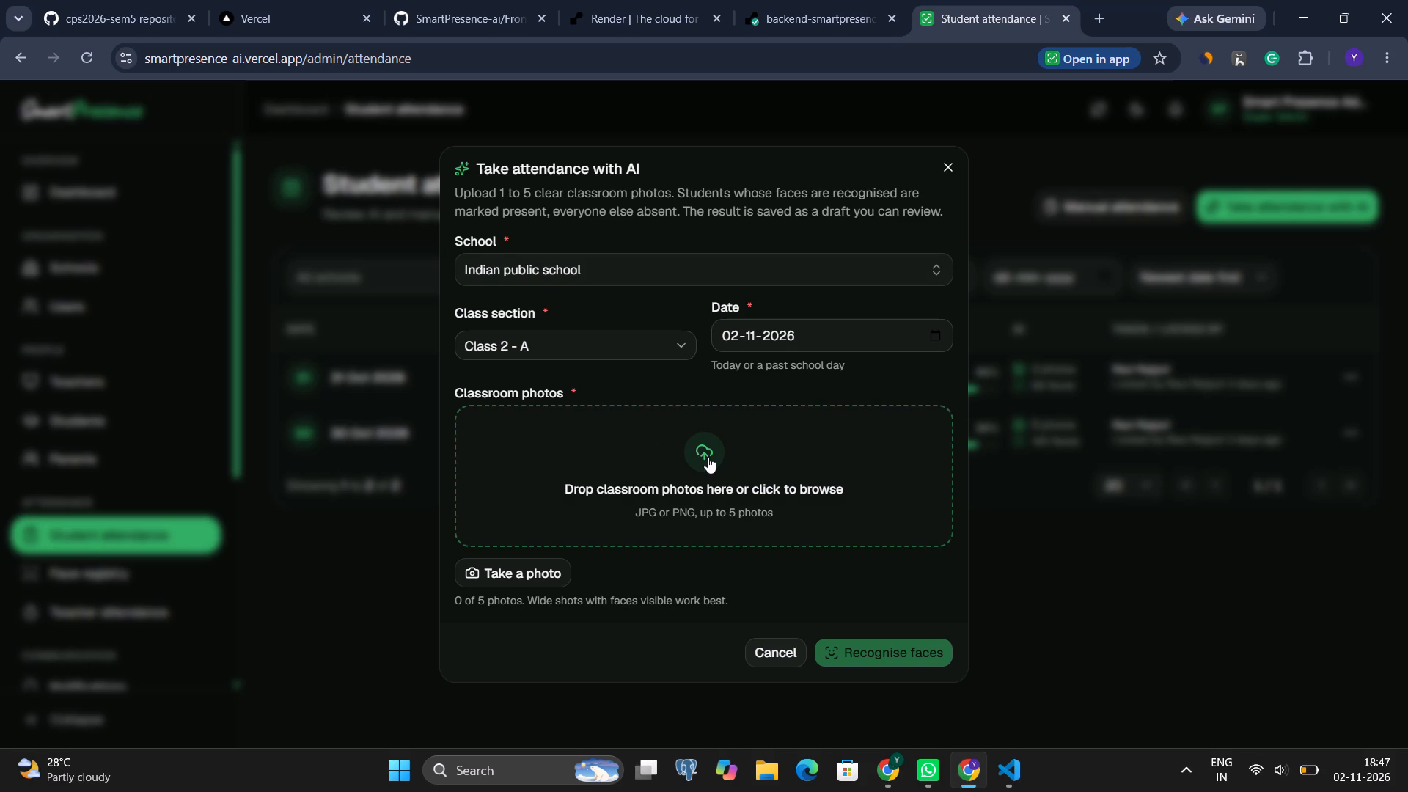
Add the classroom photos 1.jpeg, 2.jpeg and 3.jpeg from the Downloads folder and run face recognition on them.
click(681, 455)
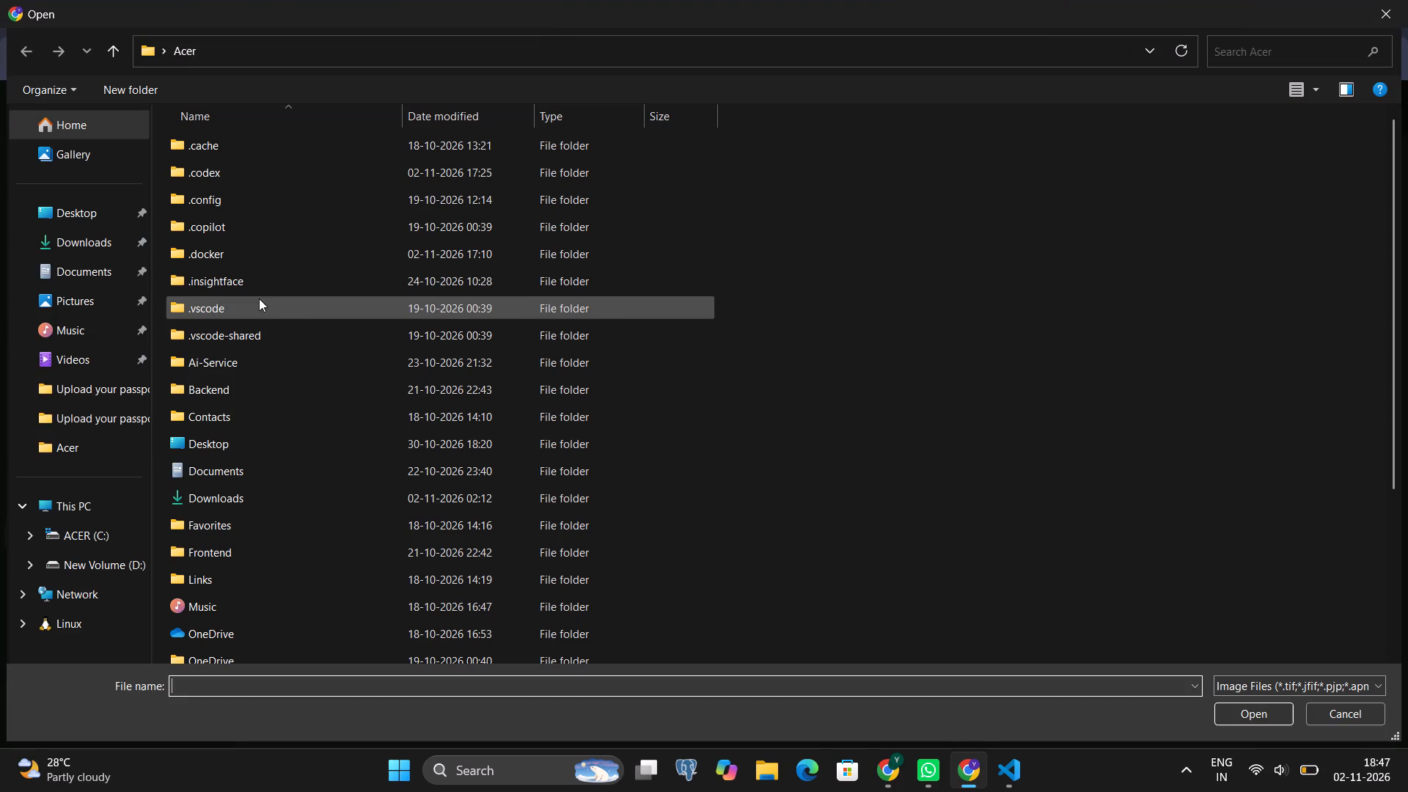
double_click(89, 243)
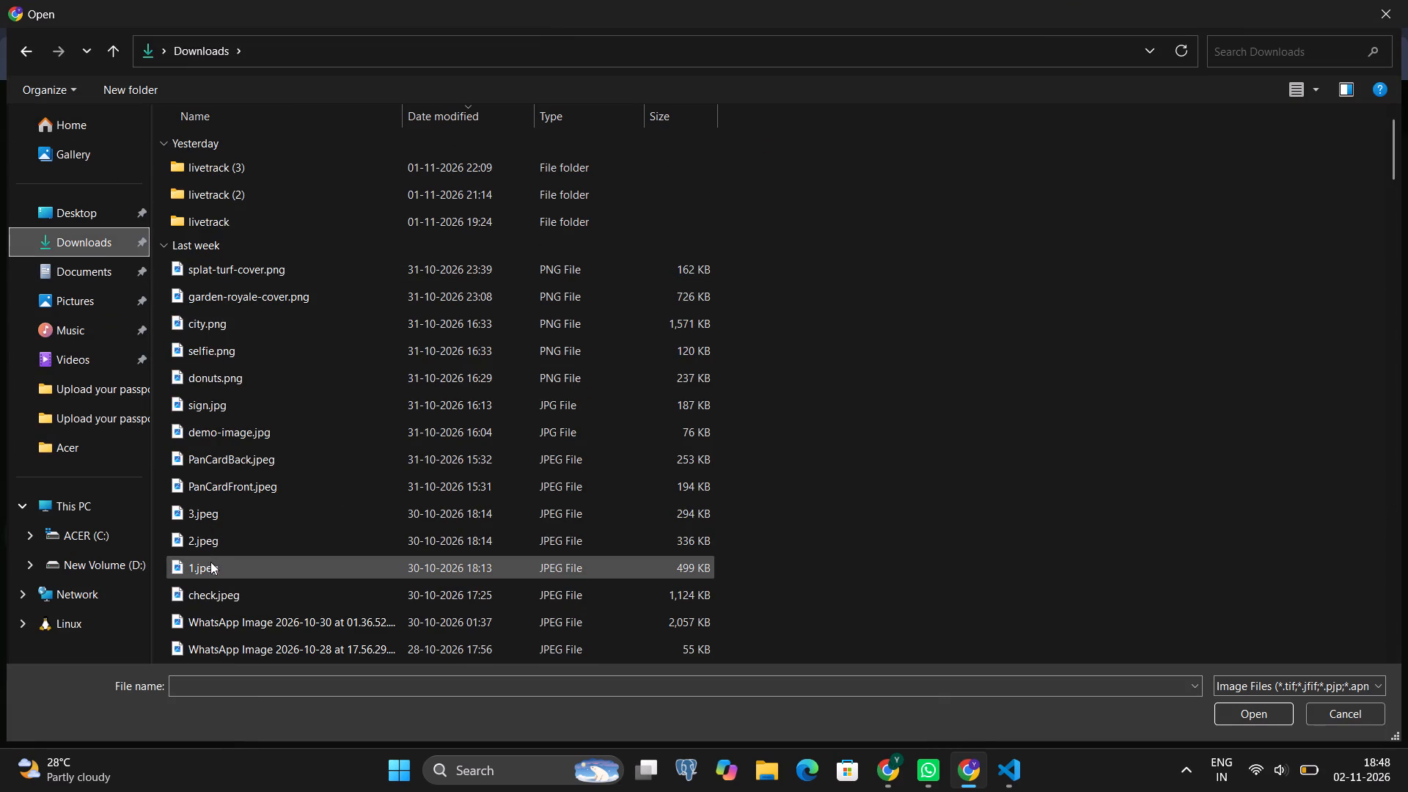
click(209, 564)
key(shift+Up)
key(shift+Up)
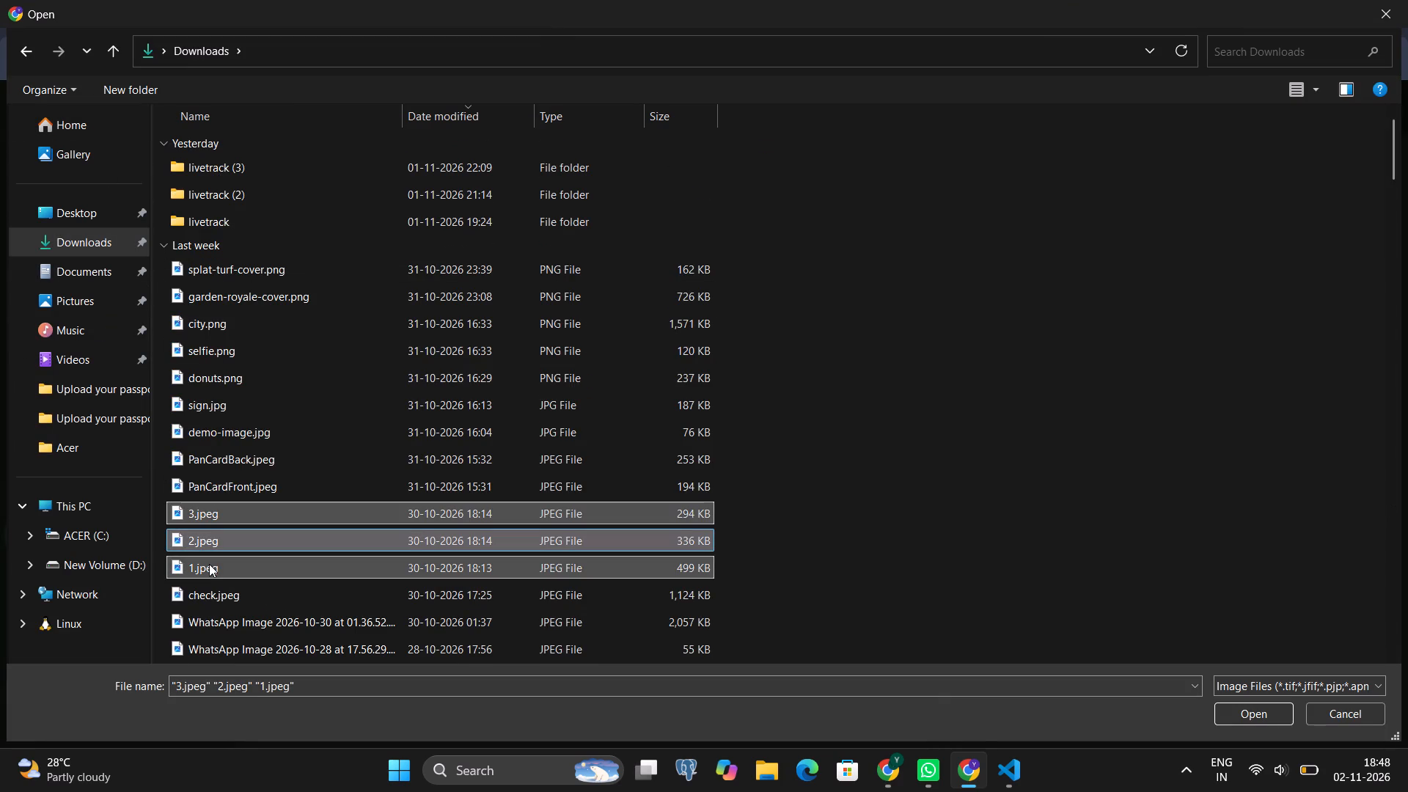
key(Return)
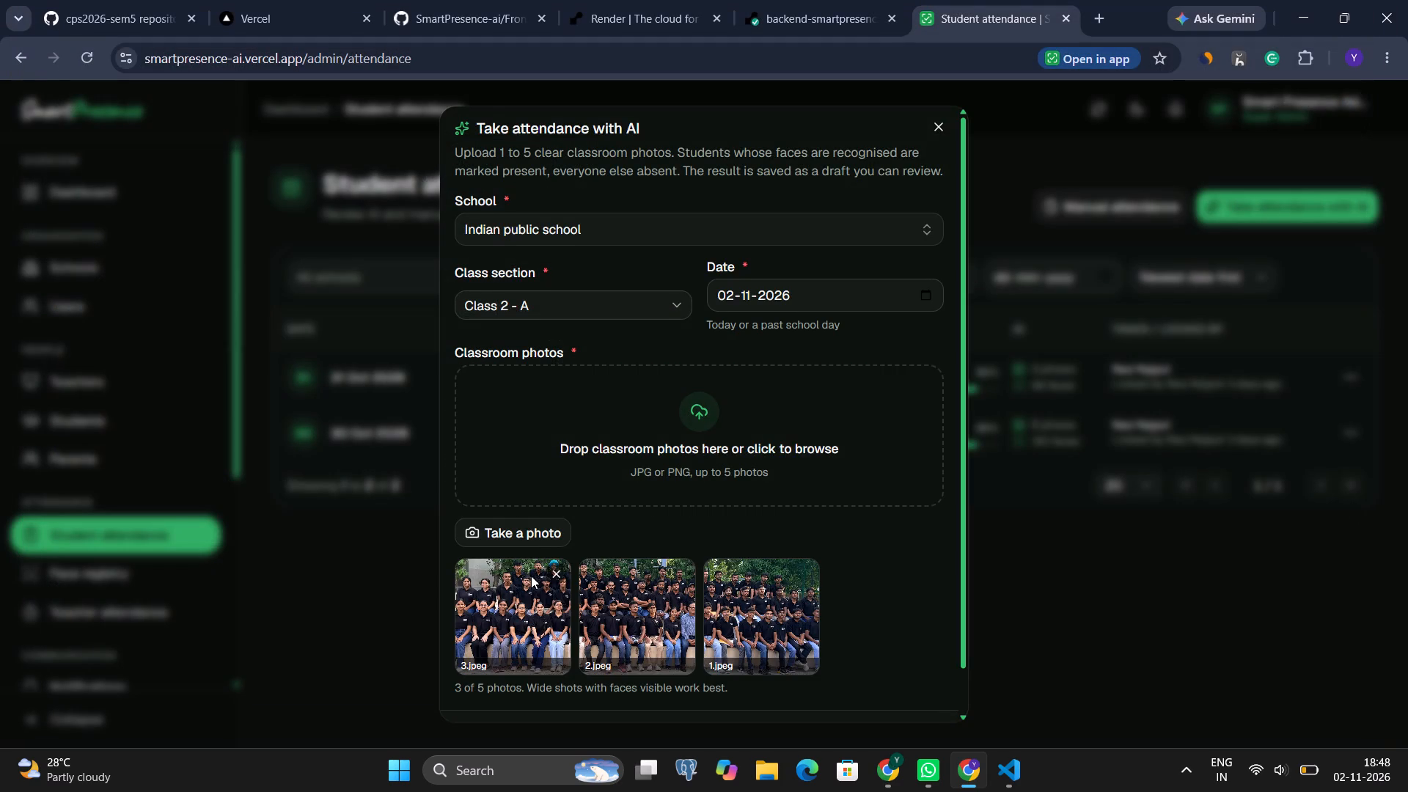
scroll(531, 576, down, 6)
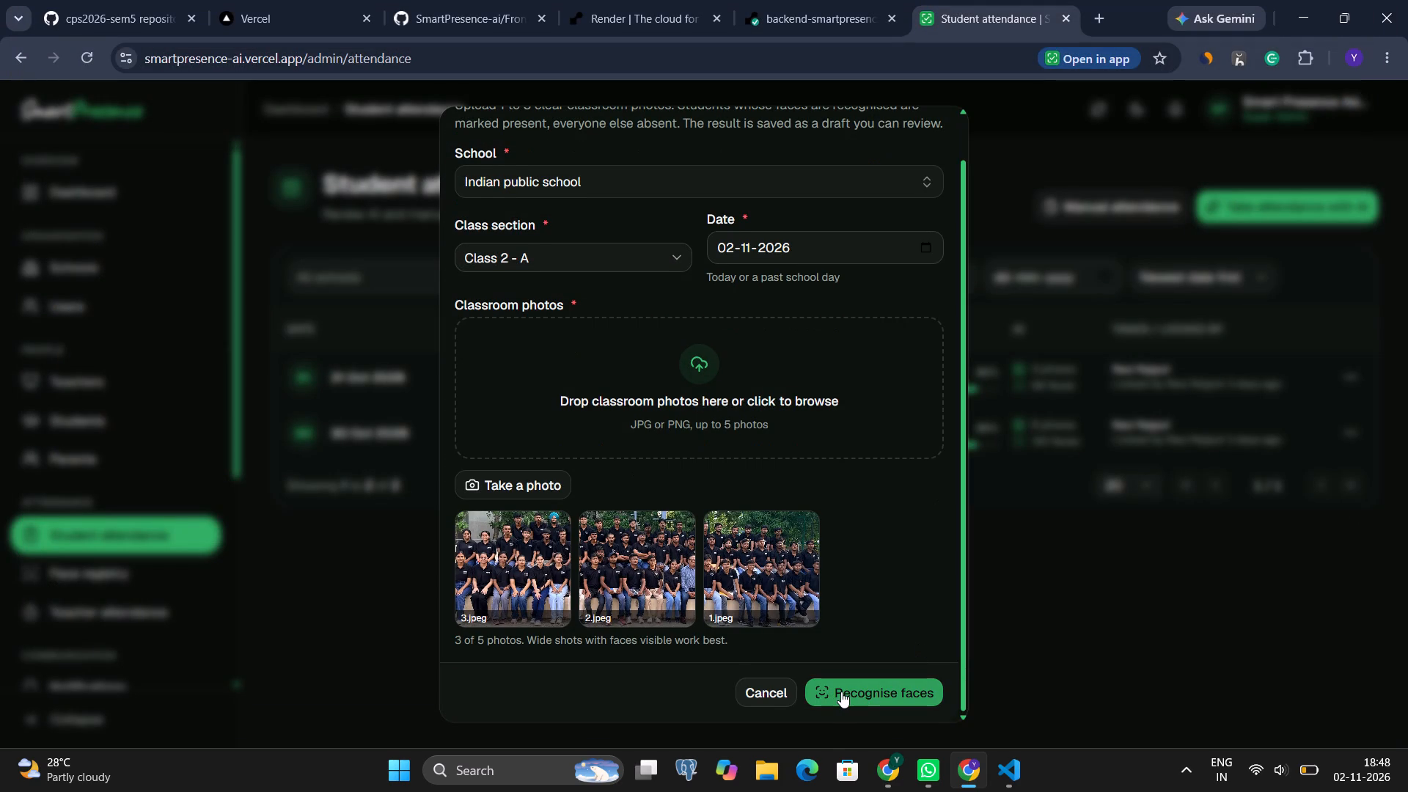
click(859, 691)
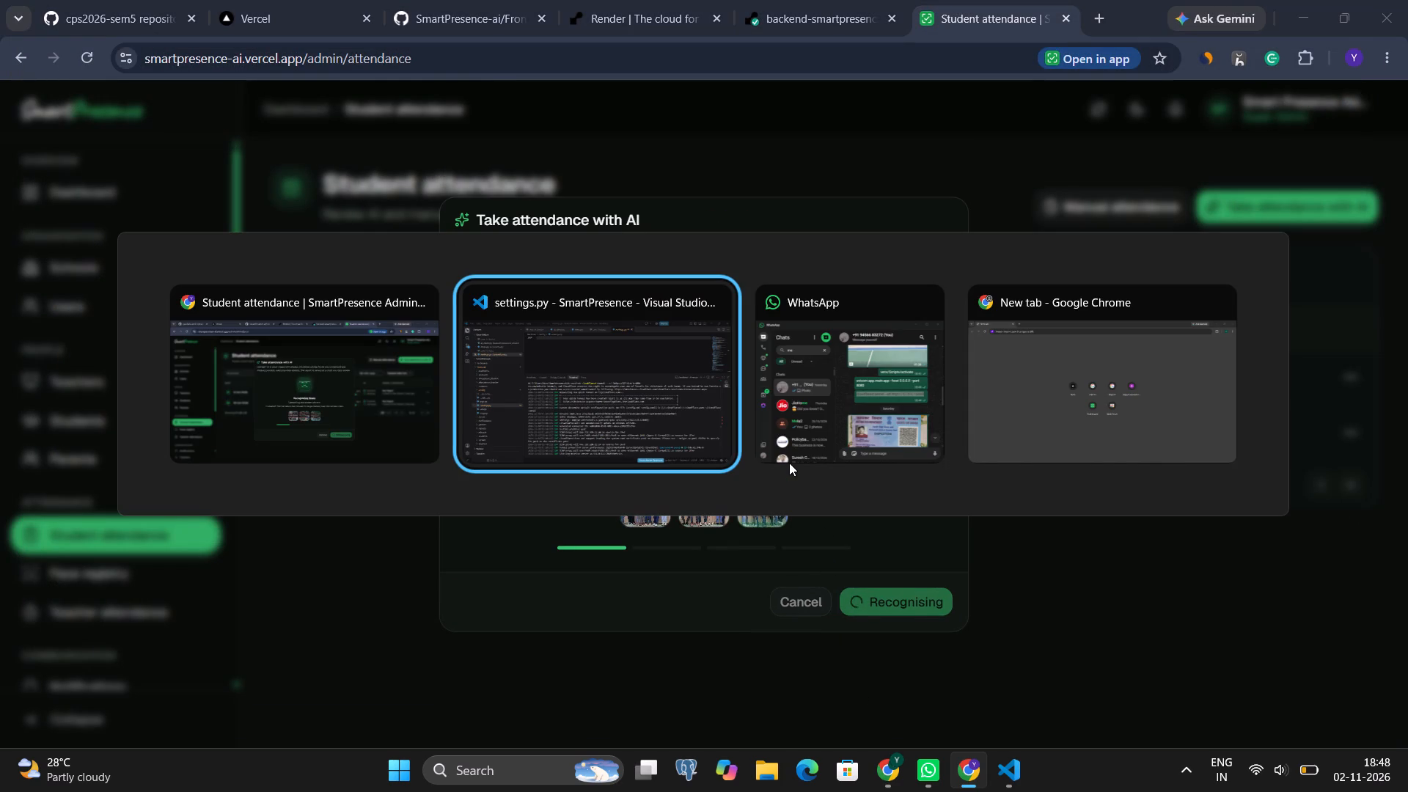
Switch to Visual Studio Code and check the cloudflared tunnel's terminal log while recognition runs.
scroll(717, 623, down, 13)
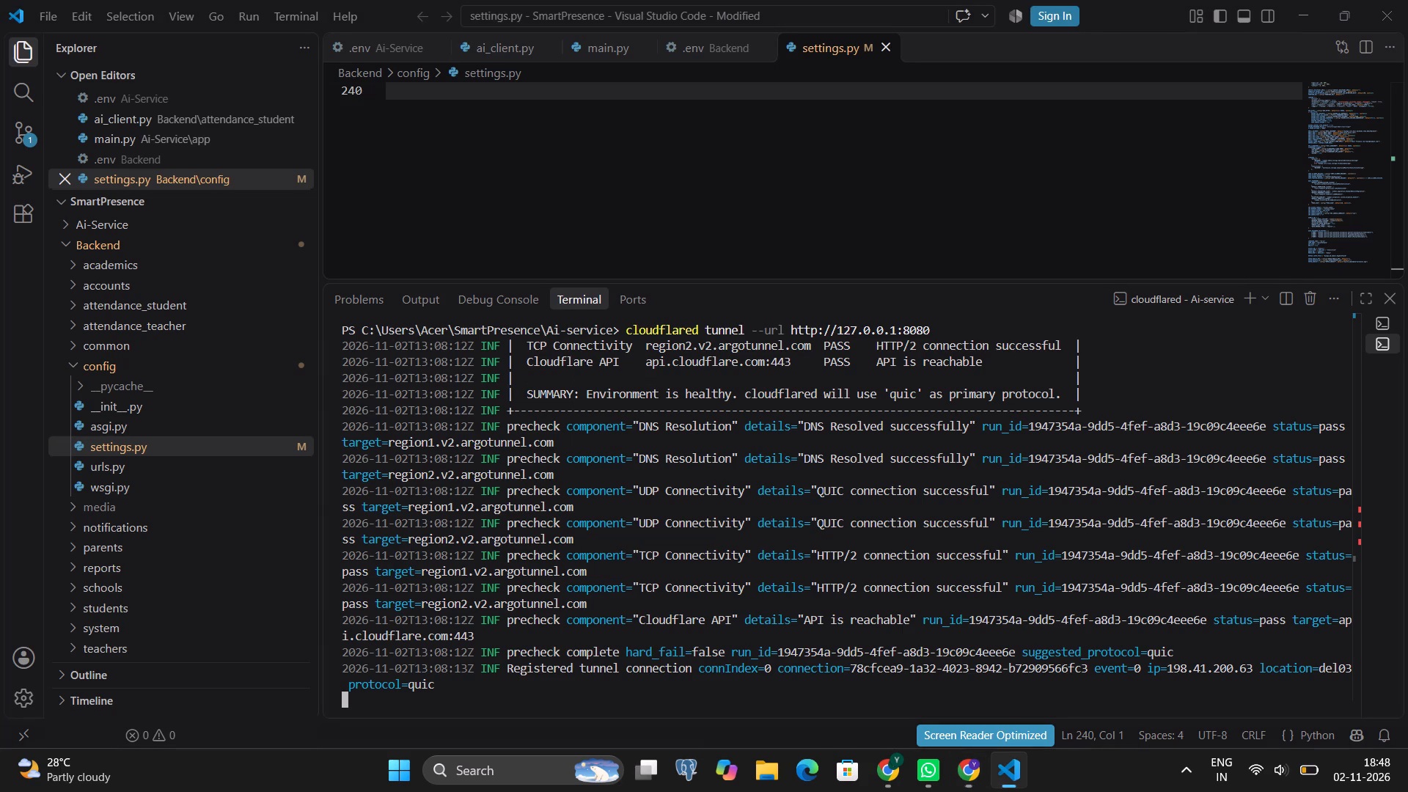
scroll(717, 623, down, 2)
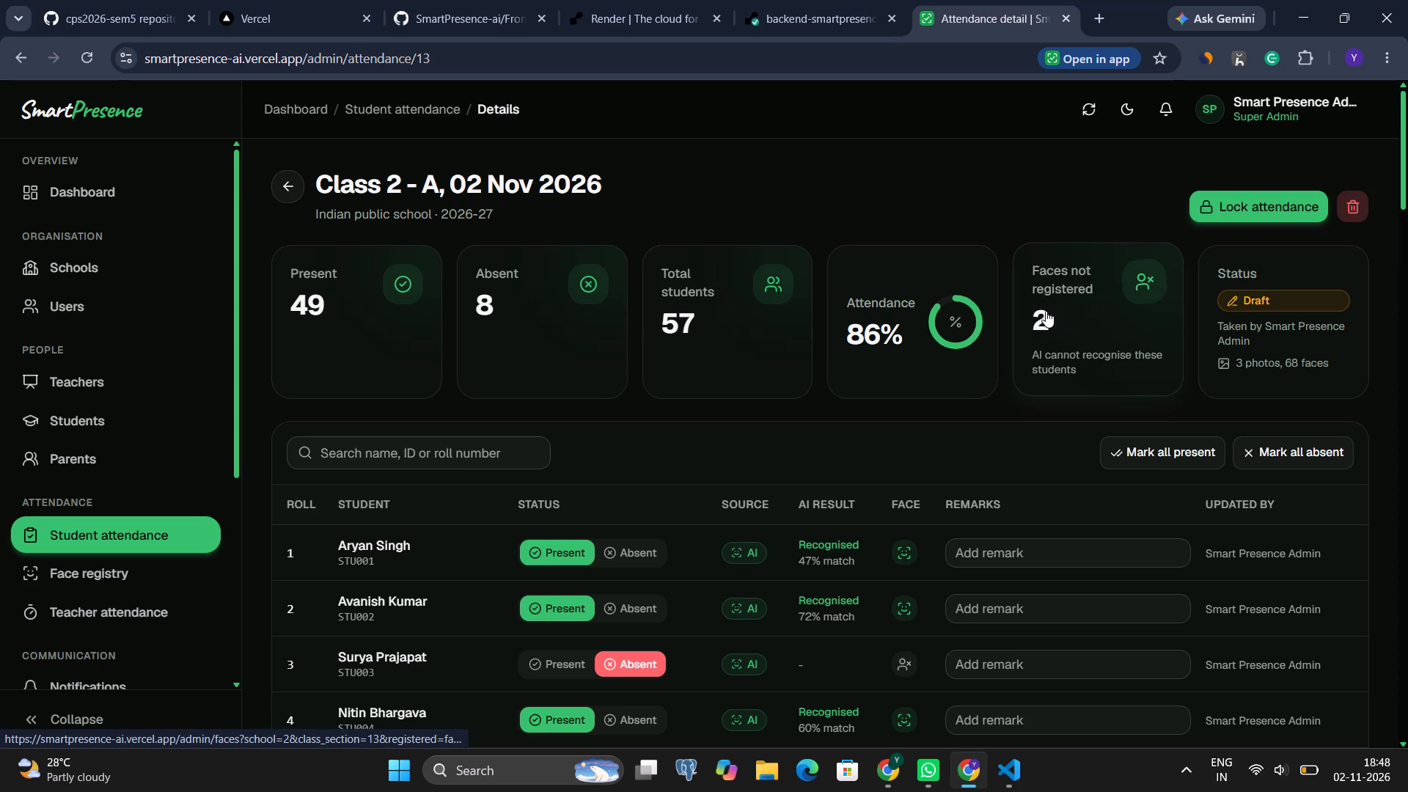
Return to Chrome and examine the summary cards and first student rows of the Class 2 - A attendance draft.
scroll(1135, 375, down, 1)
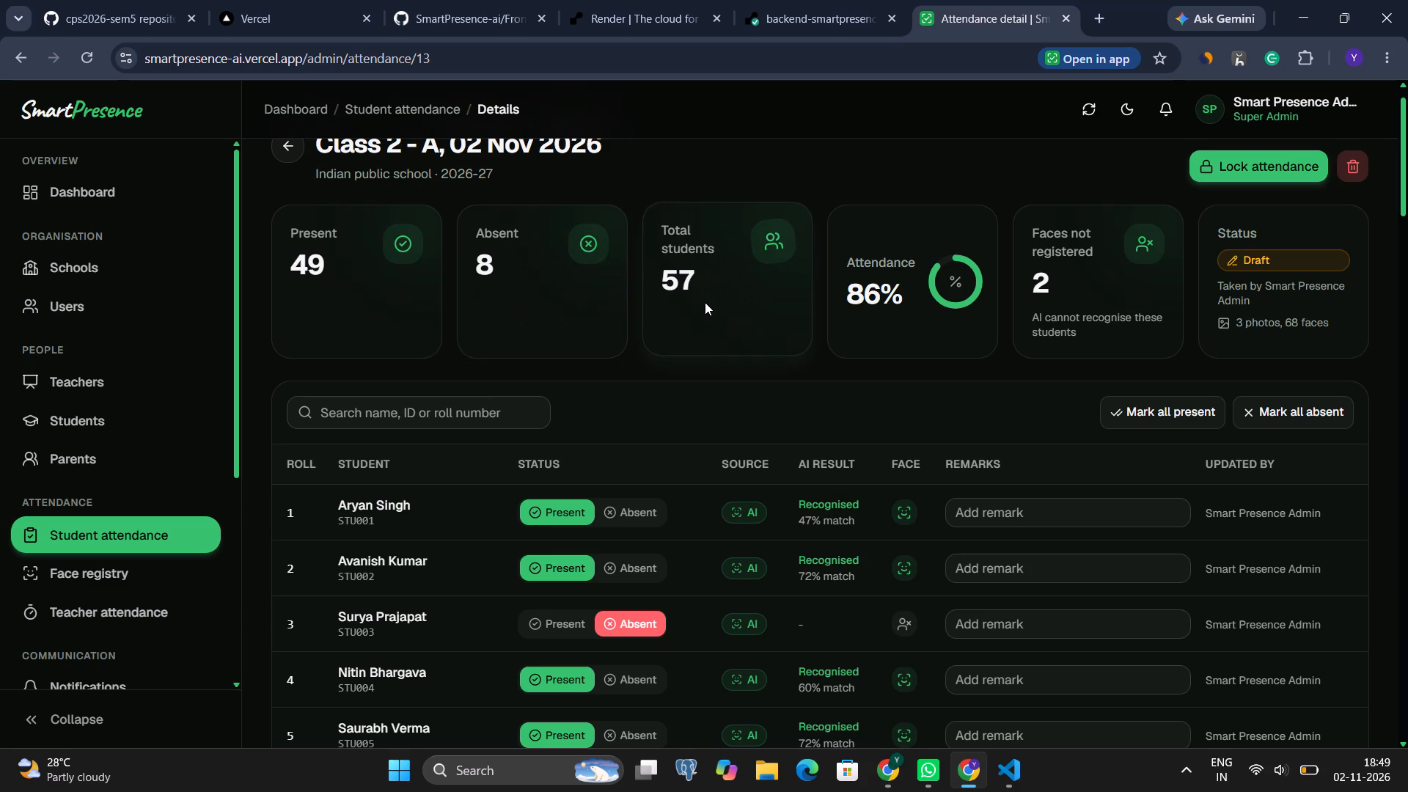
scroll(705, 302, up, 1)
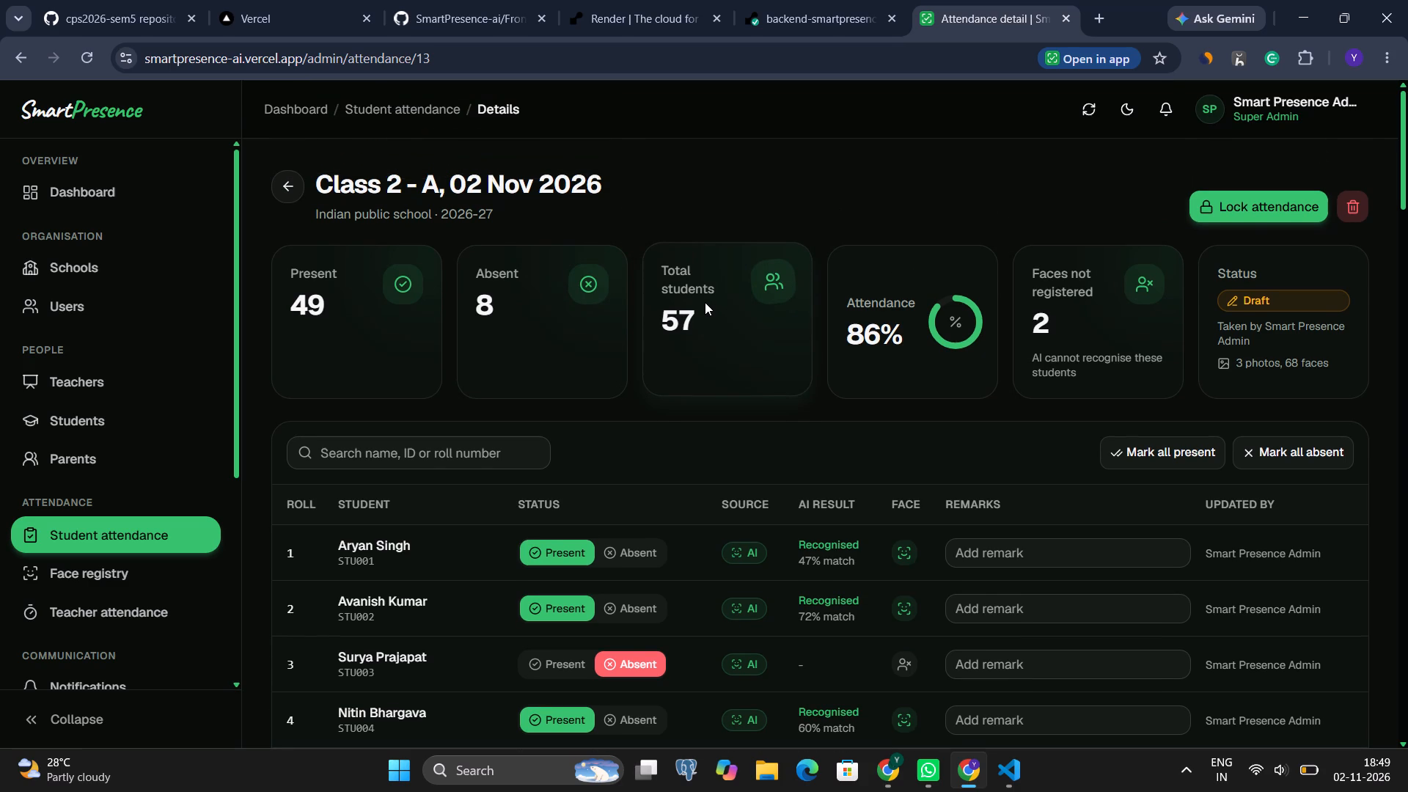
click(705, 302)
scroll(607, 362, down, 1)
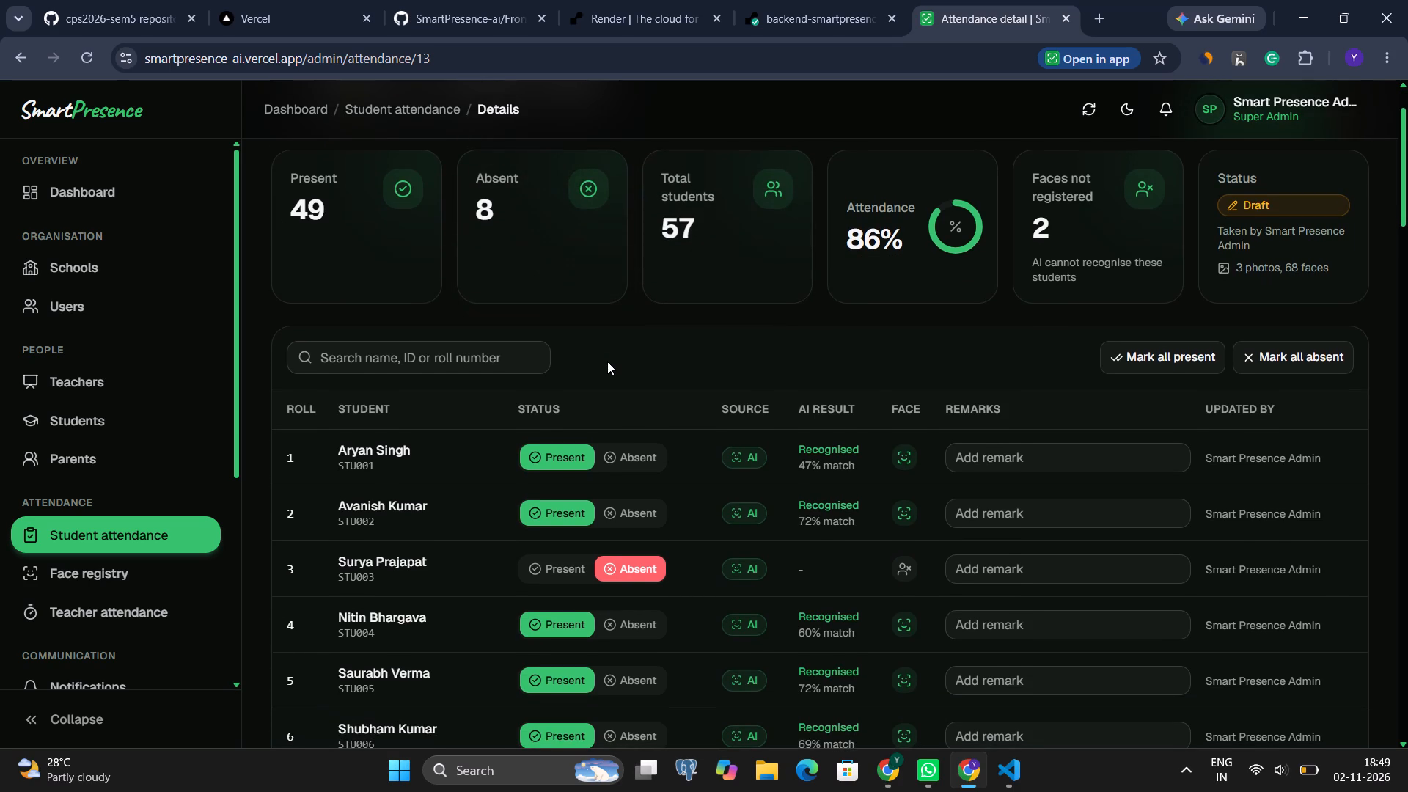
scroll(553, 396, up, 1)
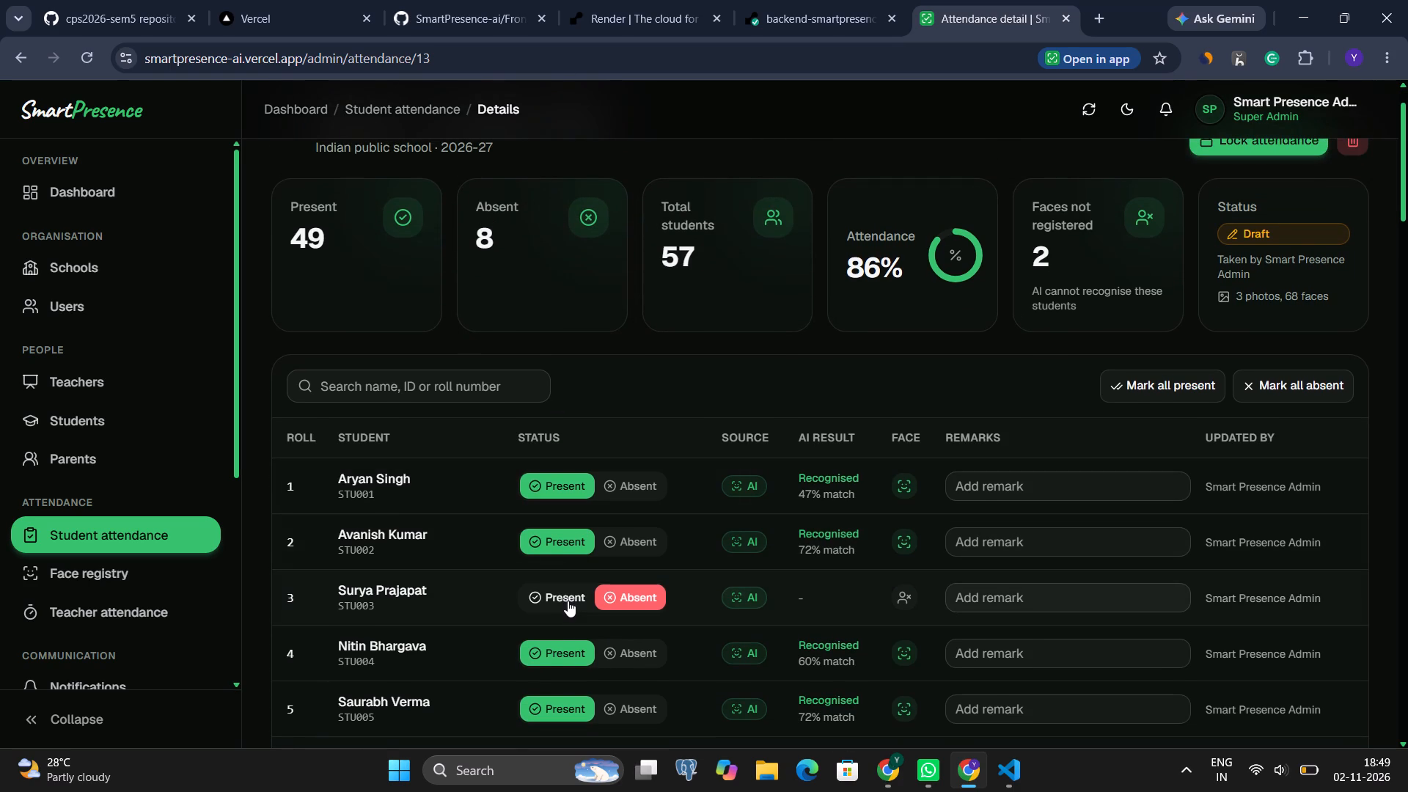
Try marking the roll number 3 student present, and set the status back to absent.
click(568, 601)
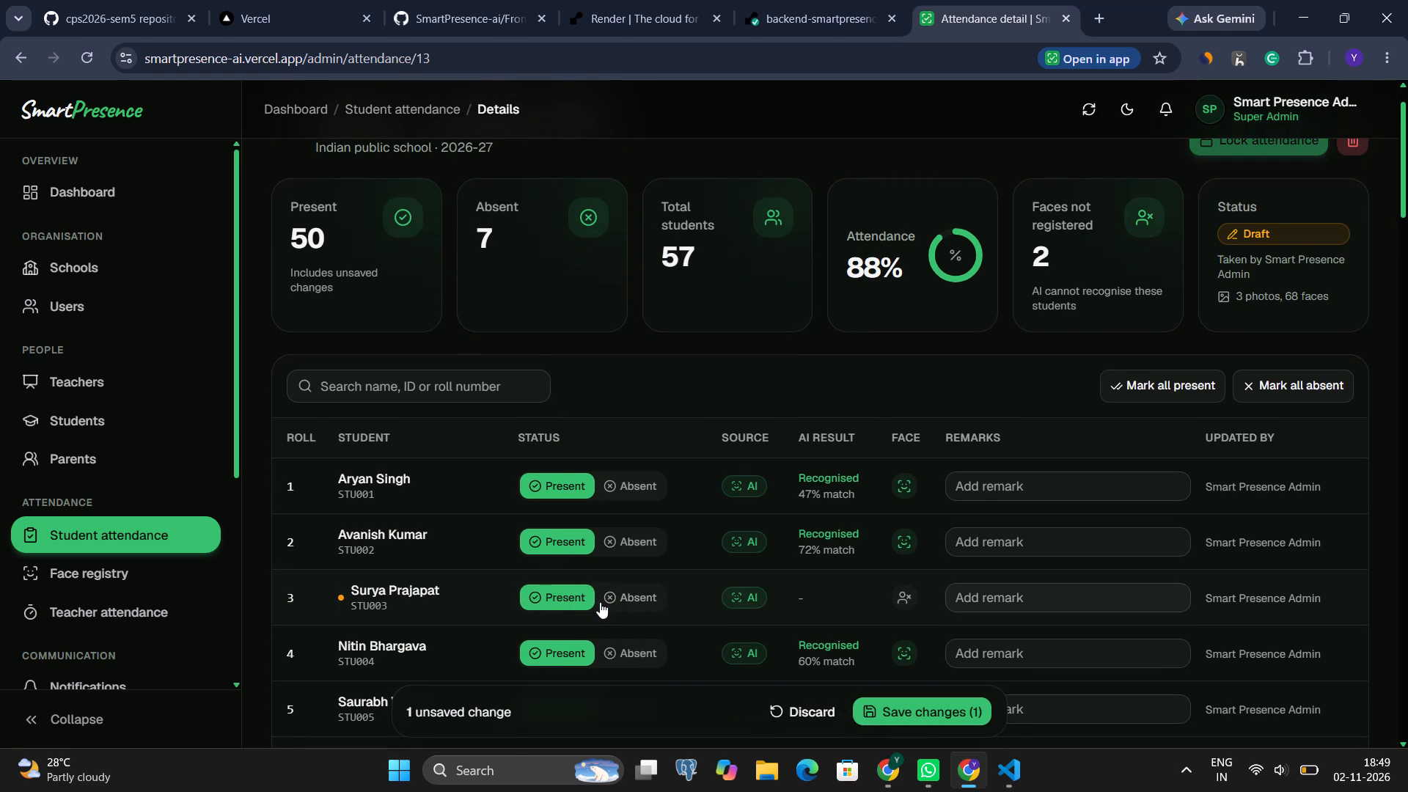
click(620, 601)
Examine each student's status and AI recognition result through the full Class 2 - A attendance list.
scroll(629, 430, up, 6)
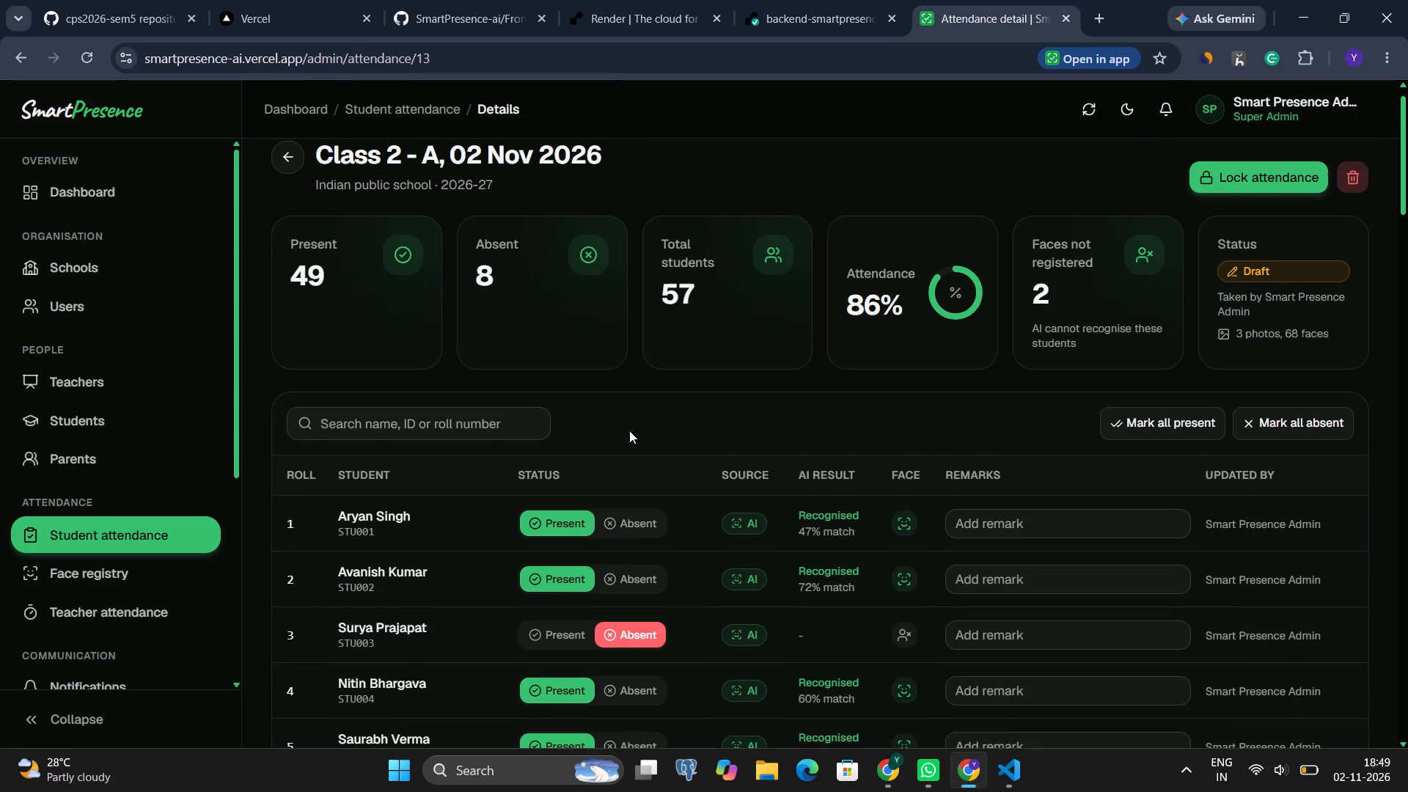
scroll(791, 407, down, 2)
scroll(955, 400, down, 9)
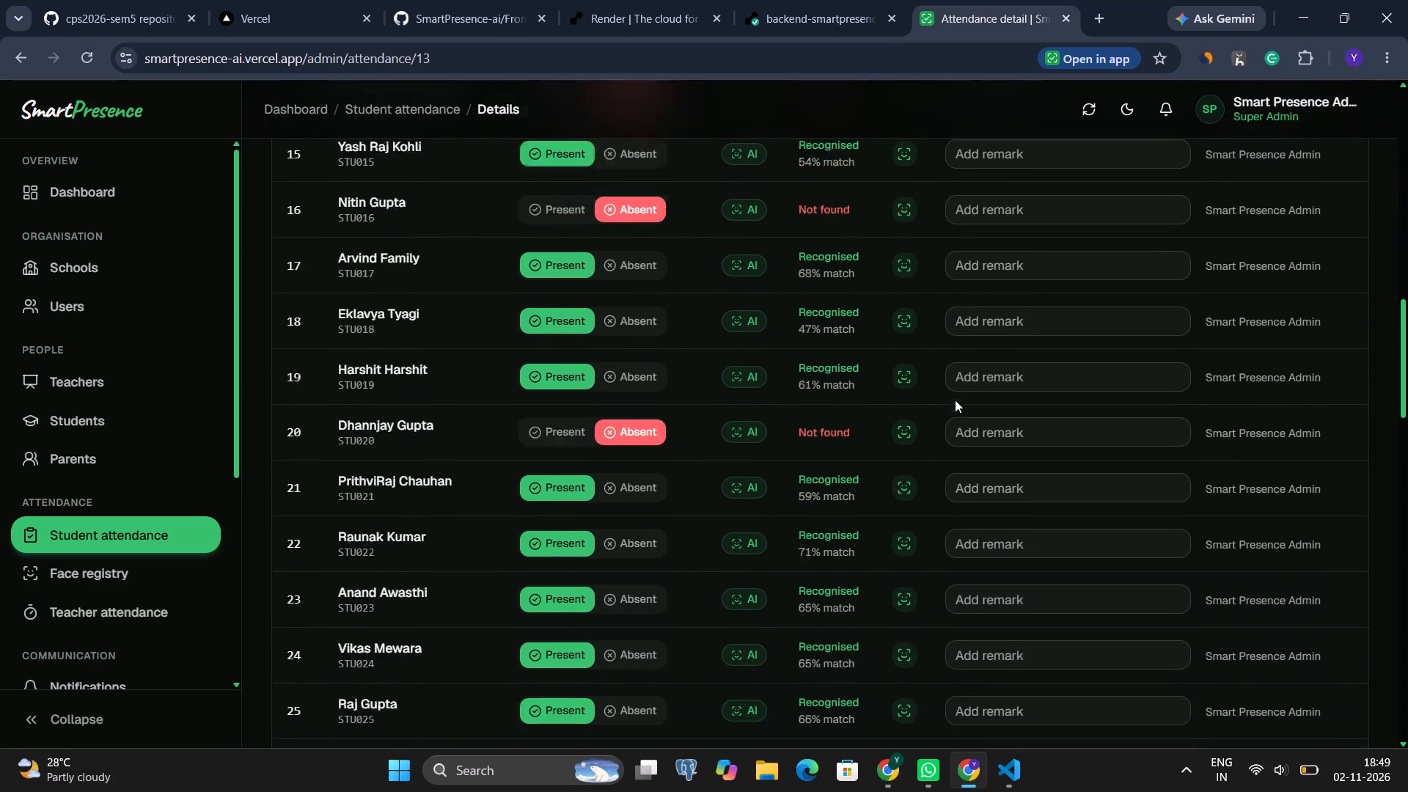
scroll(955, 400, down, 6)
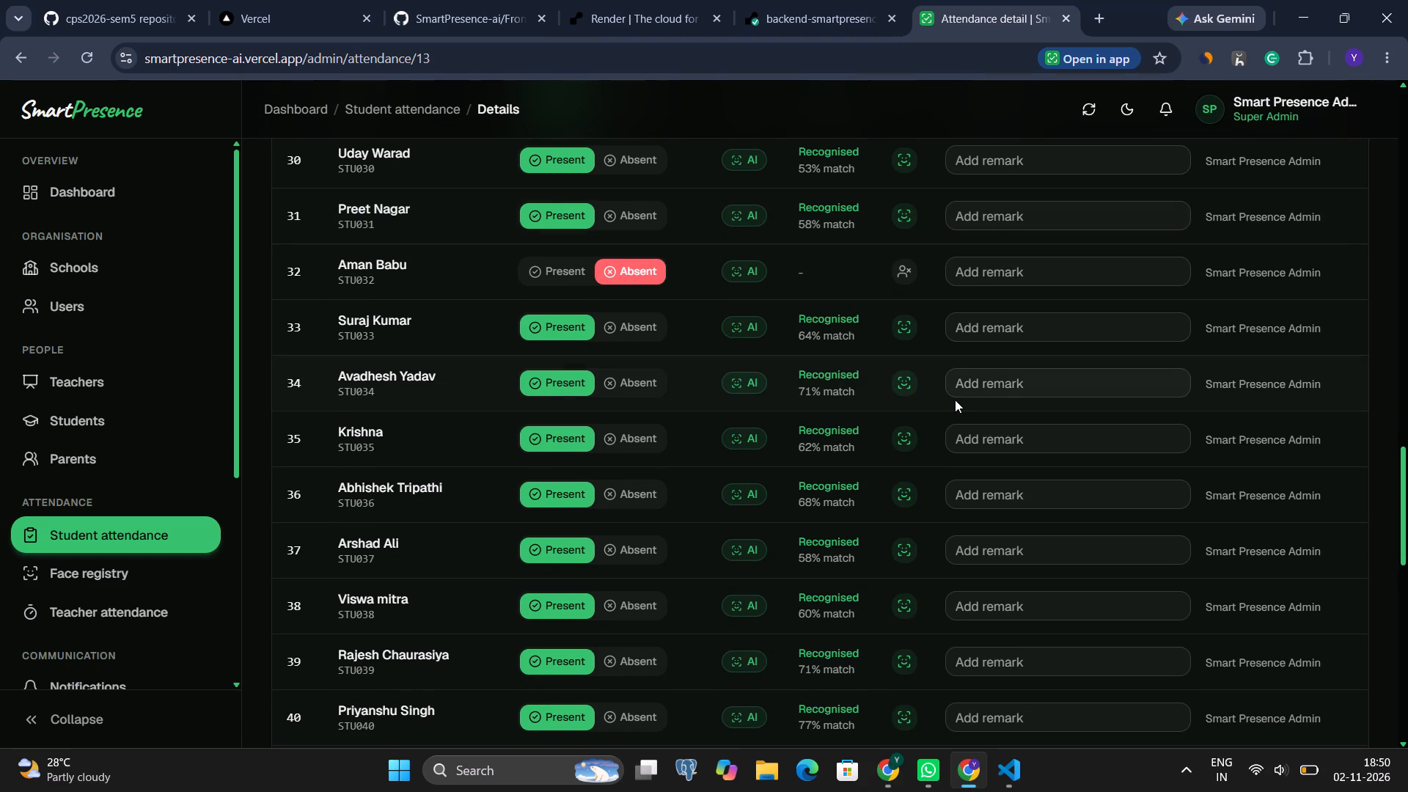
scroll(955, 400, down, 11)
Lock the Class 2 - A attendance for 02 Nov 2026 and notify parents.
scroll(955, 400, up, 14)
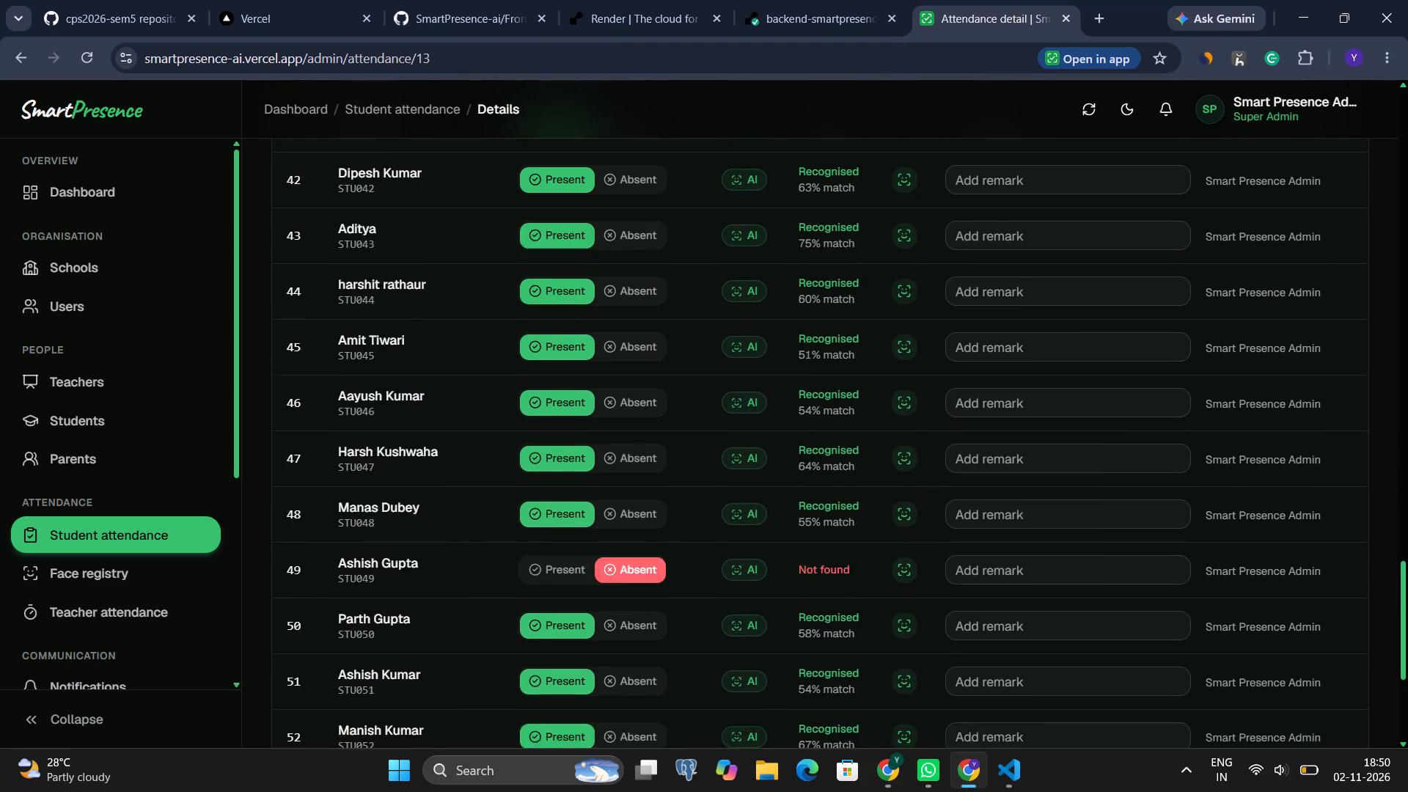
scroll(955, 400, up, 15)
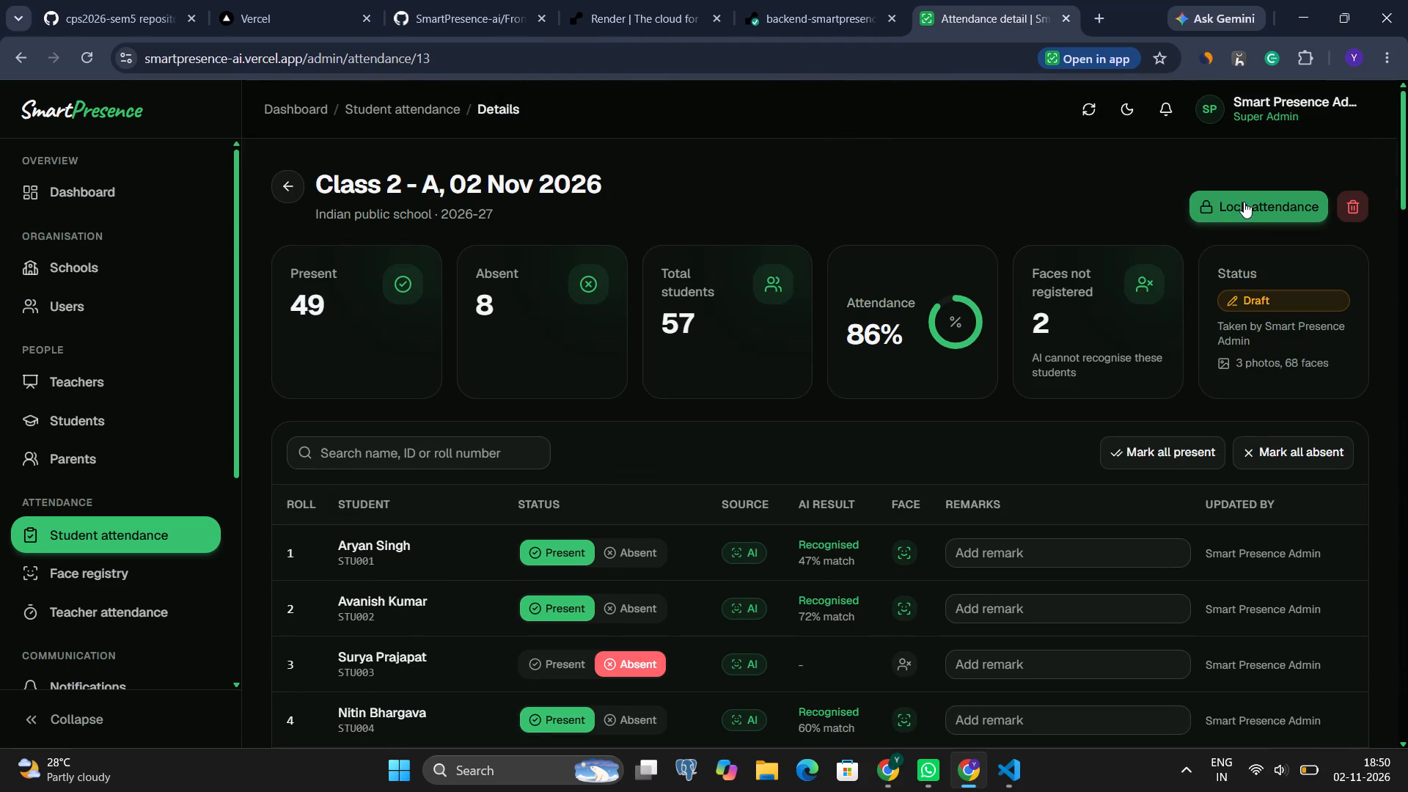
click(1210, 206)
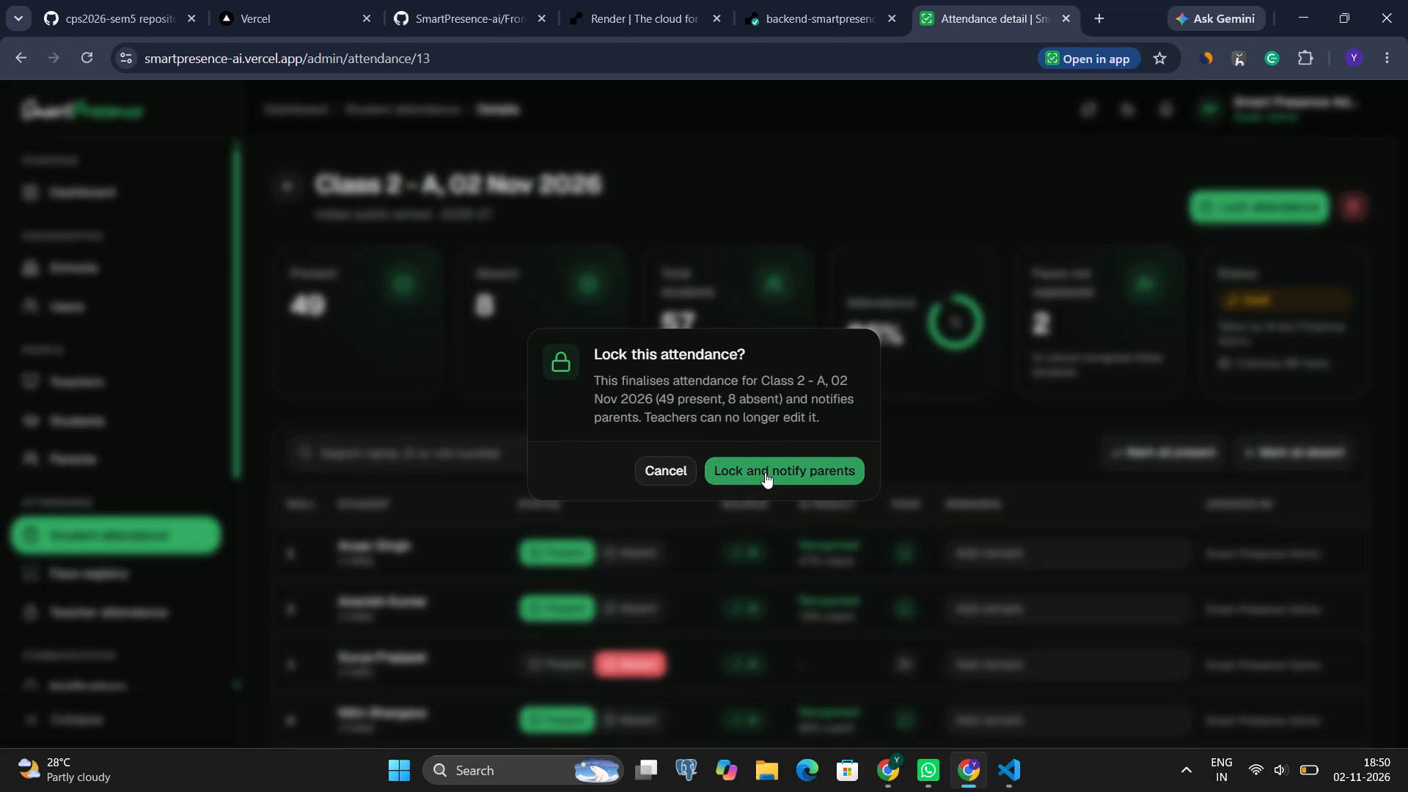
click(777, 474)
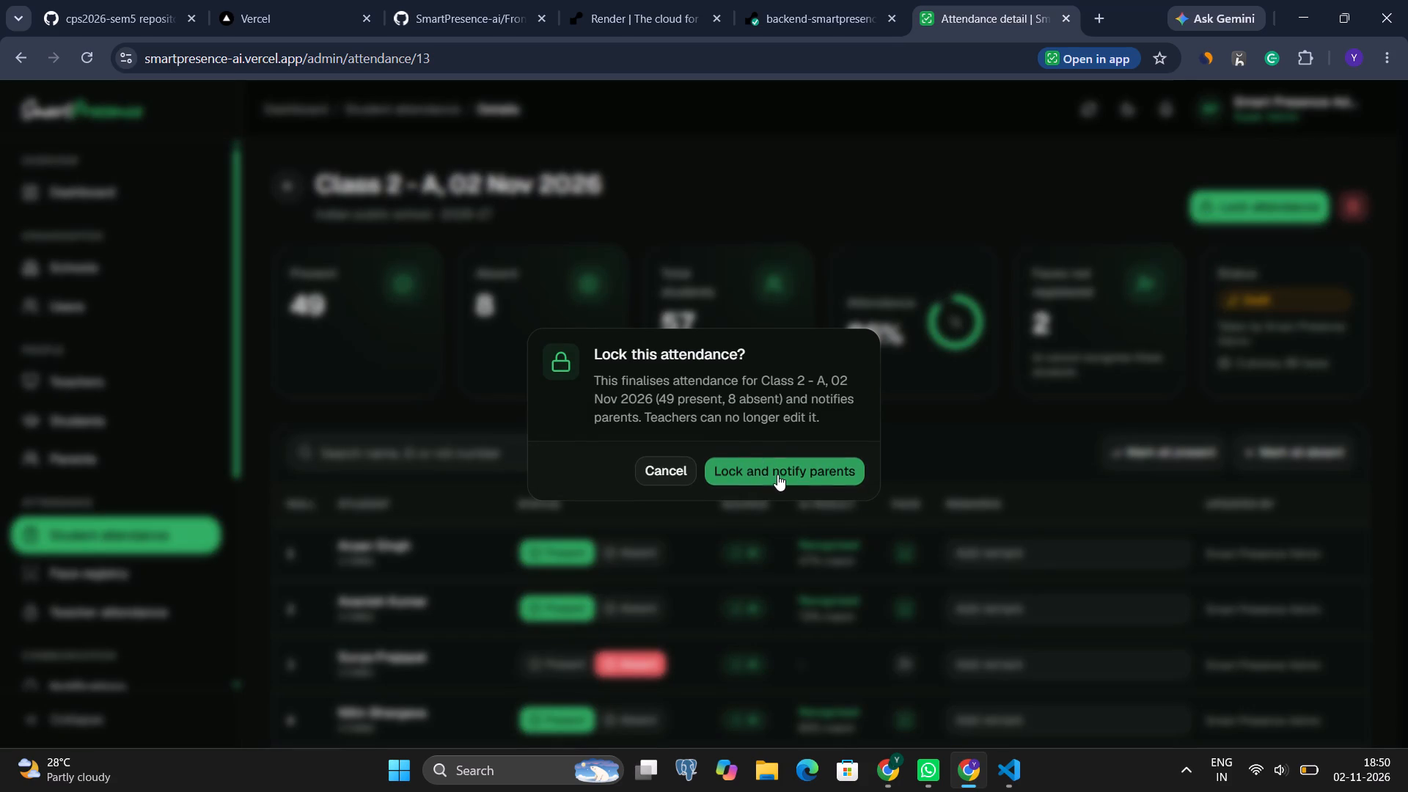
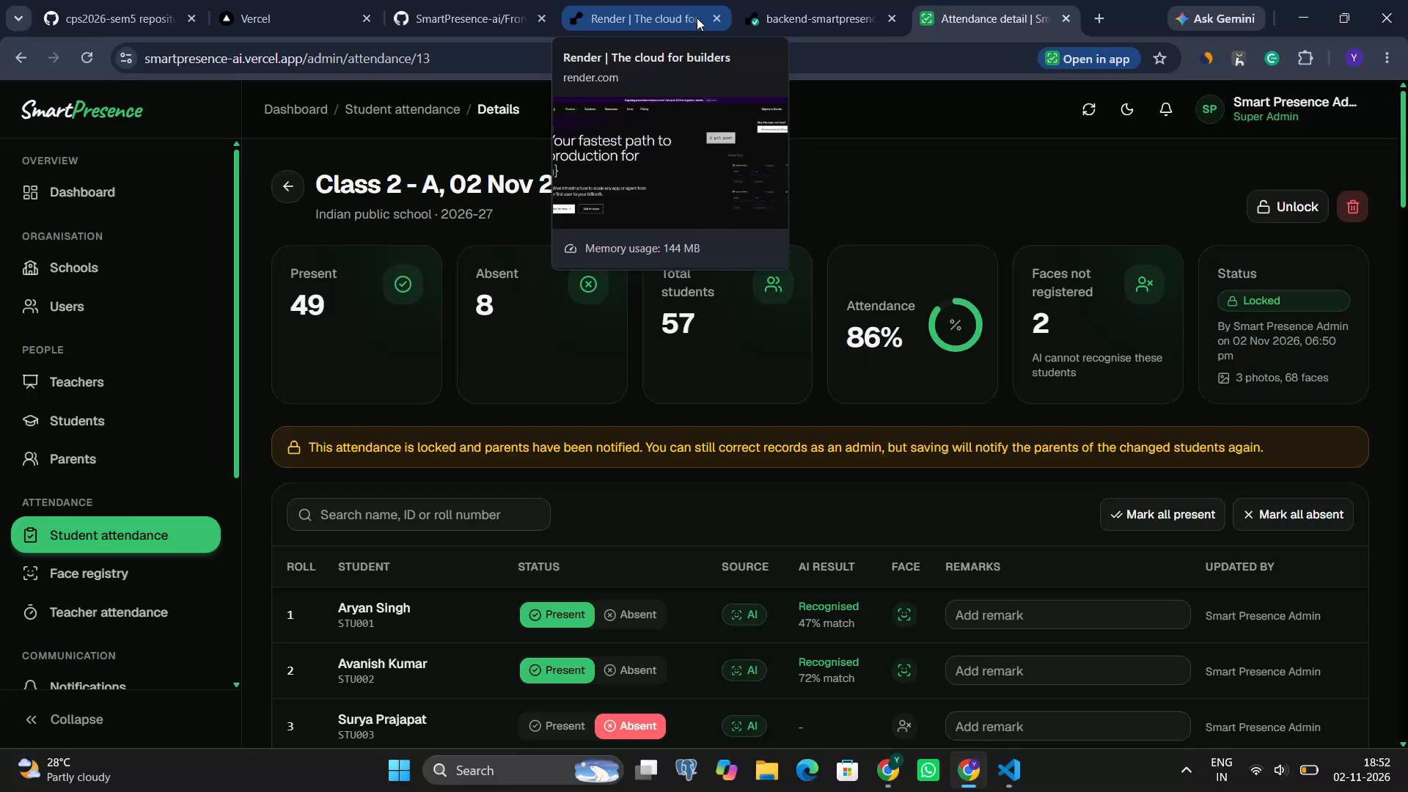
Return to the student attendance list and start a new AI attendance with Indian public school as the school.
click(850, 183)
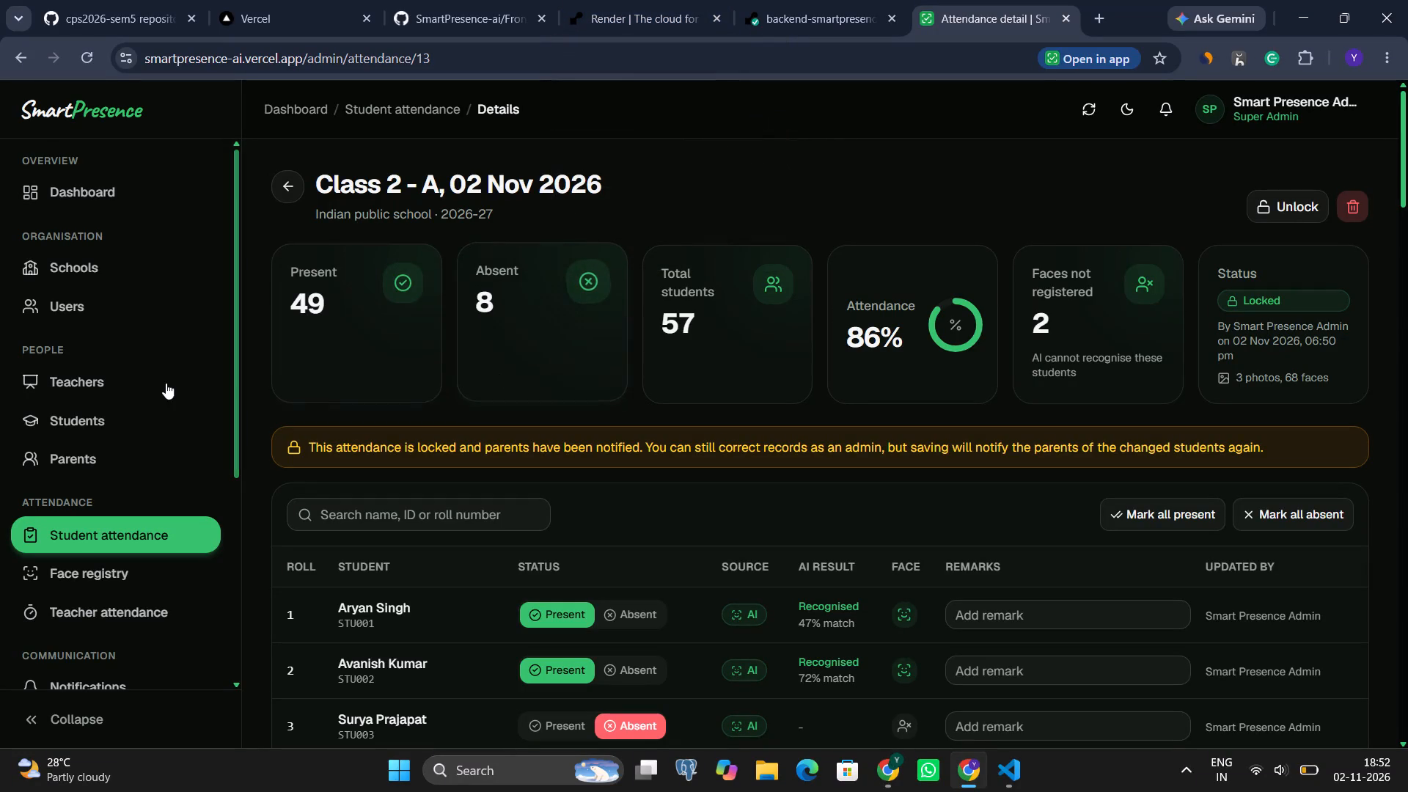
click(287, 180)
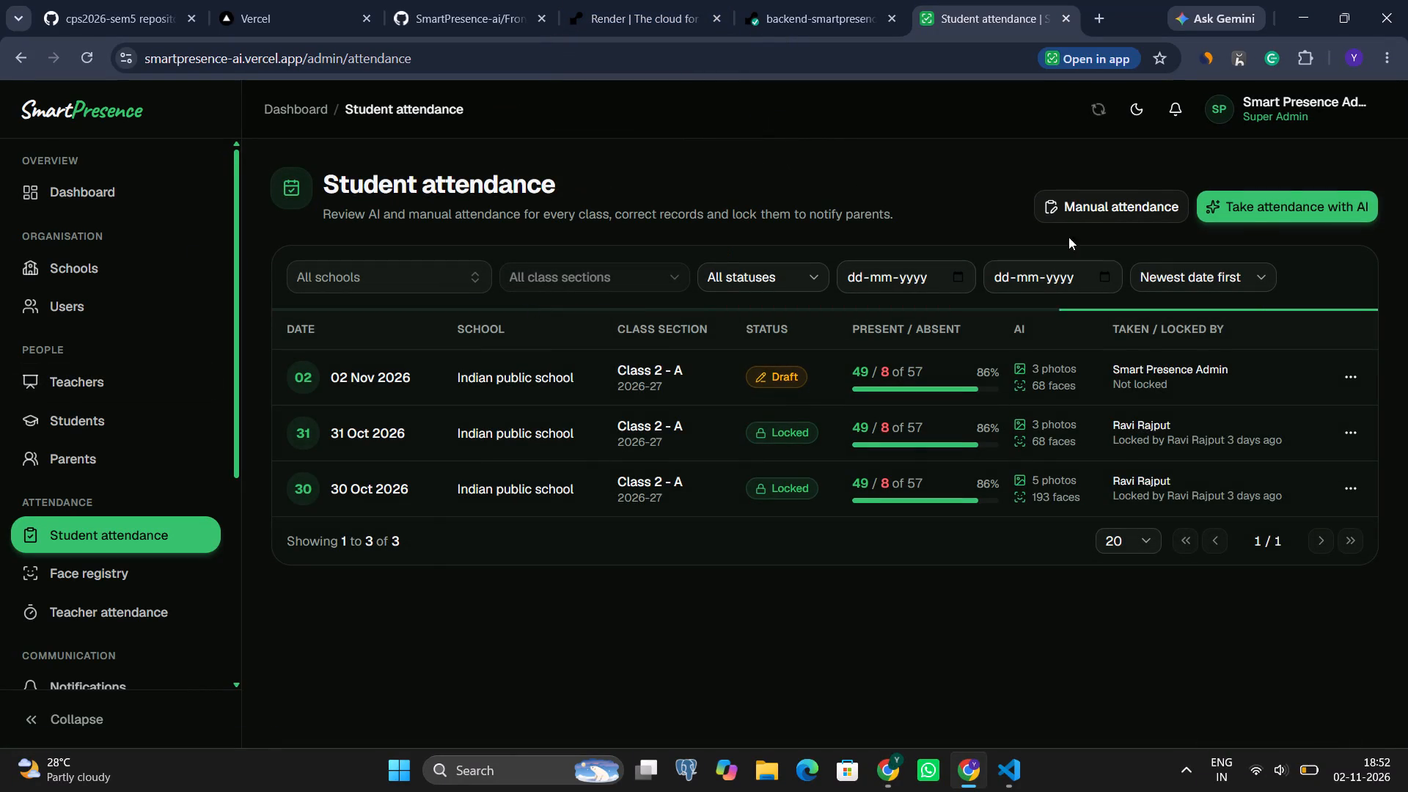
click(1258, 210)
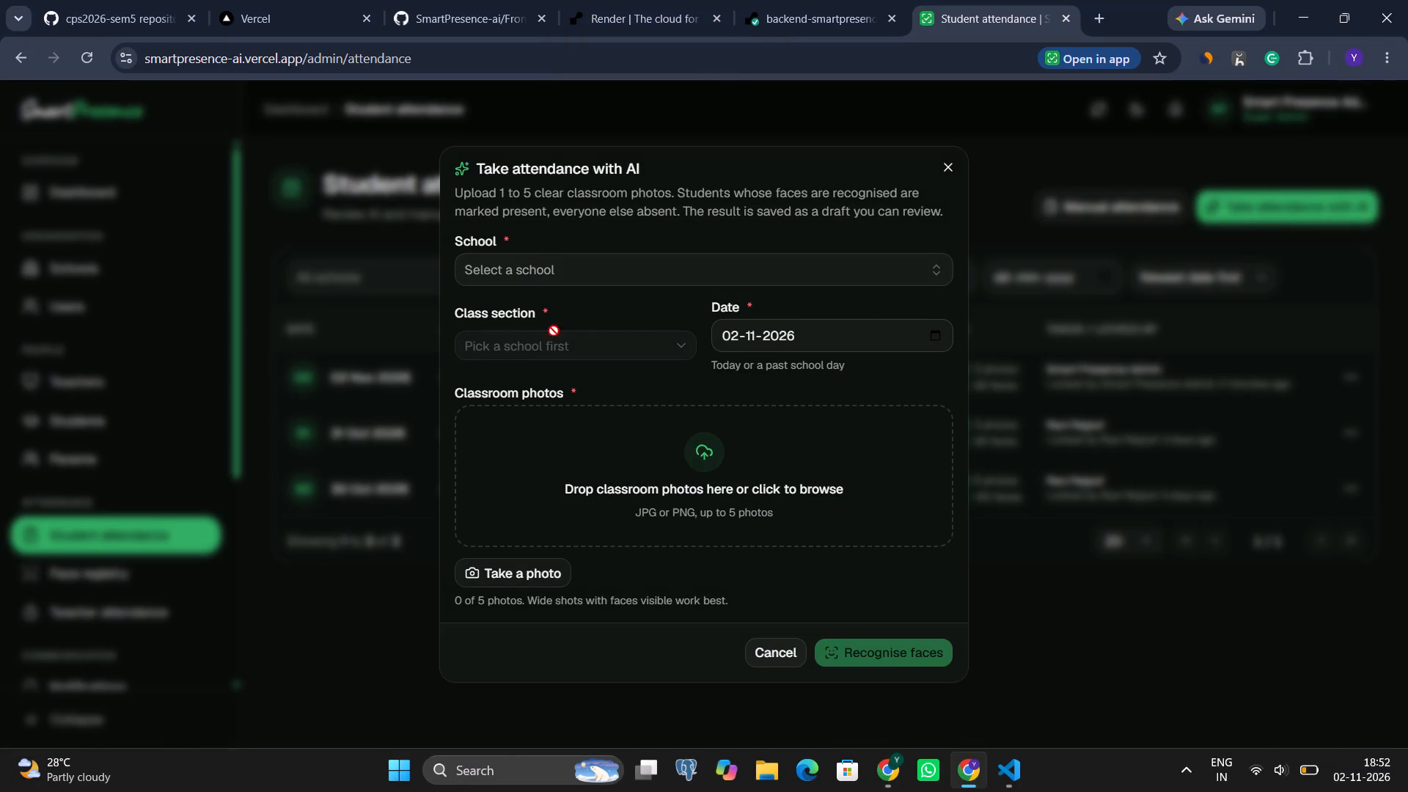
click(538, 259)
click(537, 409)
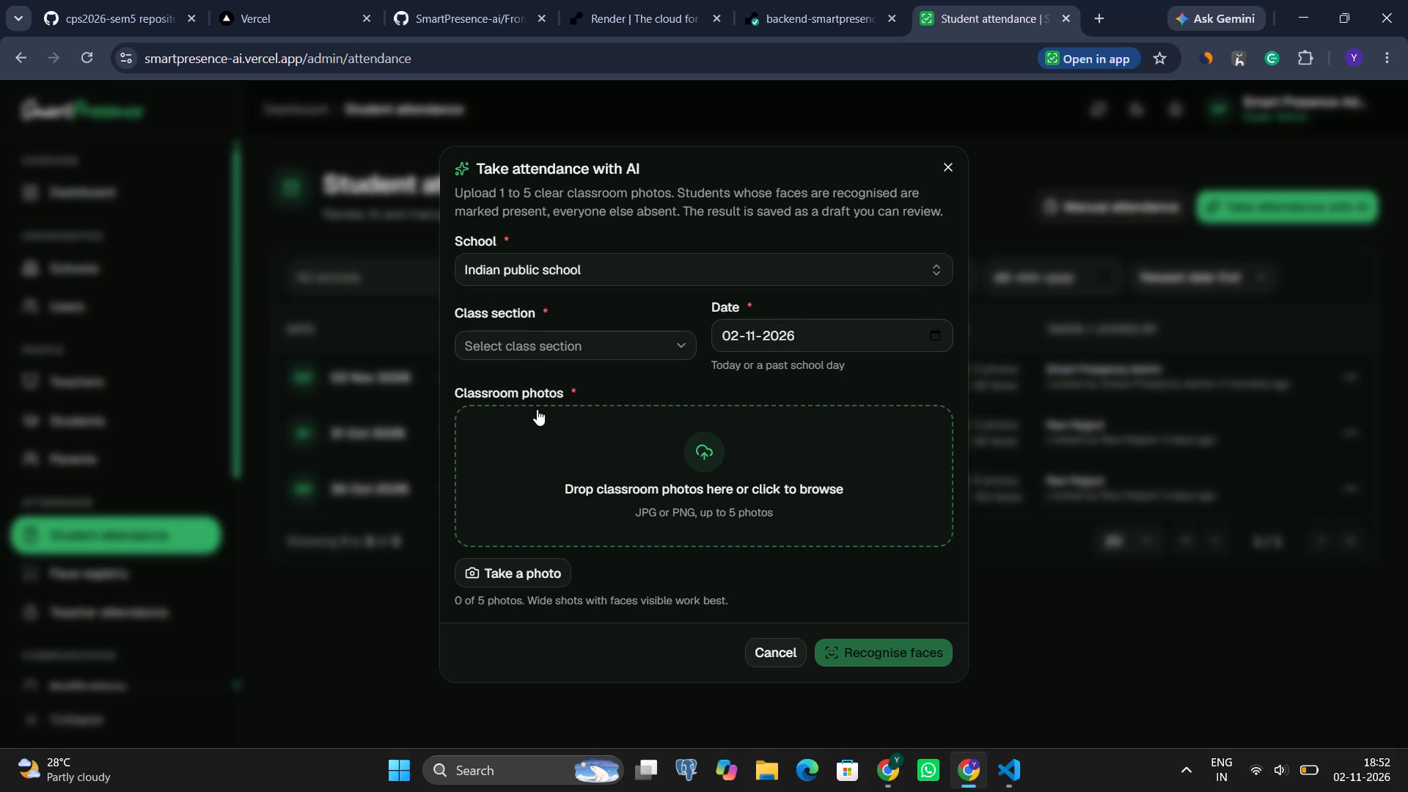
Select Class 2 - A as the class section and set the AI attendance date to 29-10-2026.
click(642, 341)
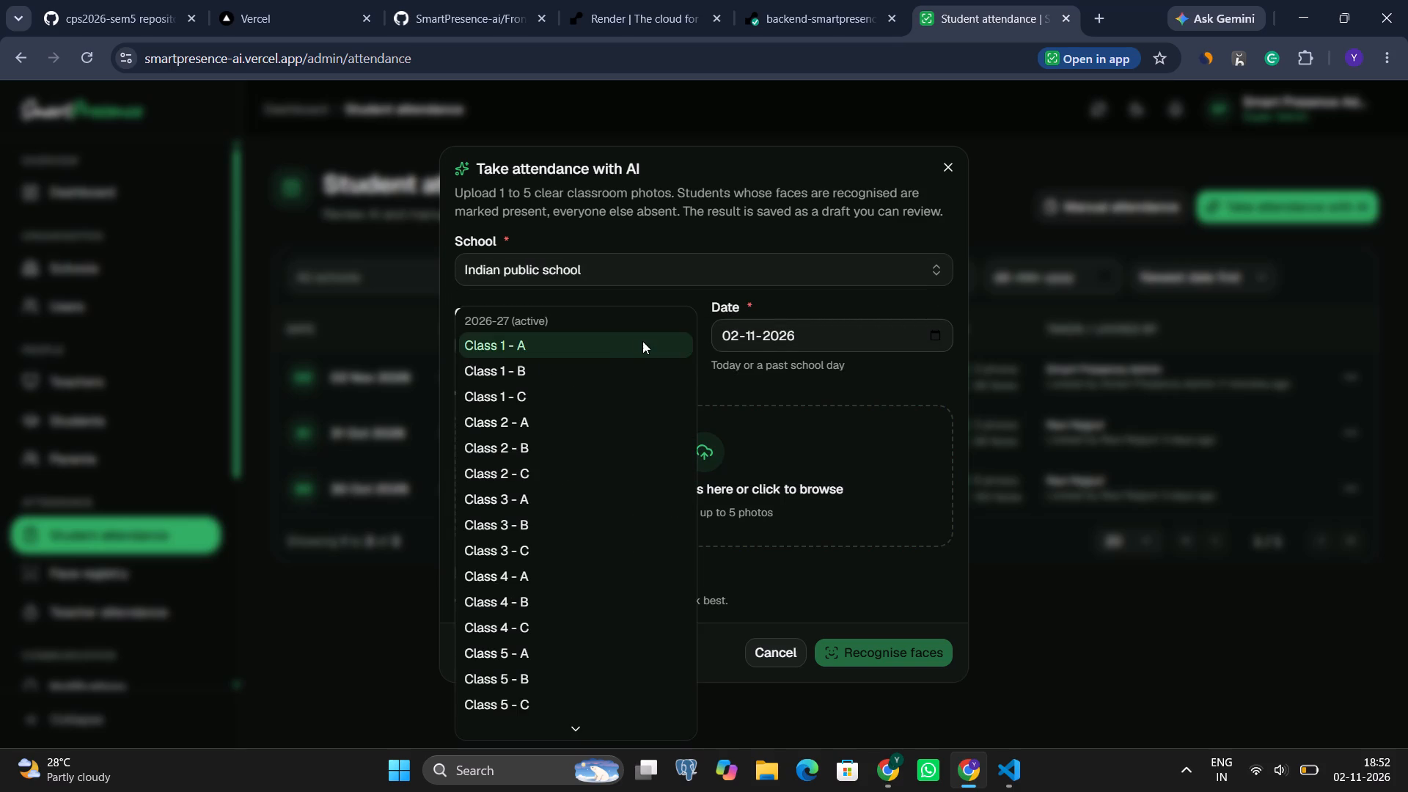
click(496, 420)
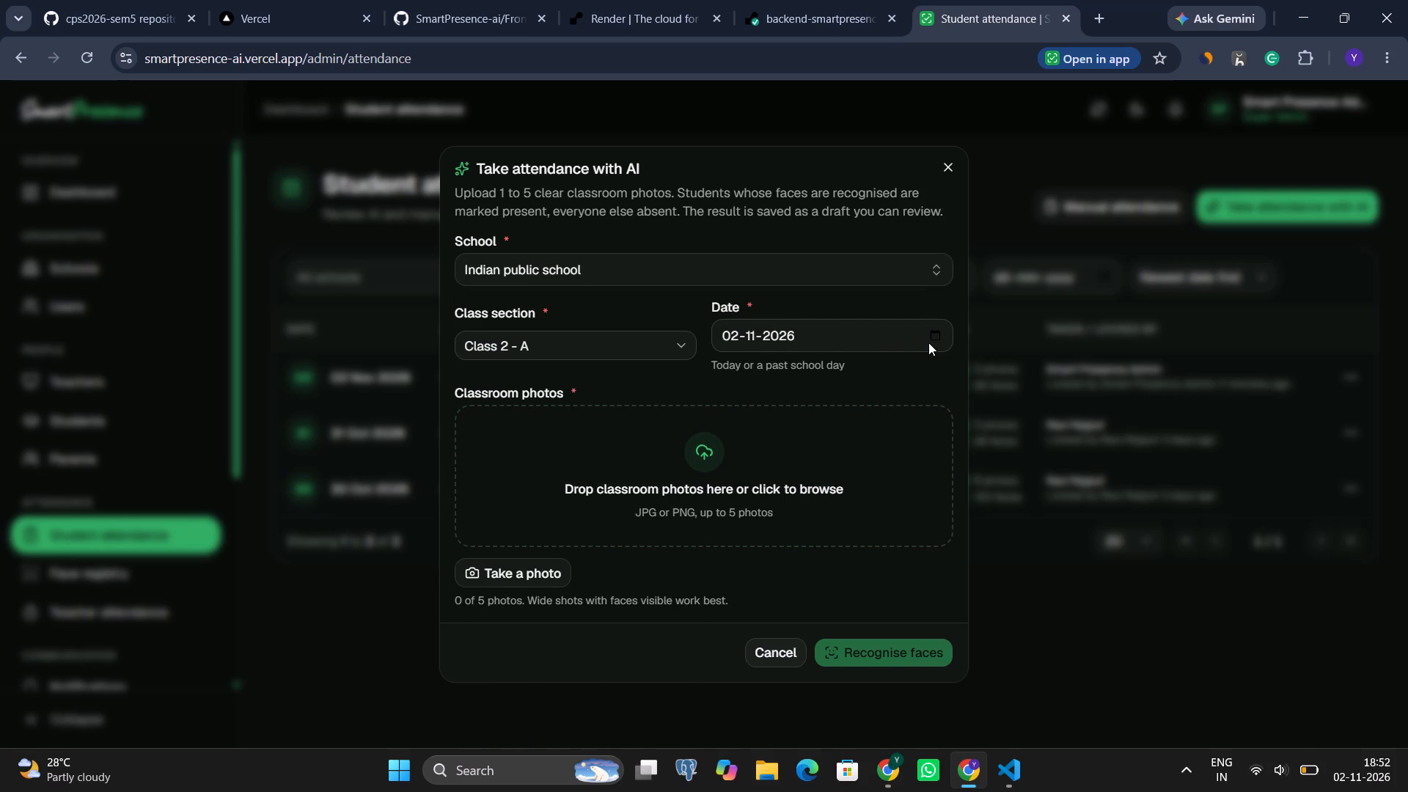
click(934, 340)
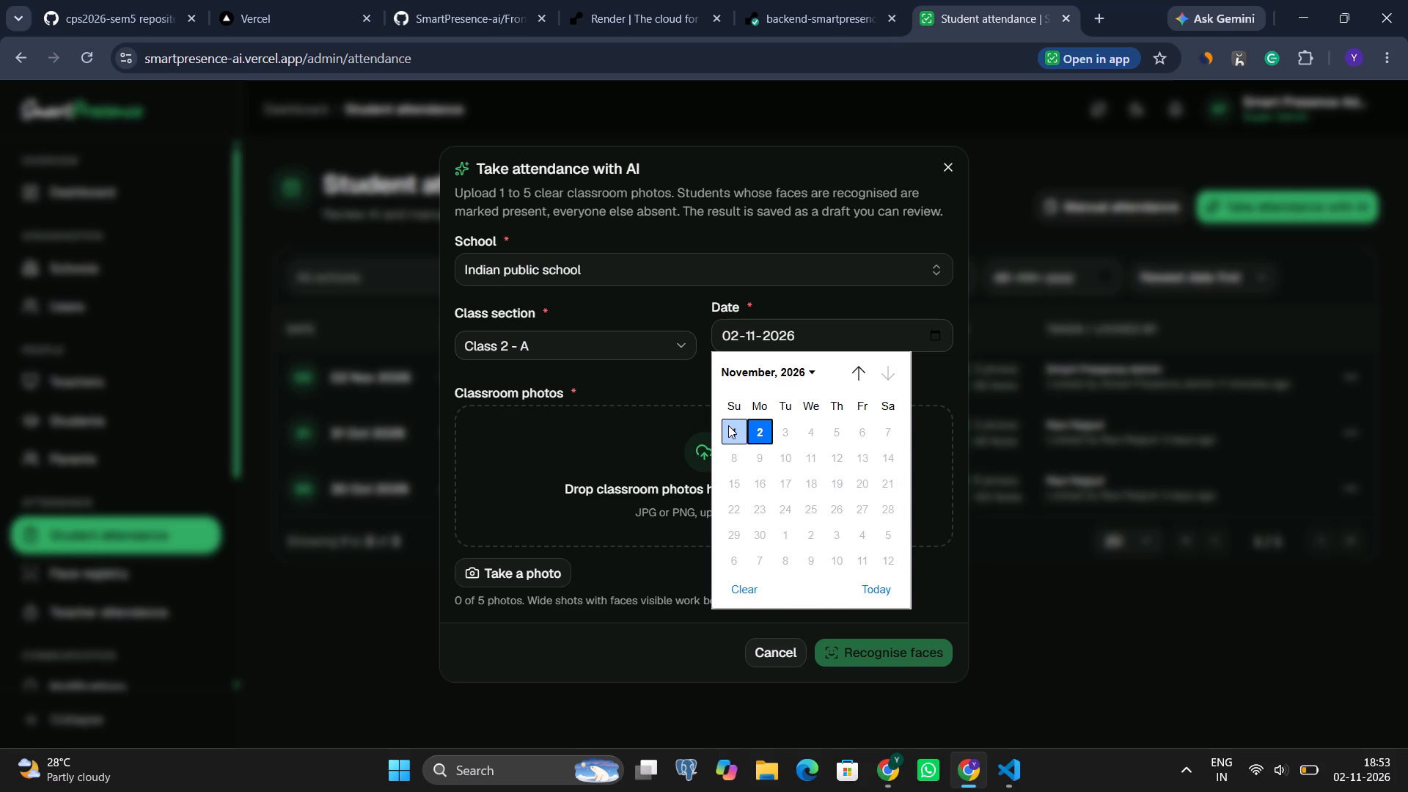
click(728, 425)
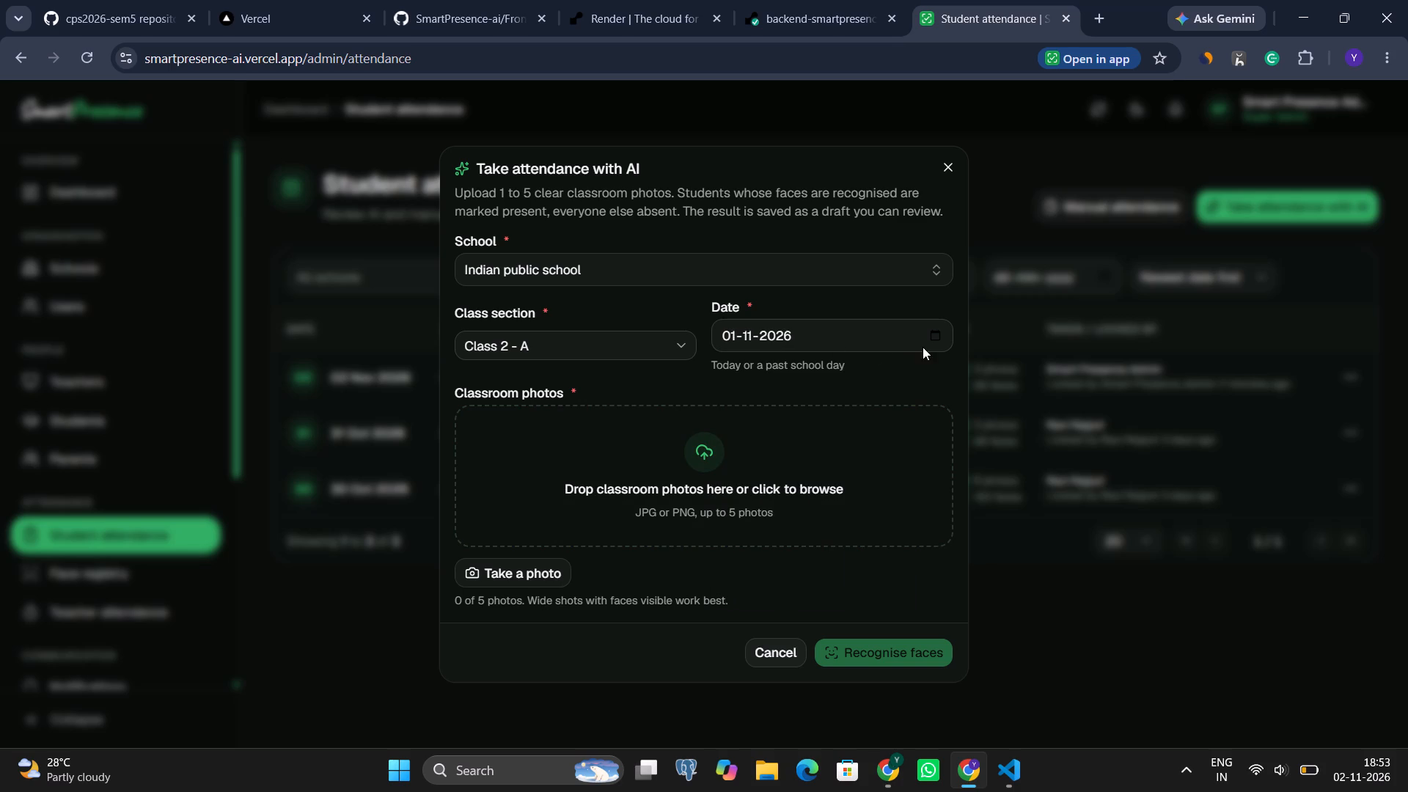
click(938, 340)
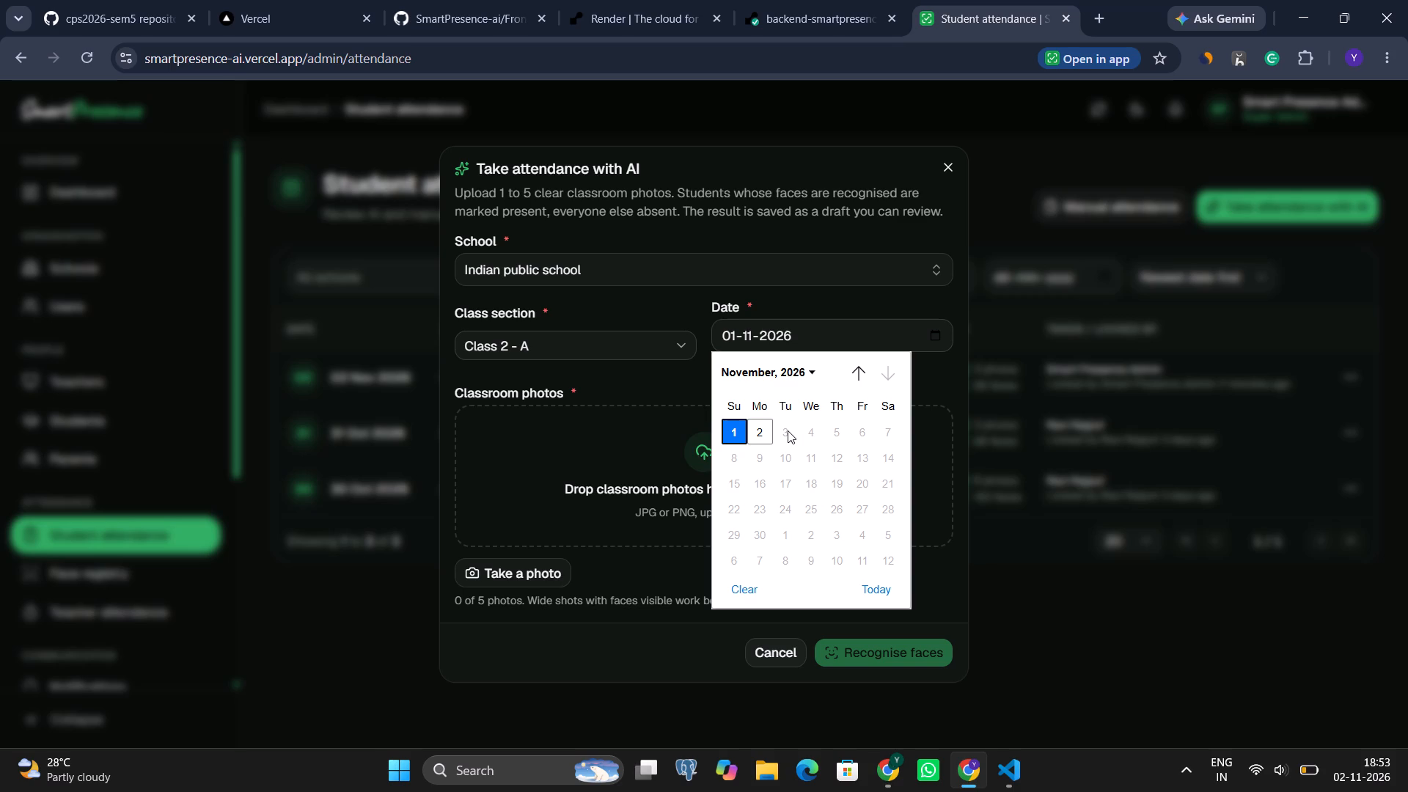
click(855, 375)
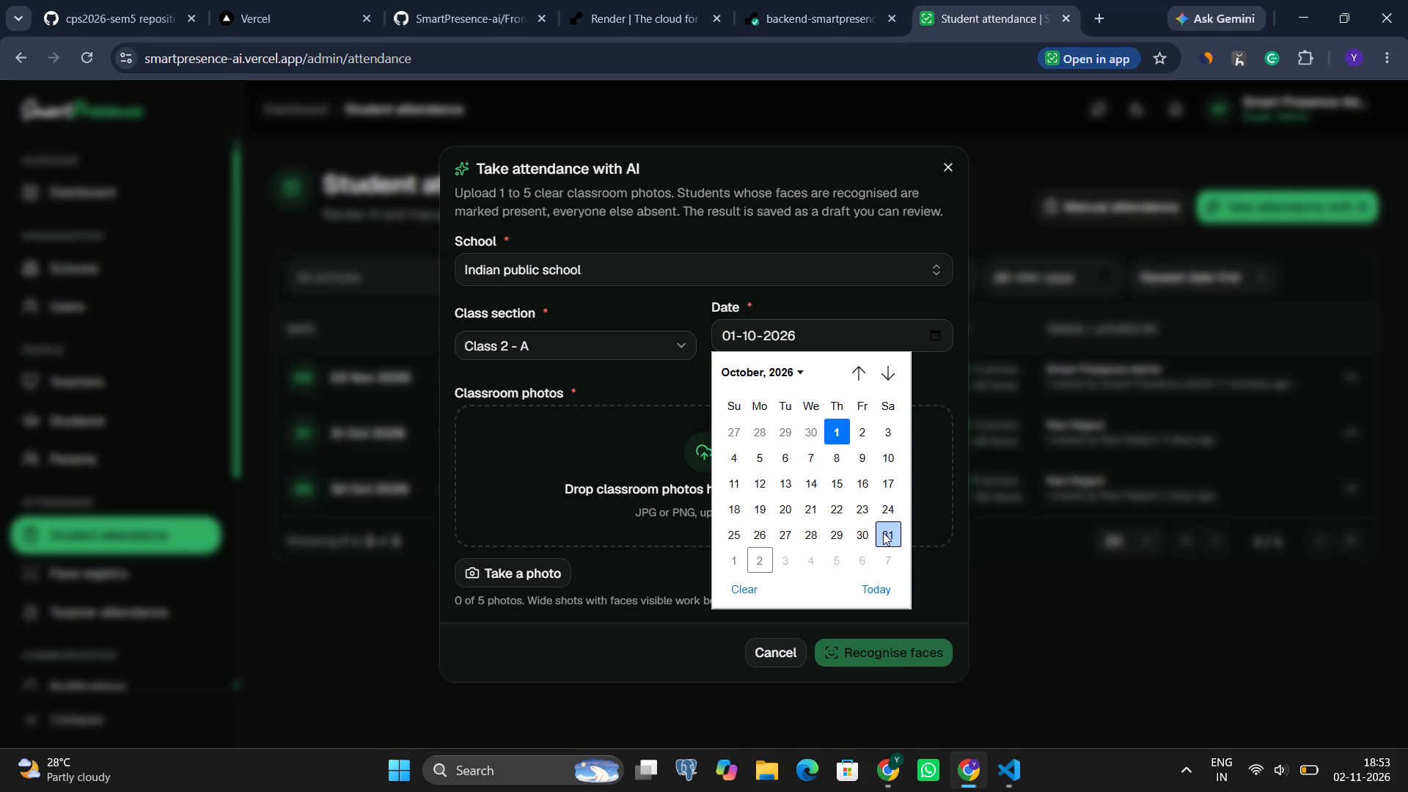
click(835, 536)
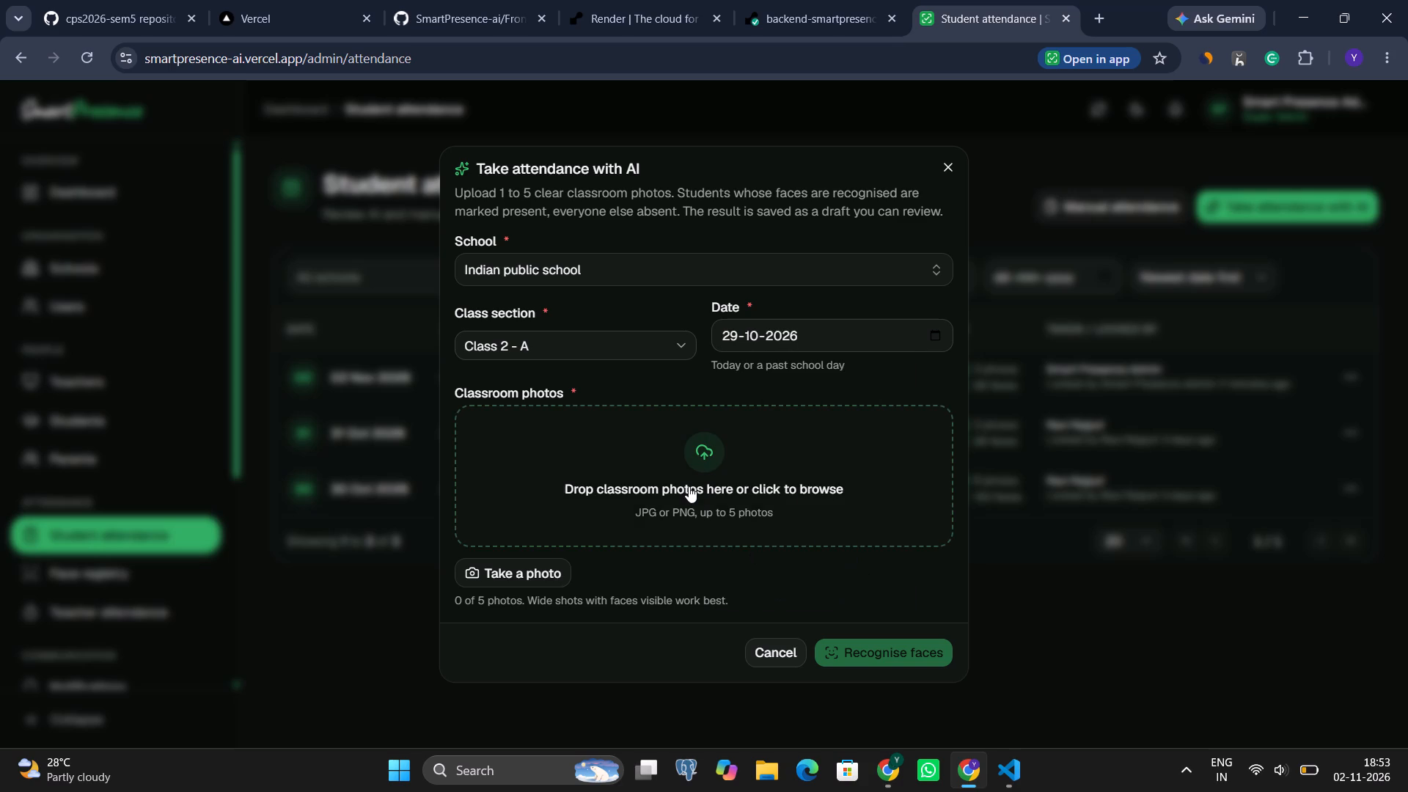
Upload the classroom photos class1.jpeg, class2.jpeg and class3.jpeg from Downloads, and start recognising faces.
click(689, 486)
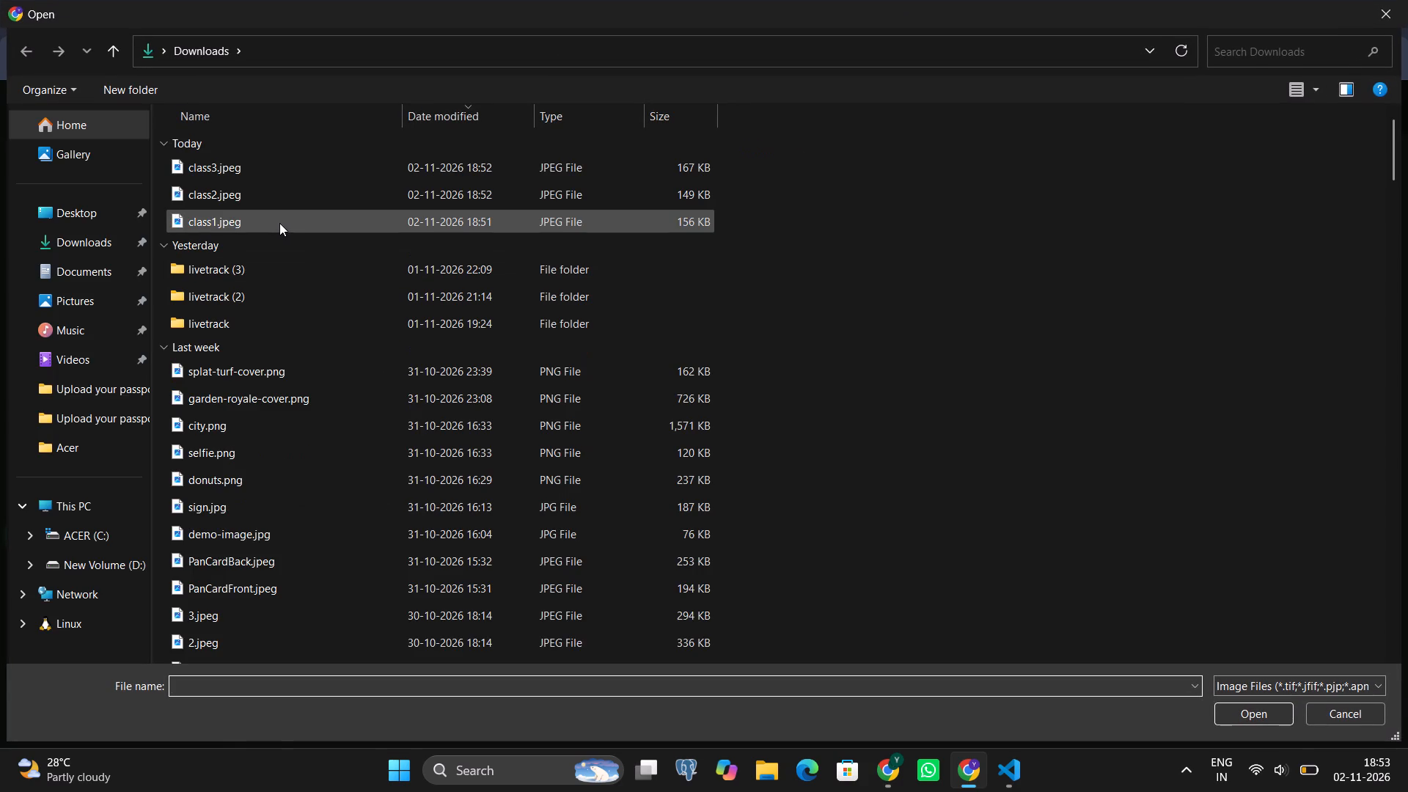
click(279, 223)
key(shift+Up)
key(shift+Up)
key(Return)
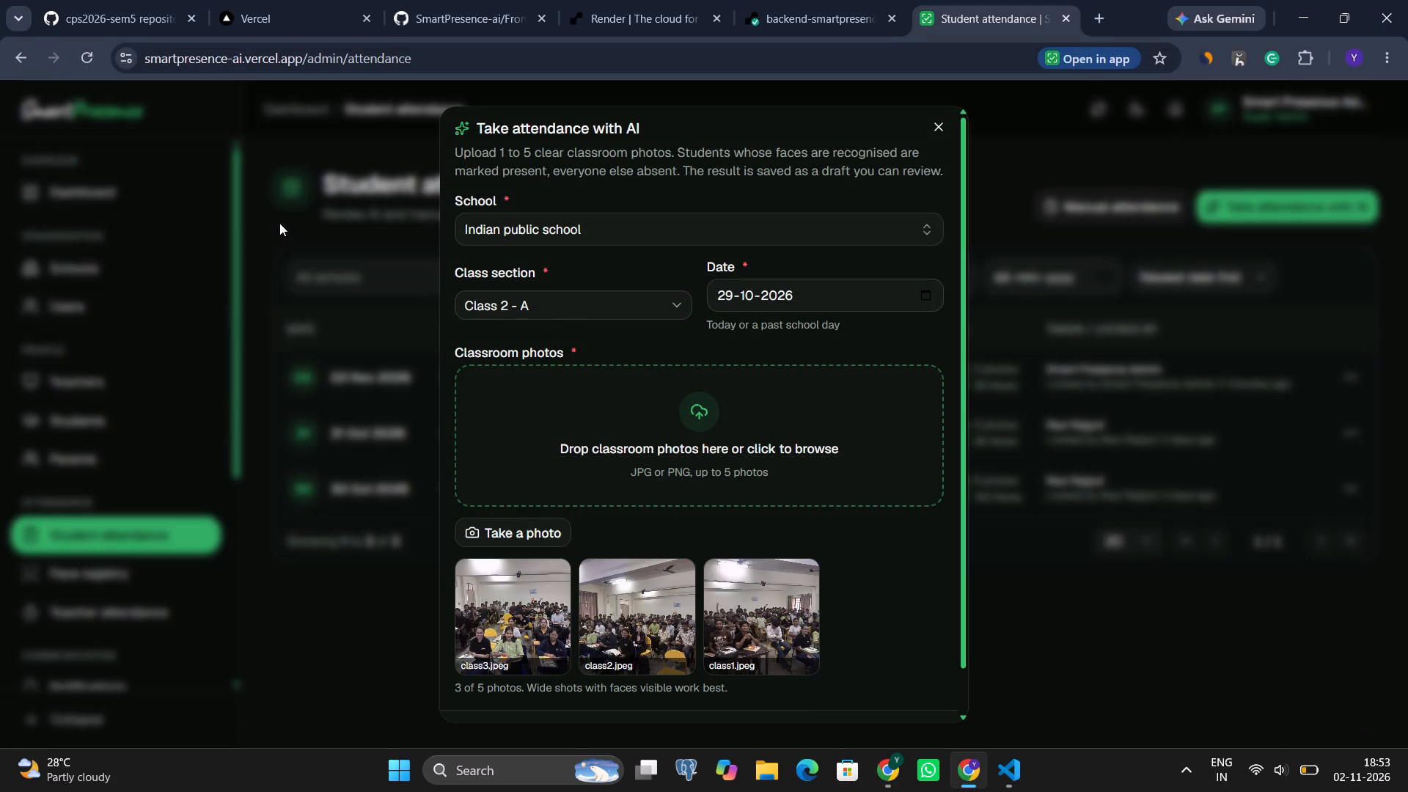
scroll(645, 593, down, 4)
click(858, 697)
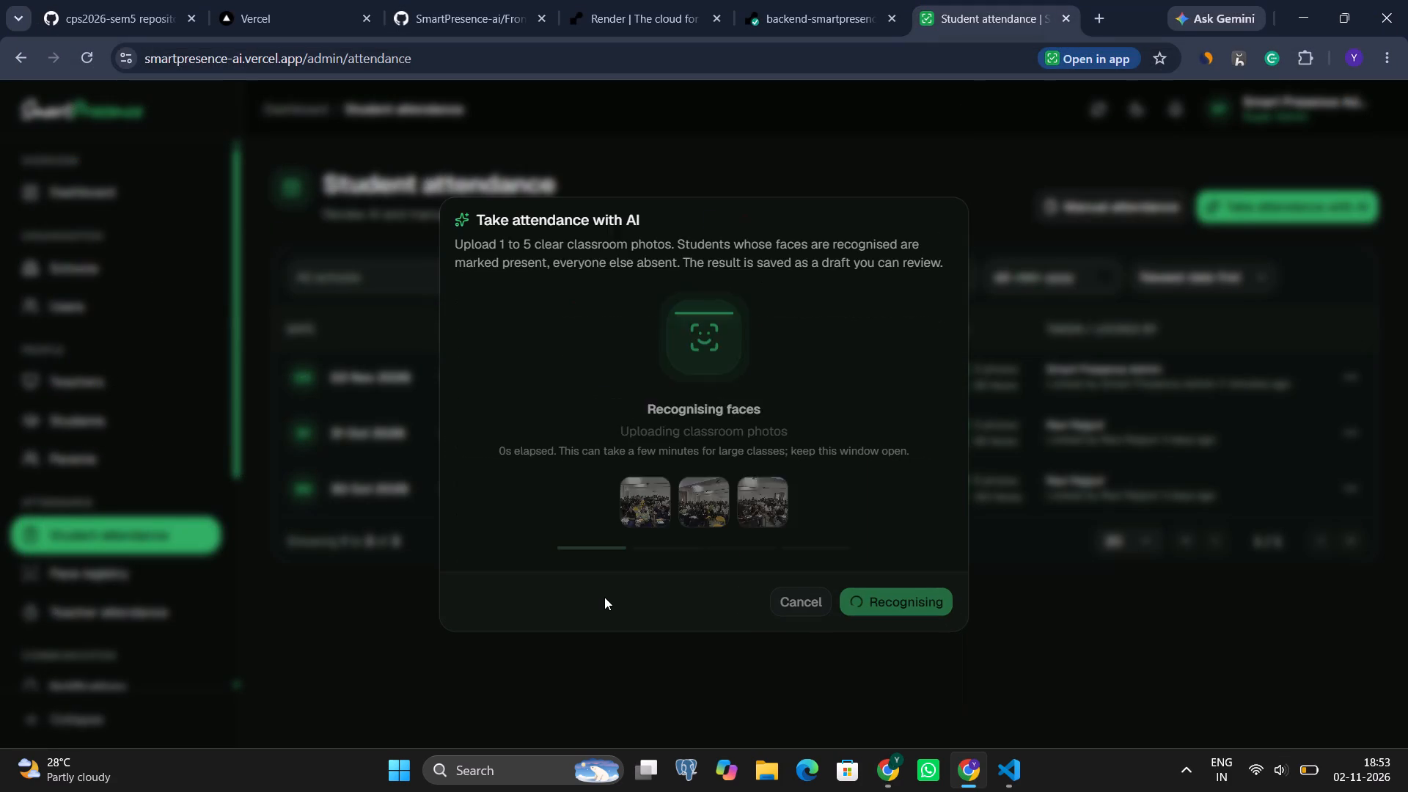
Switch to Visual Studio Code and check the cloudflared tunnel terminal output during face recognition.
scroll(604, 597, down, 1)
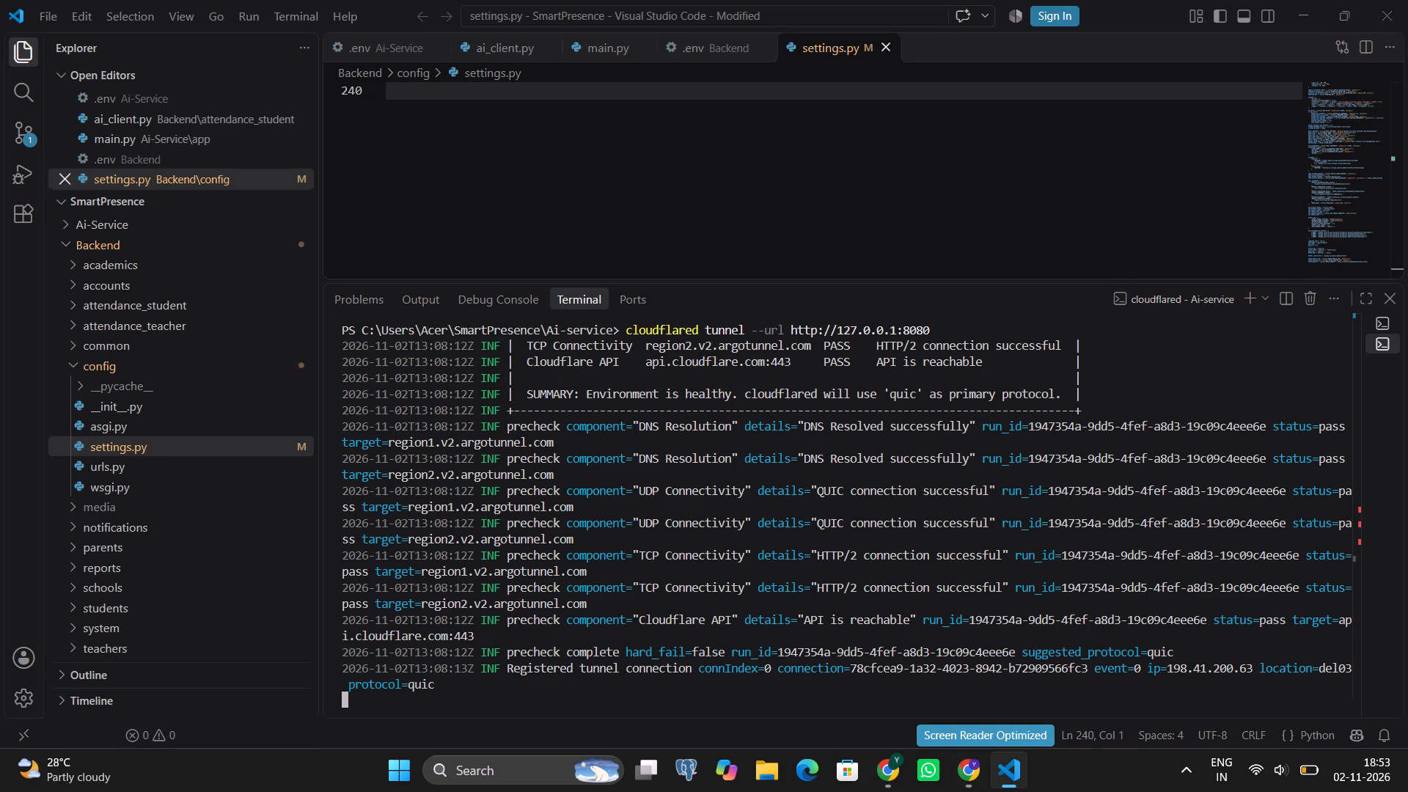
scroll(604, 597, down, 6)
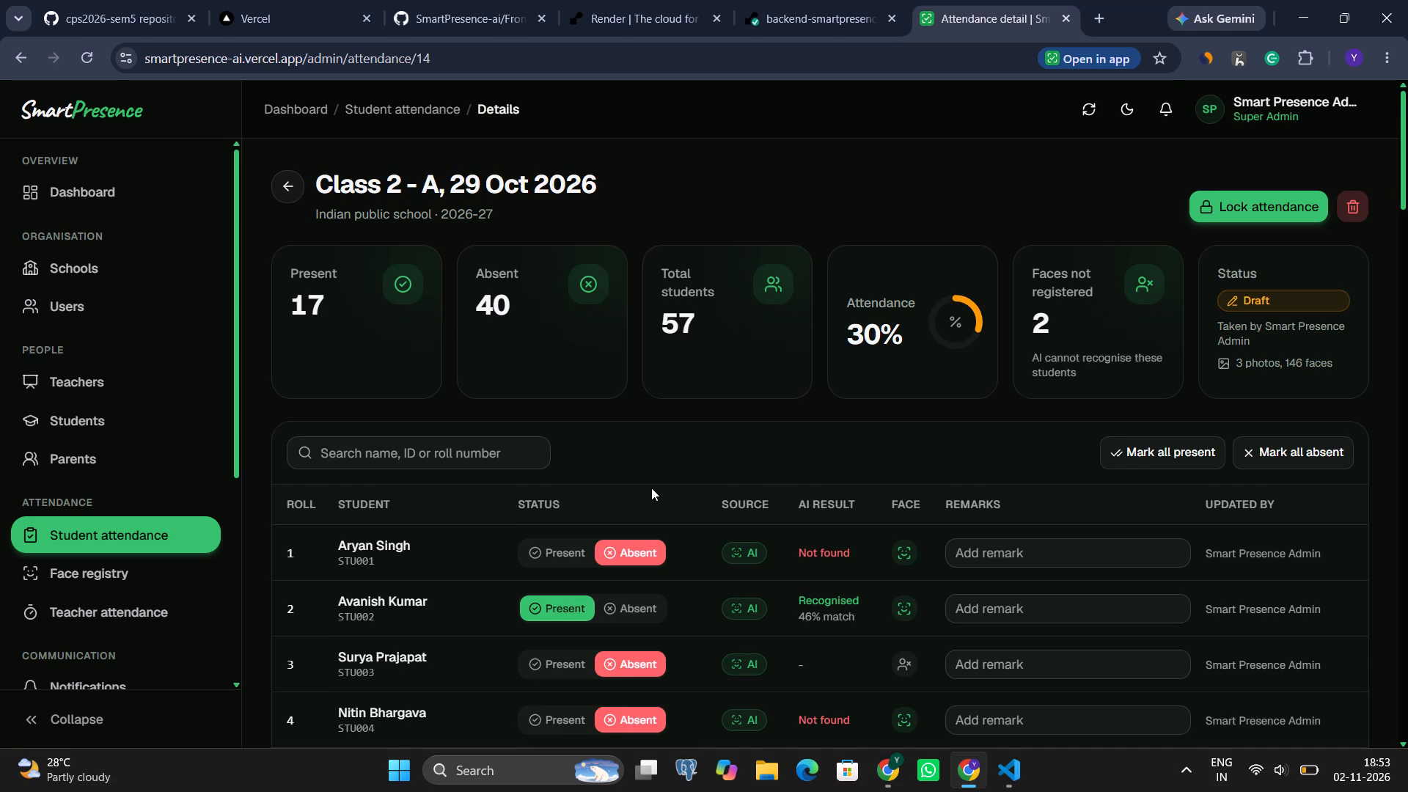
Return to Chrome and examine the summary cards and first student rows of the Class 2 - A draft for 29 Oct 2026.
scroll(651, 488, down, 3)
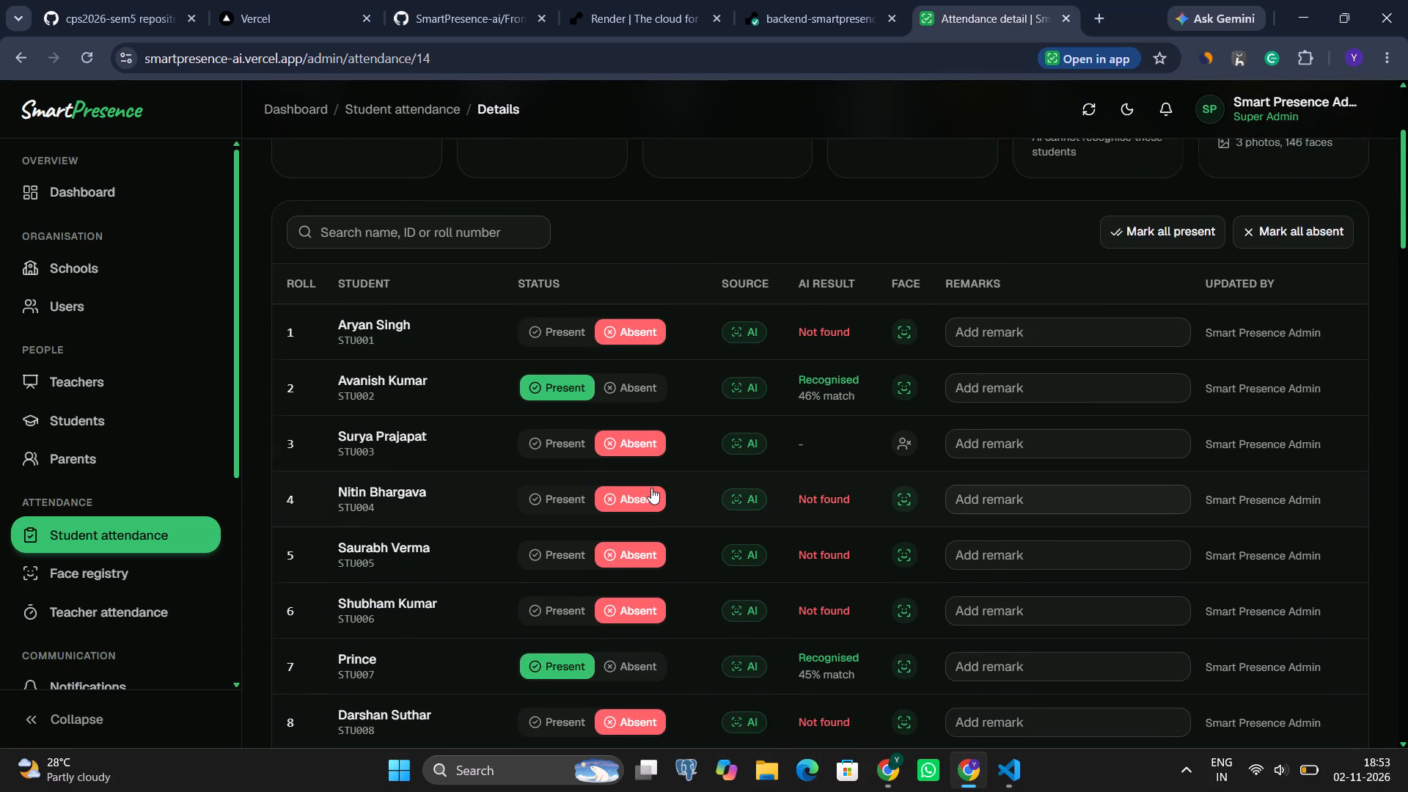
scroll(651, 488, down, 1)
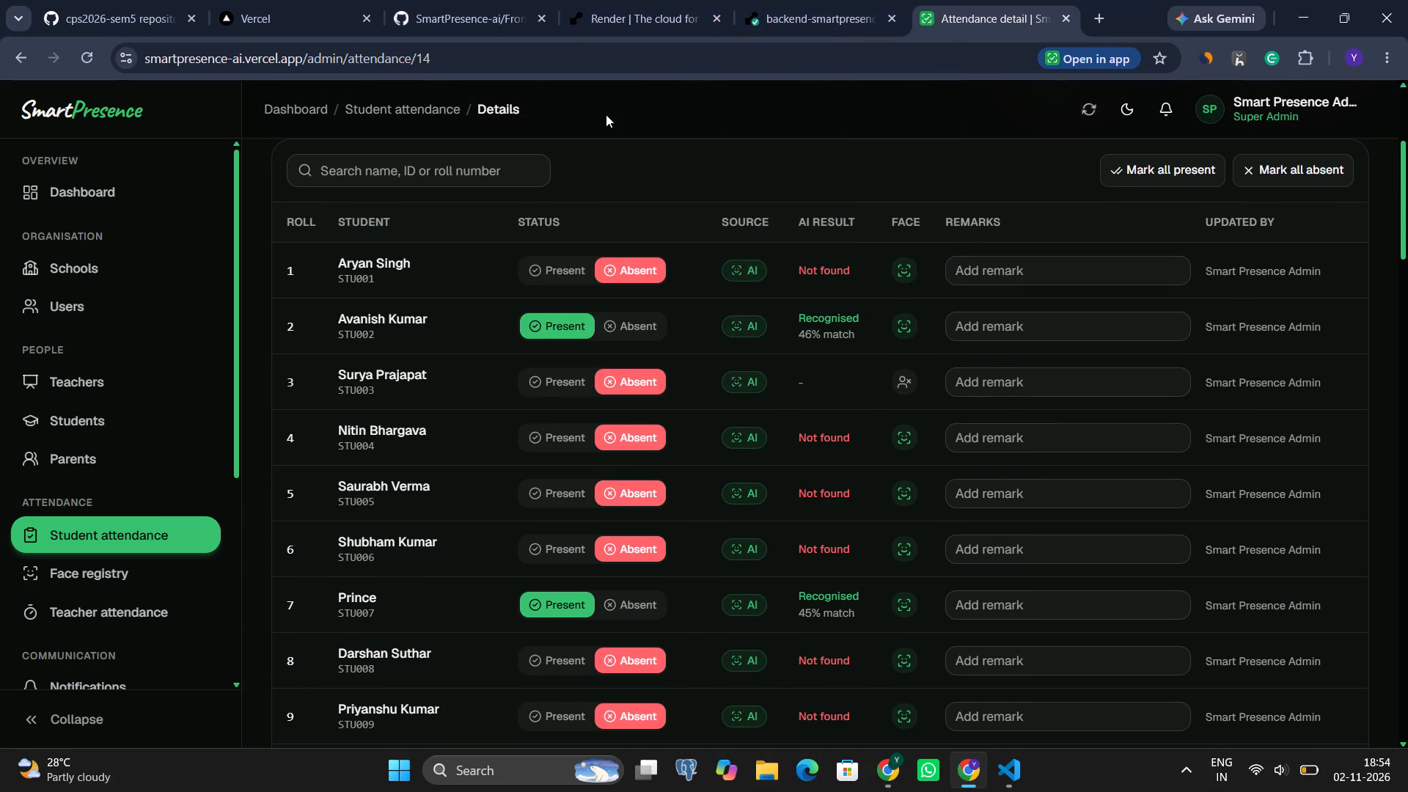
scroll(662, 276, up, 8)
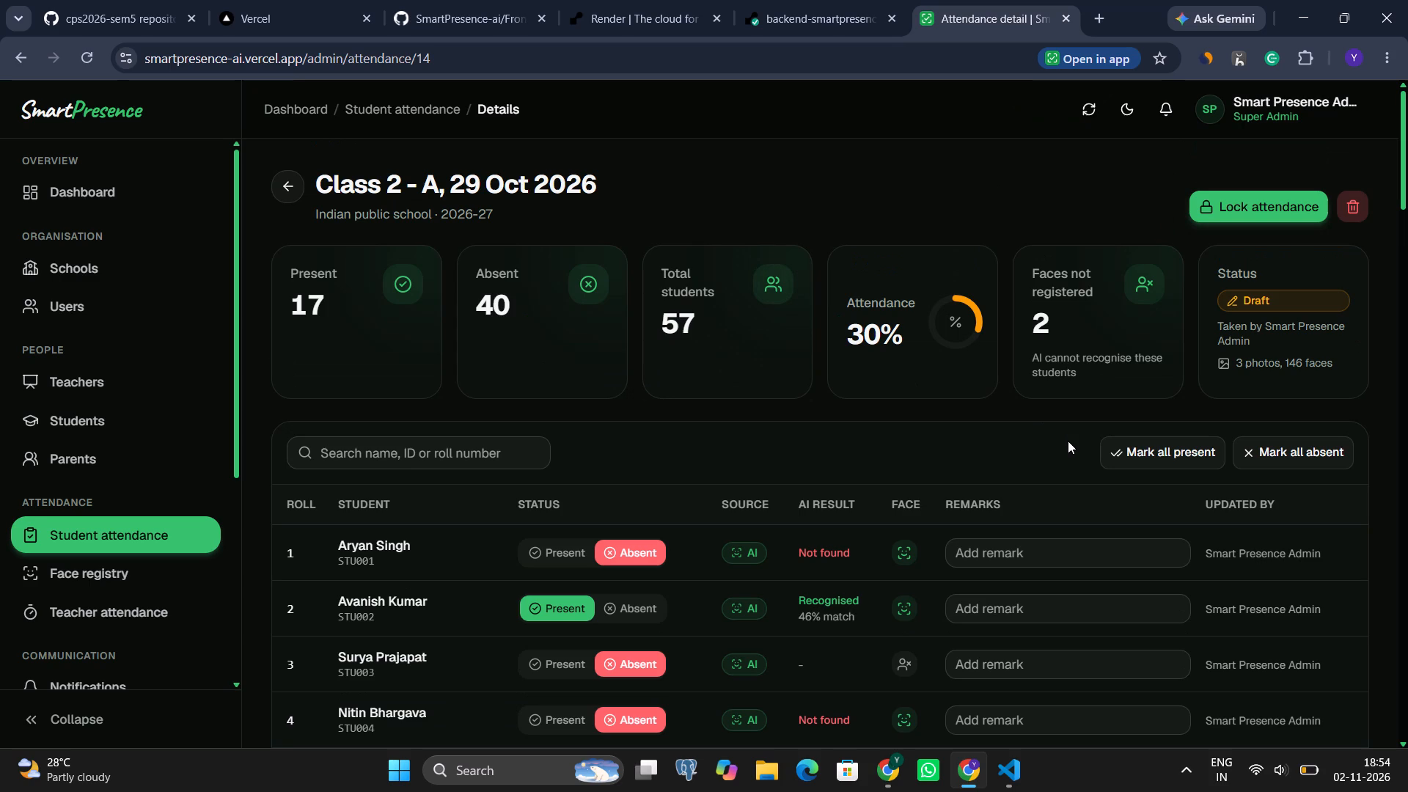
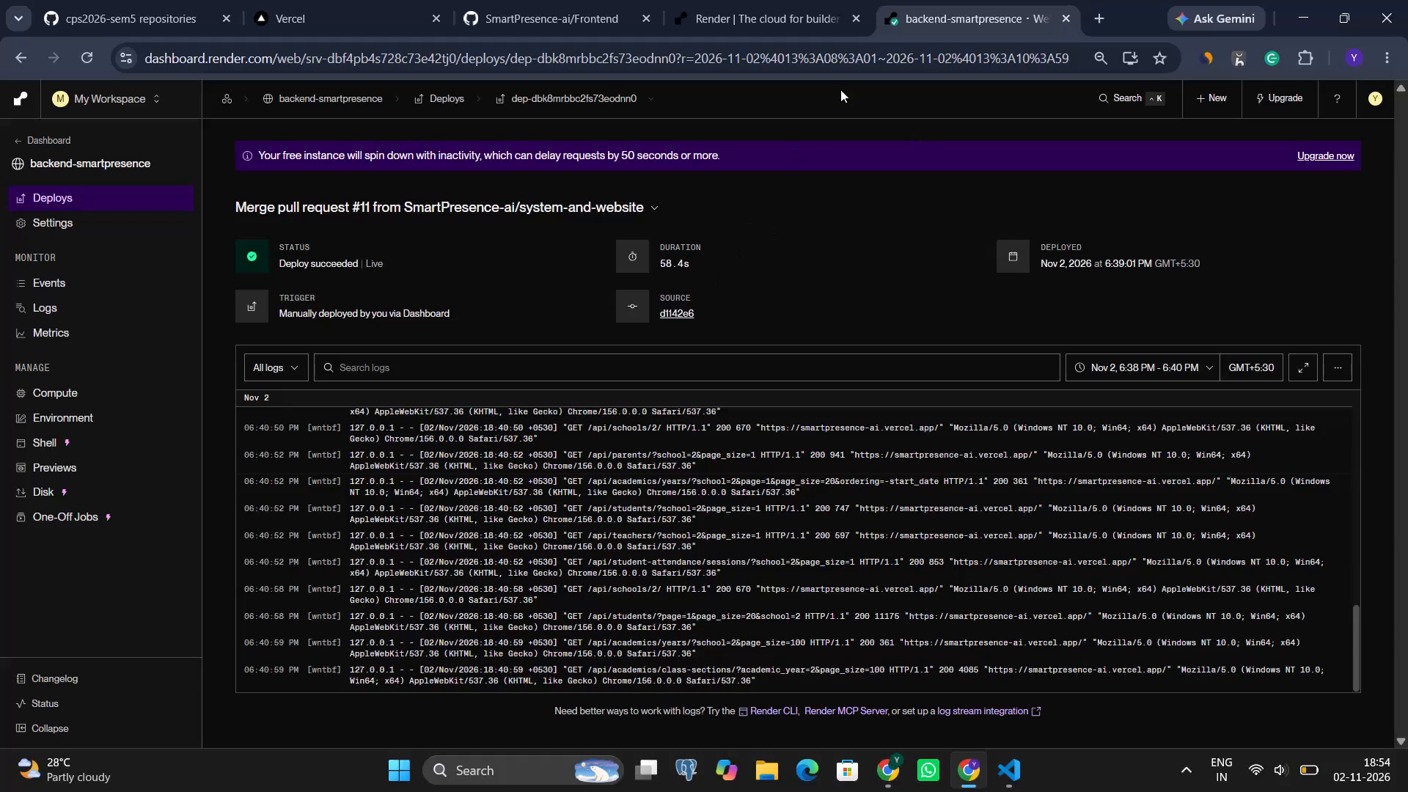
Close the backend-smartpresence deploy, Render home, SmartPresence-ai/Frontend and Vercel tabs, keeping the cps2026-sem5 repositories tab open.
click(1065, 21)
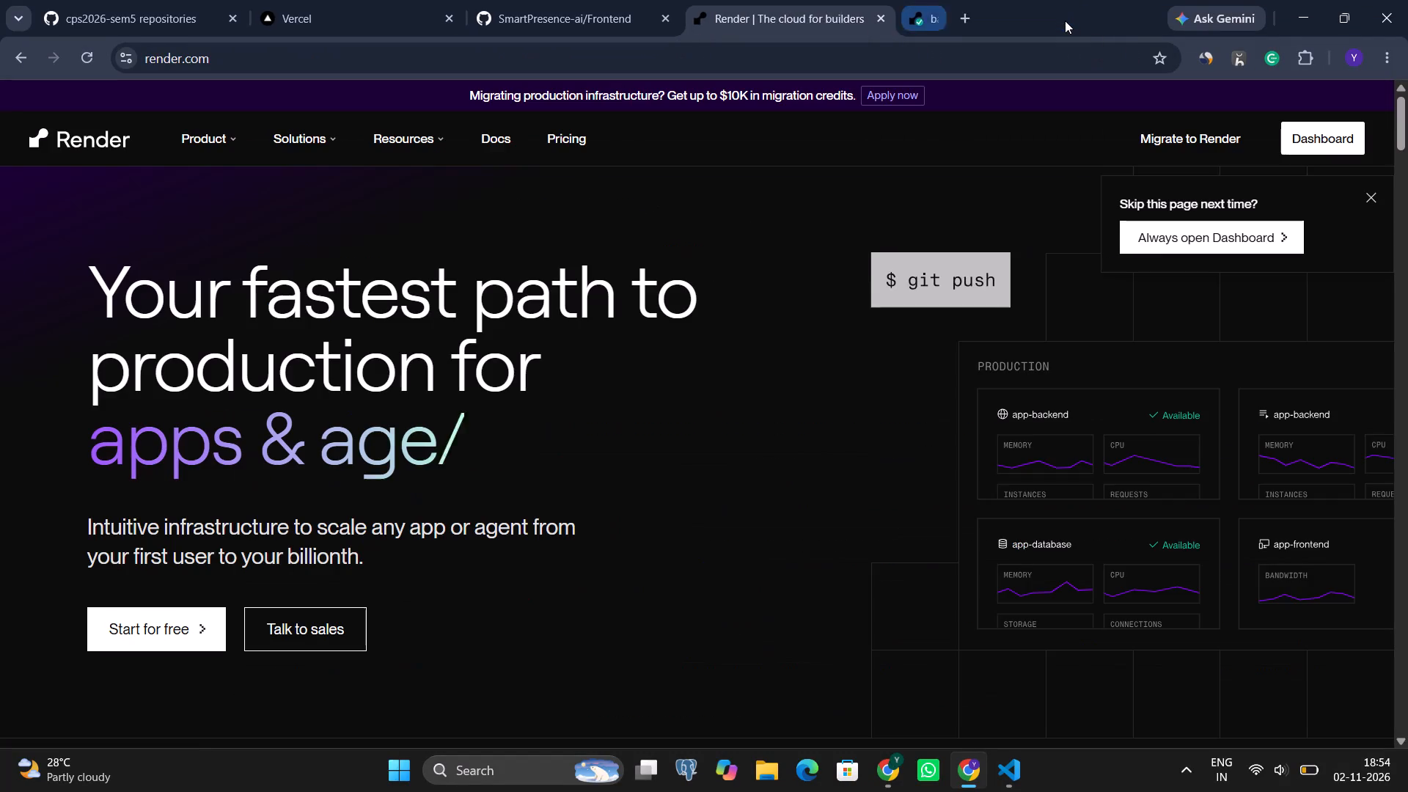
scroll(521, 357, down, 1)
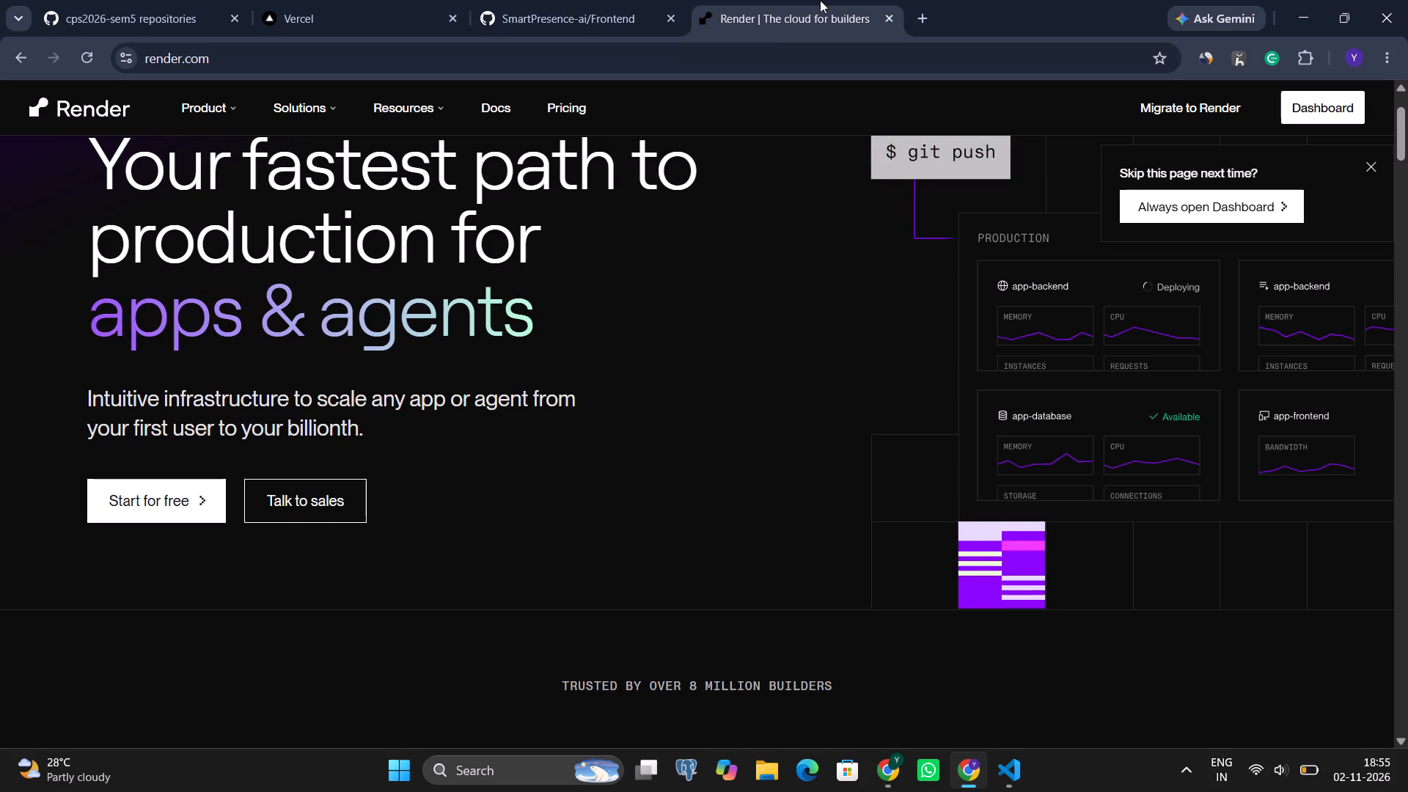
click(895, 18)
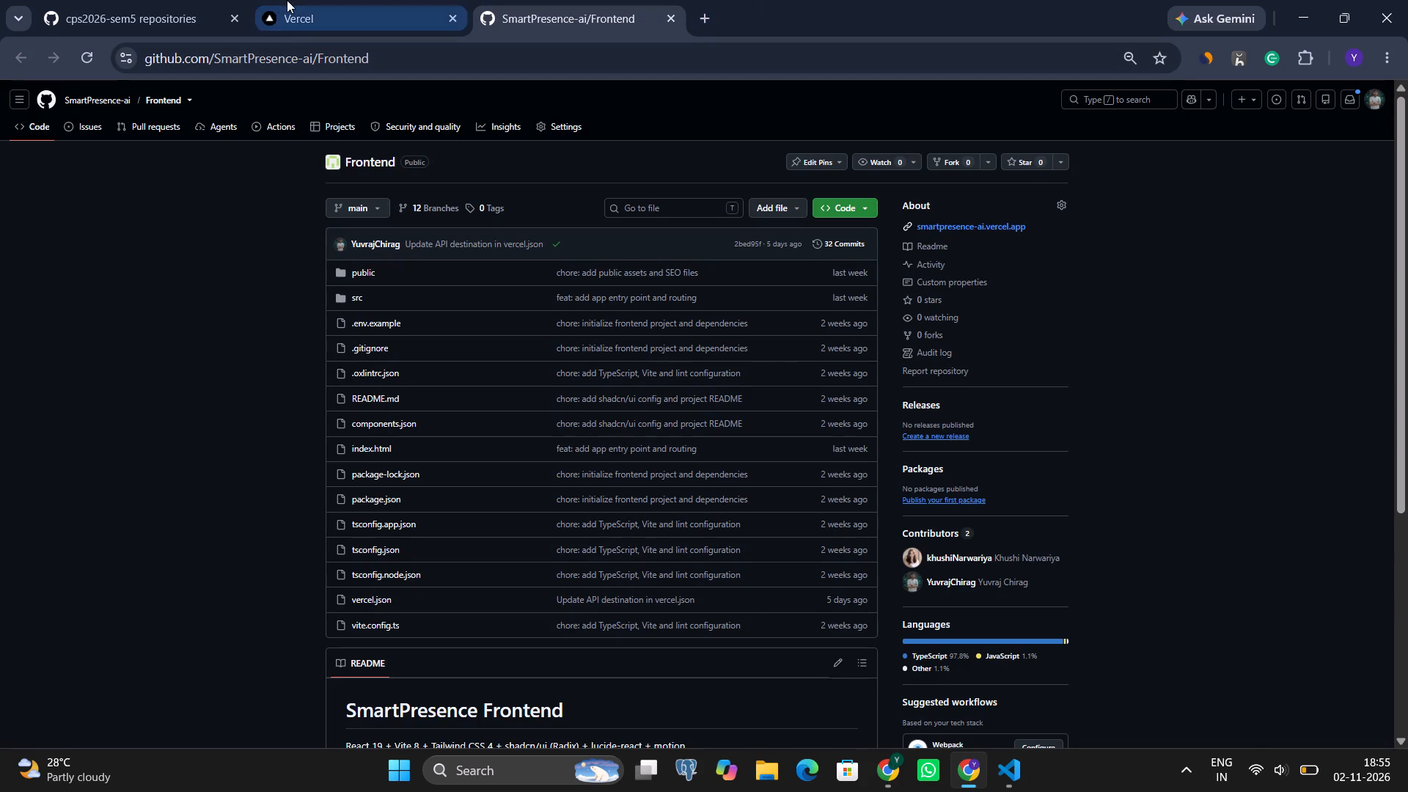
click(671, 18)
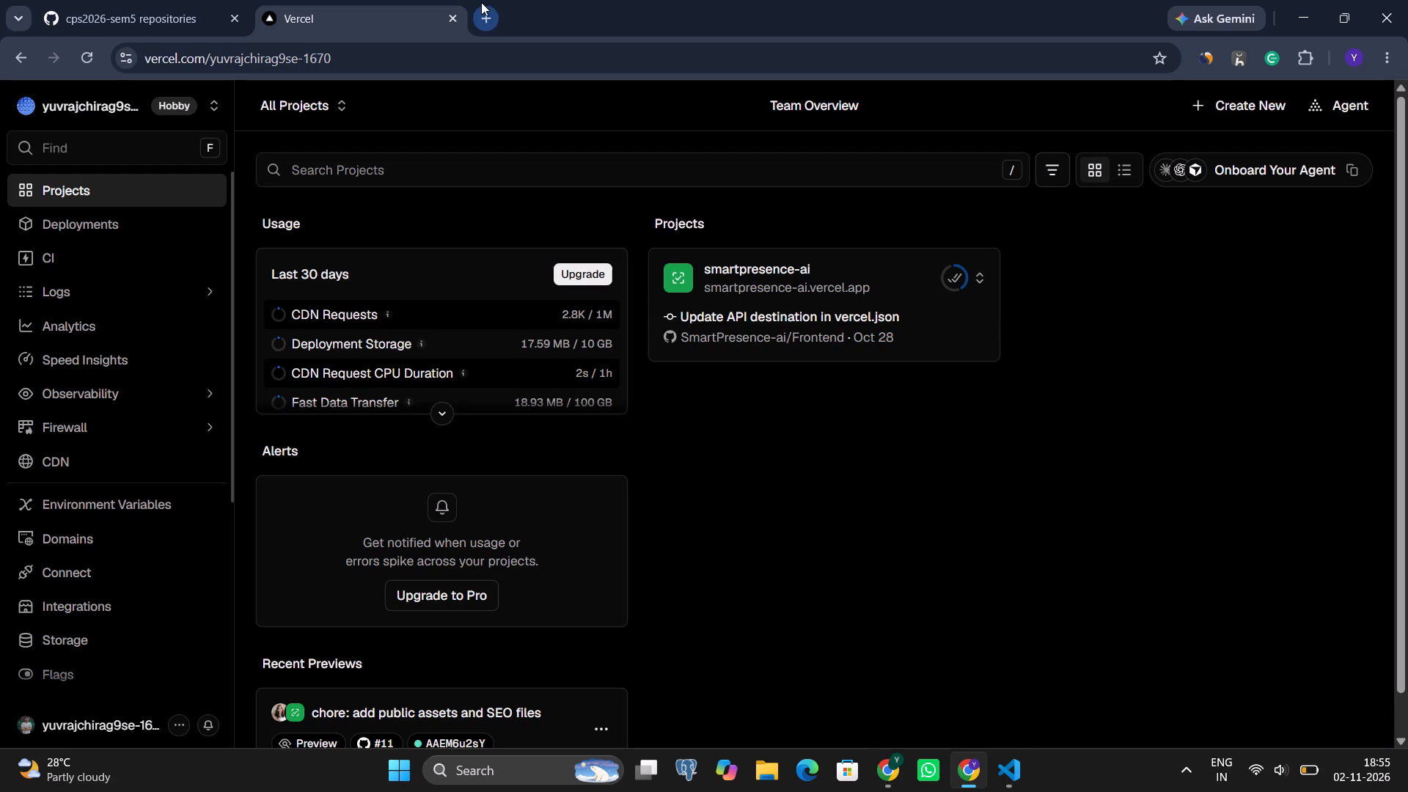
click(455, 12)
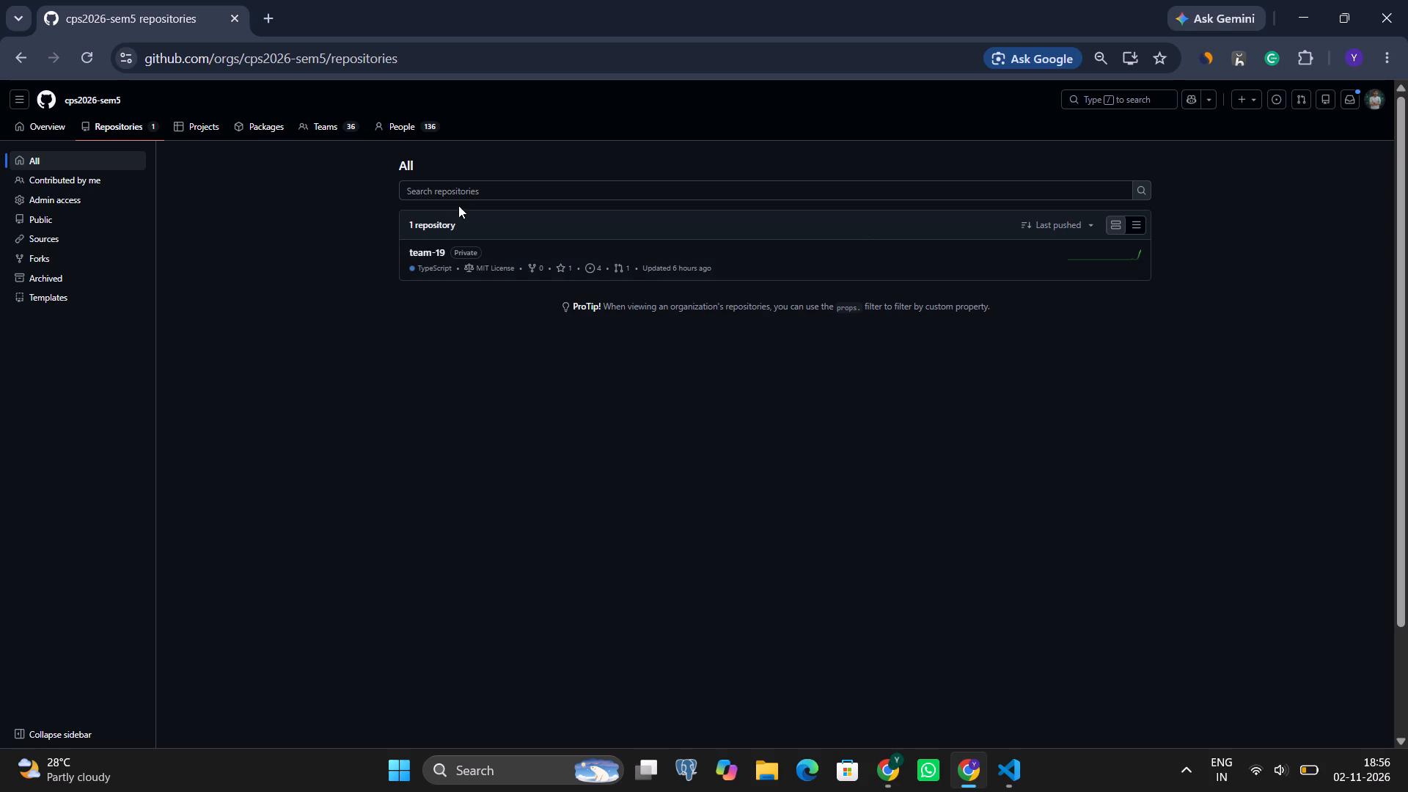
Open a new blank browser tab beside the cps2026-sem5 repositories page.
click(265, 11)
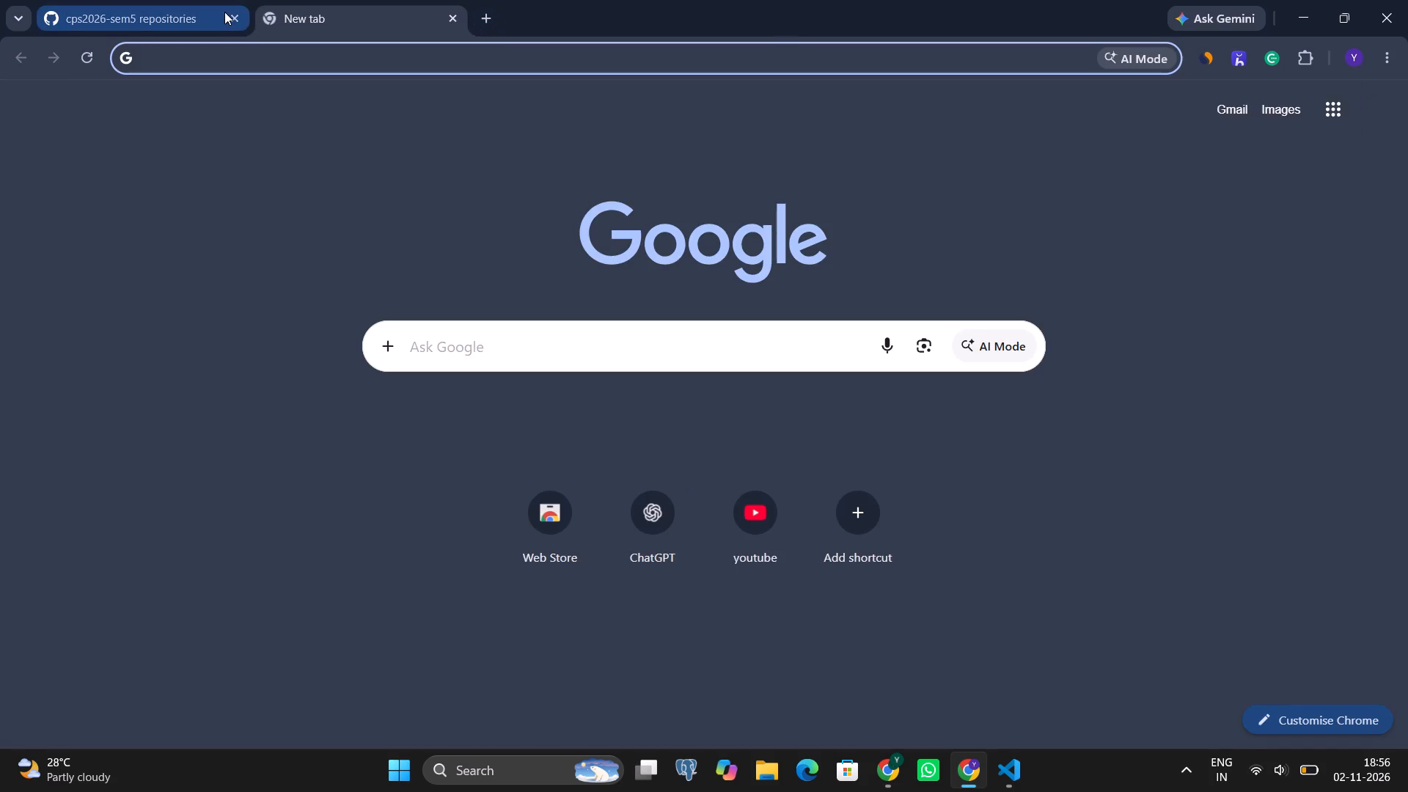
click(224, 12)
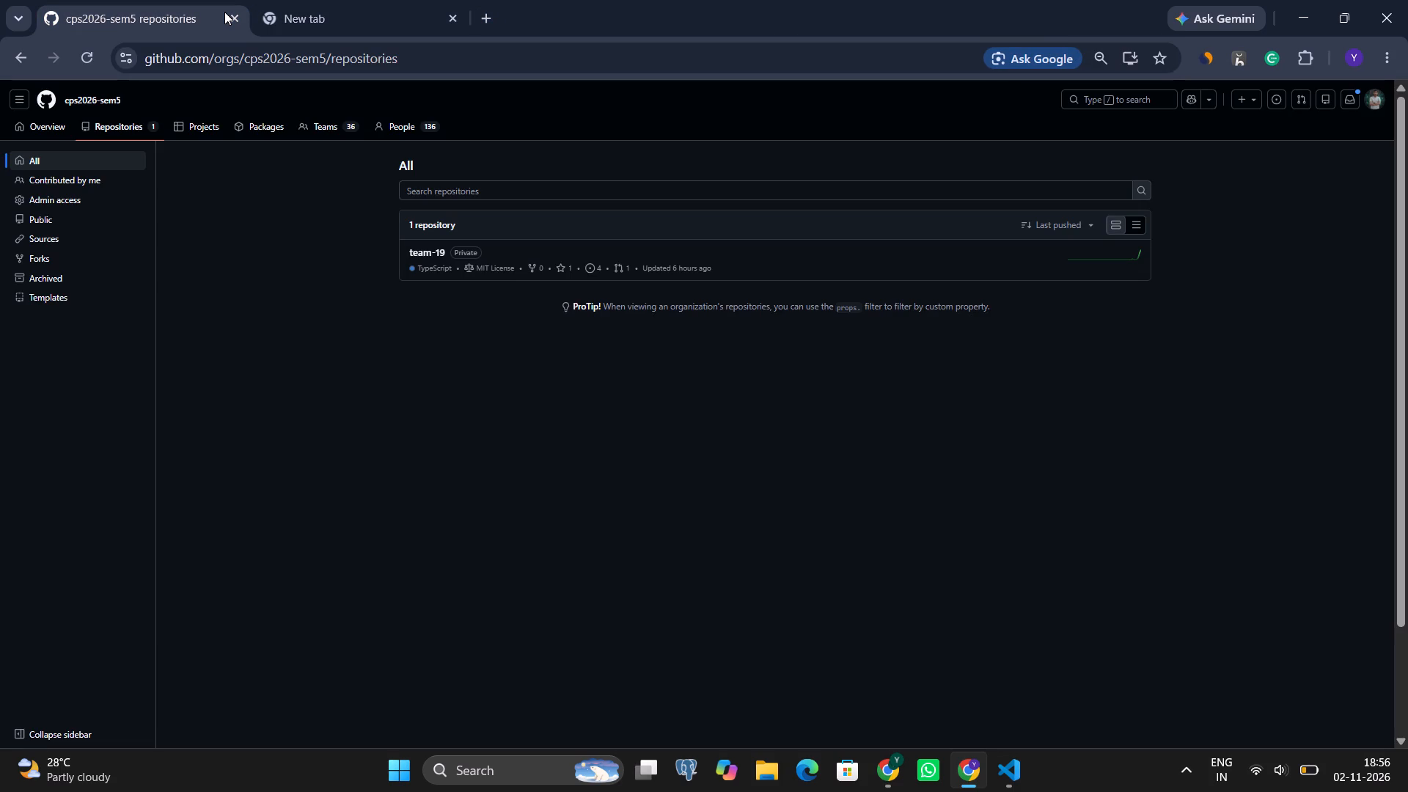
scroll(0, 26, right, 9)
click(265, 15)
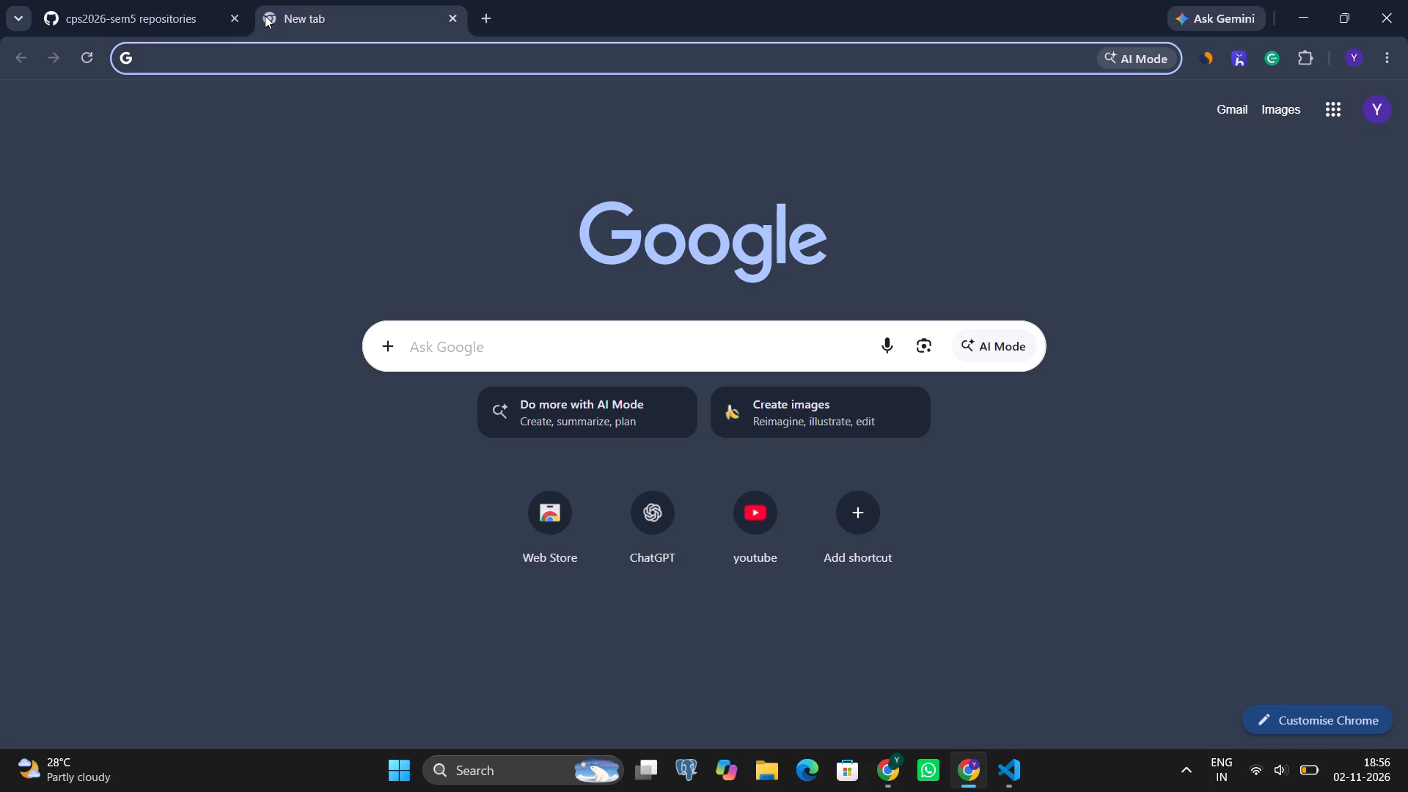
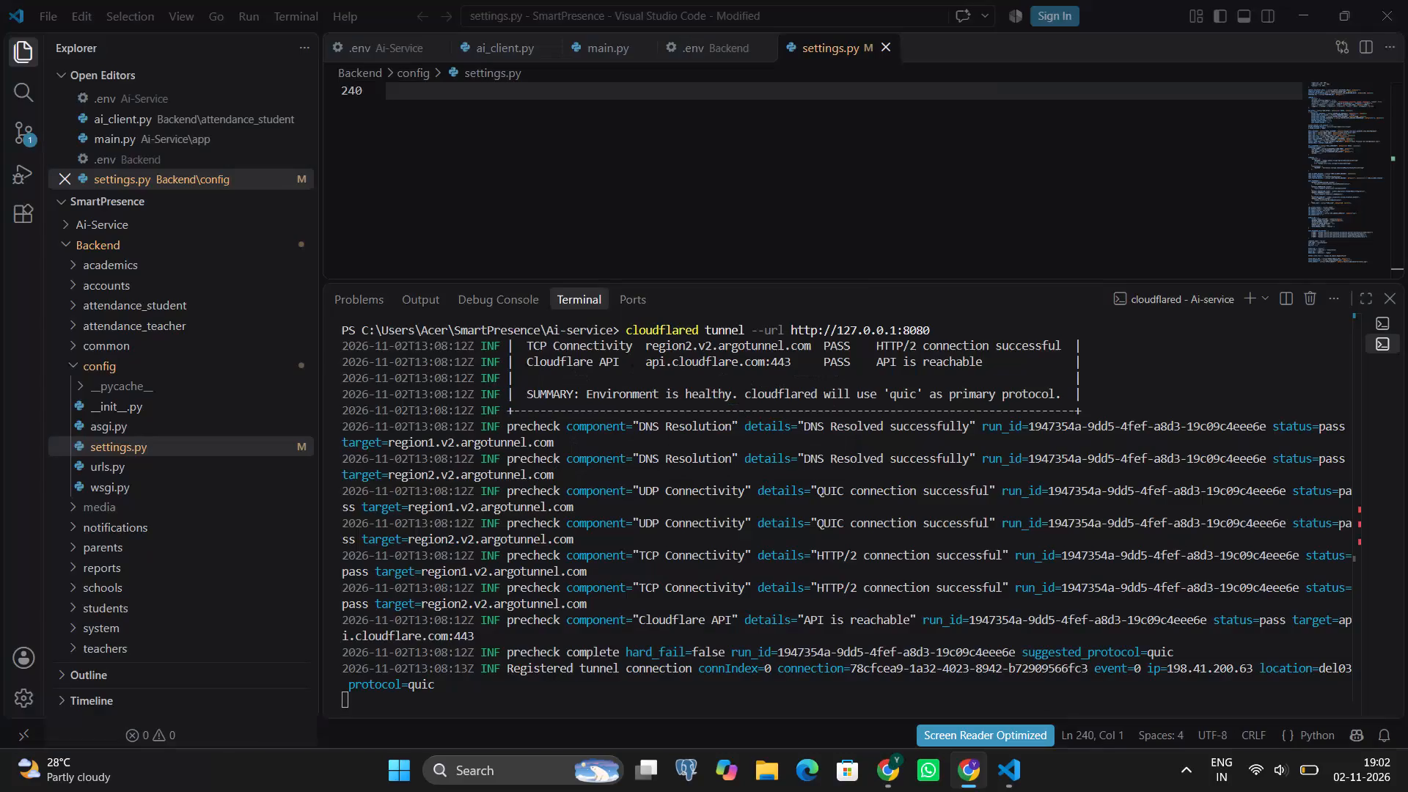
Switch to Visual Studio Code and activate the Ai-service terminal running the cloudflared tunnel.
click(418, 703)
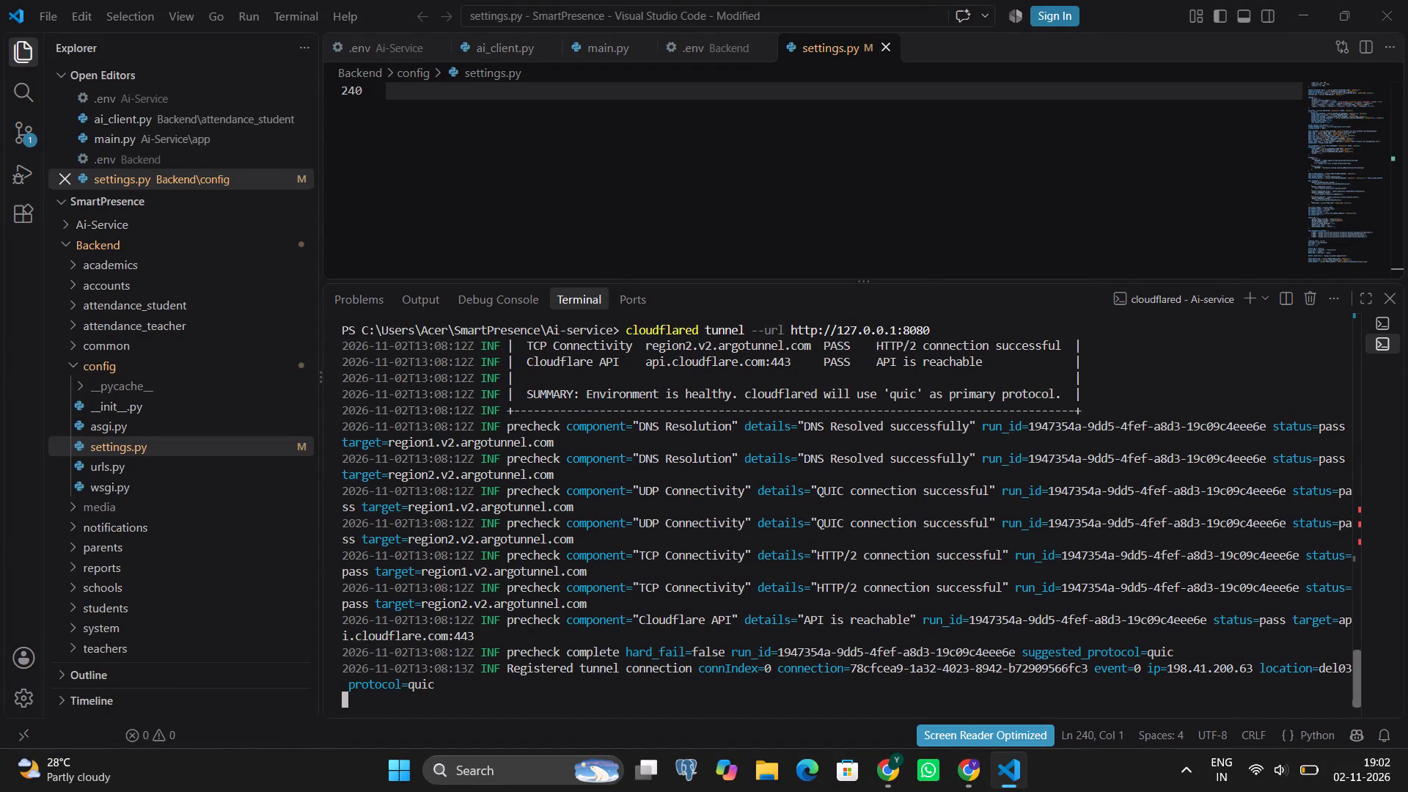
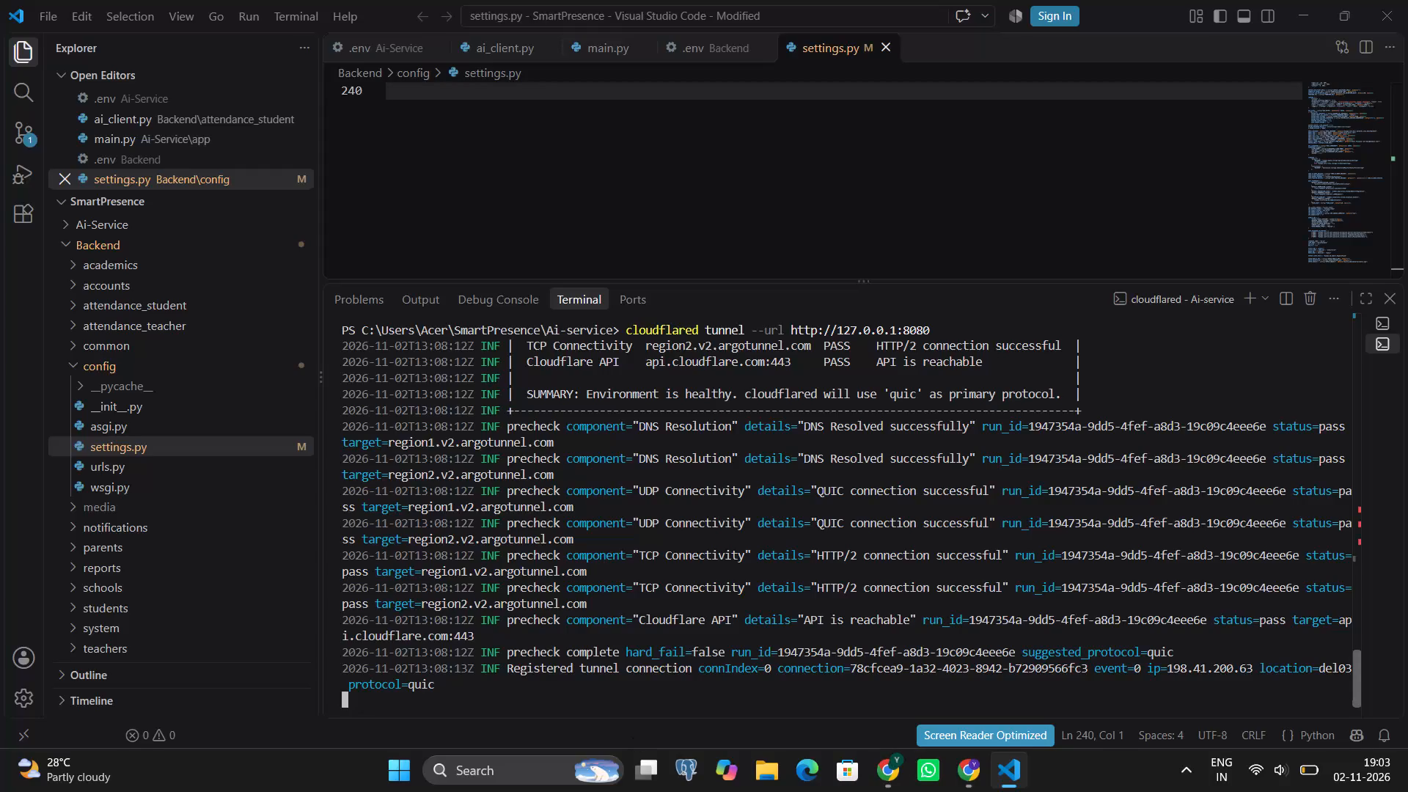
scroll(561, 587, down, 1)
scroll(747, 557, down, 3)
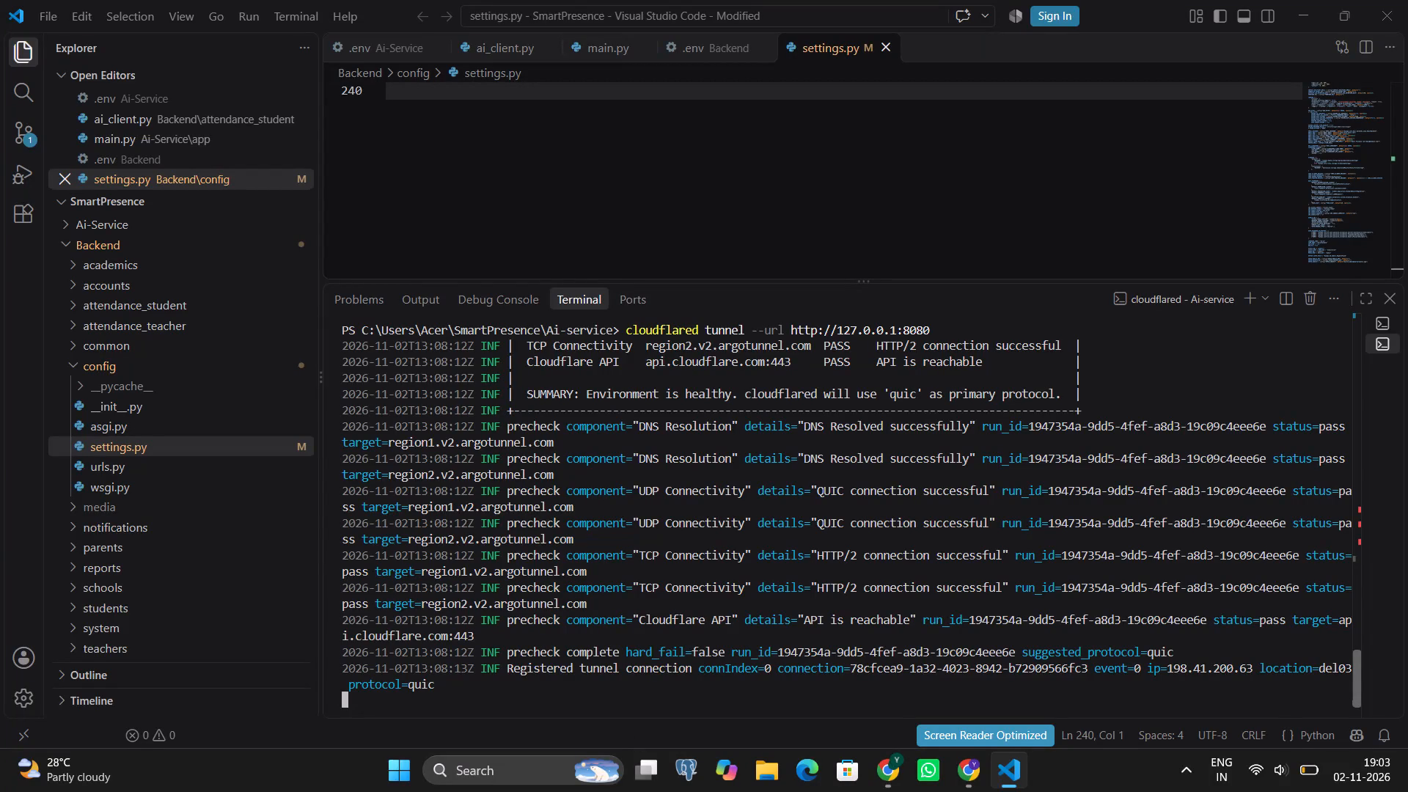
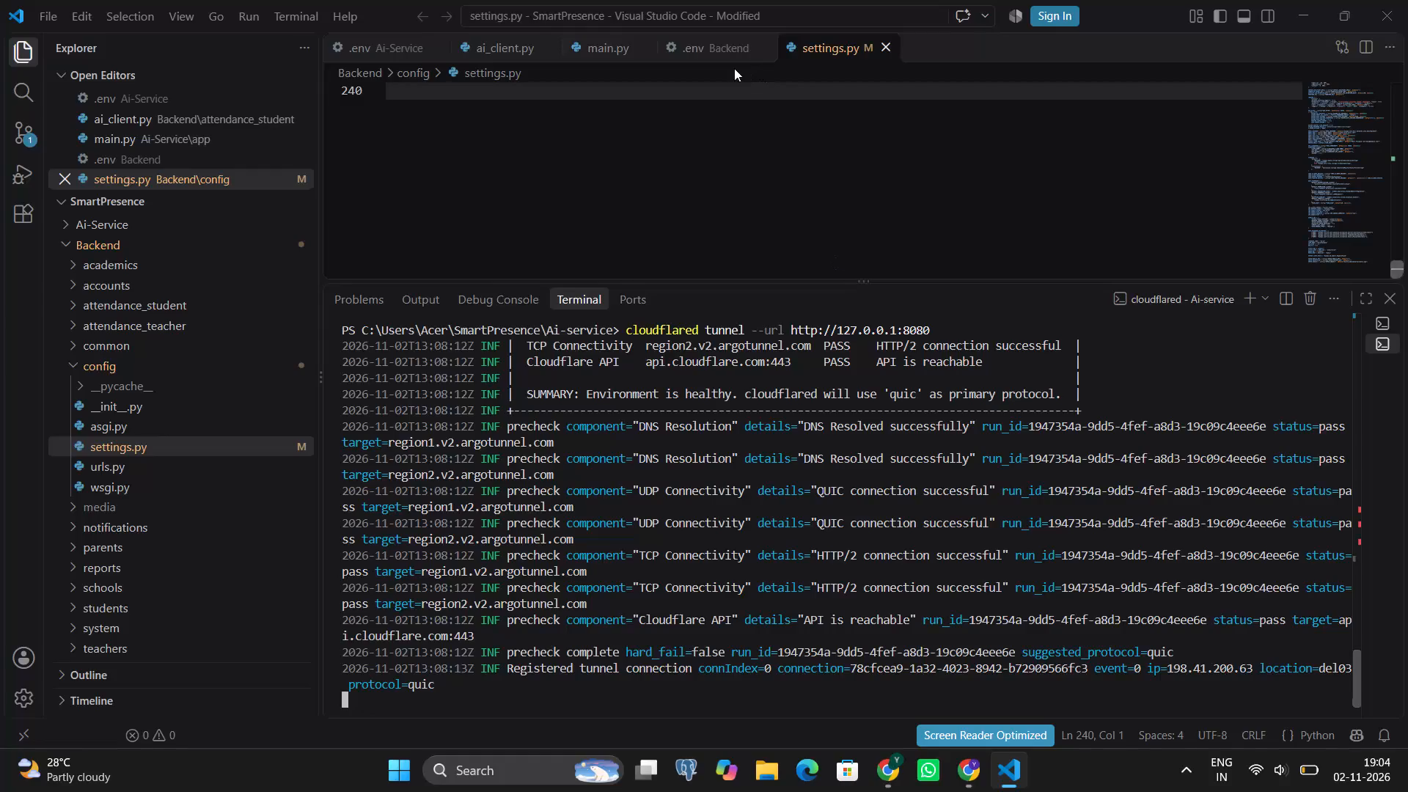
Look through the Backend .env, main.py and ai_client.py files and the cloudflared tunnel's terminal output.
click(700, 52)
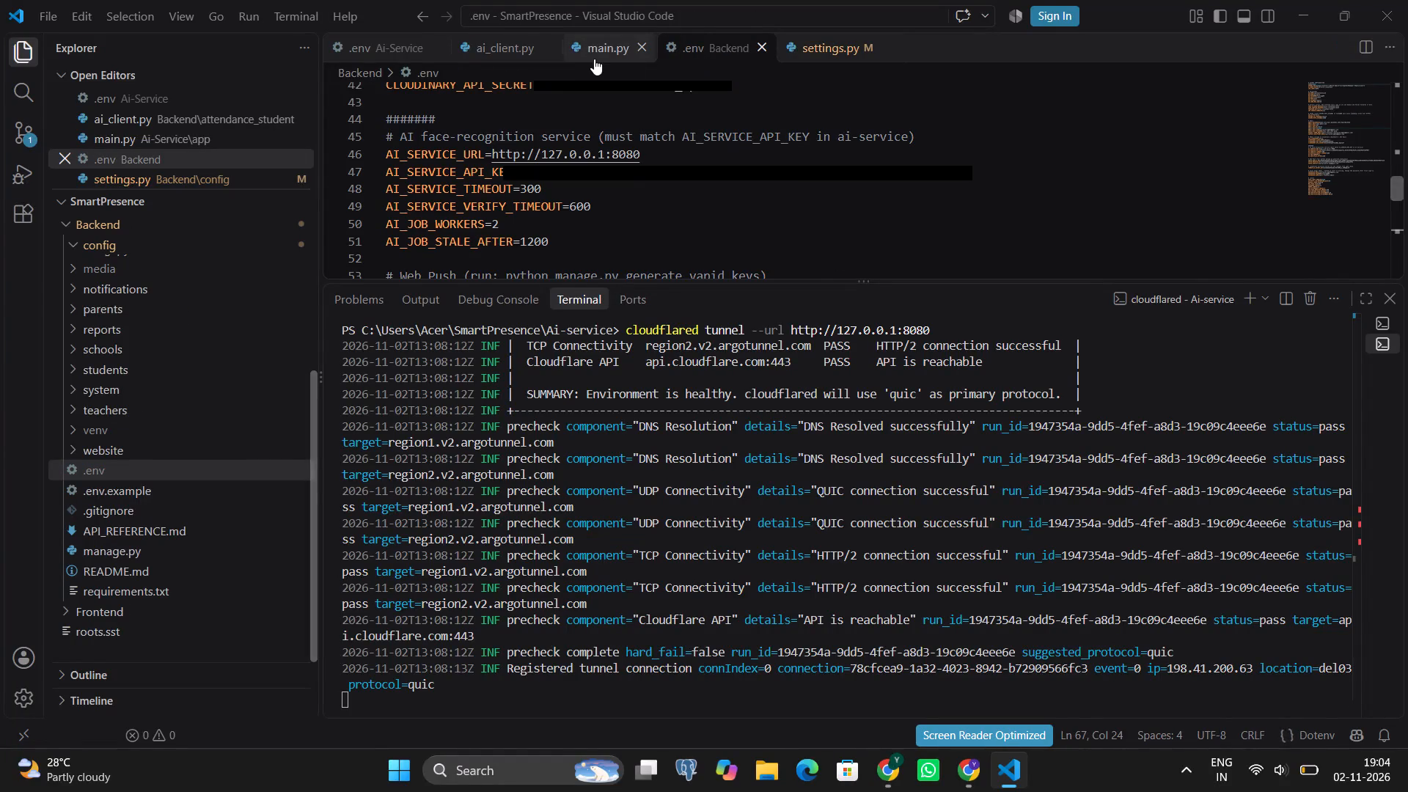
click(587, 59)
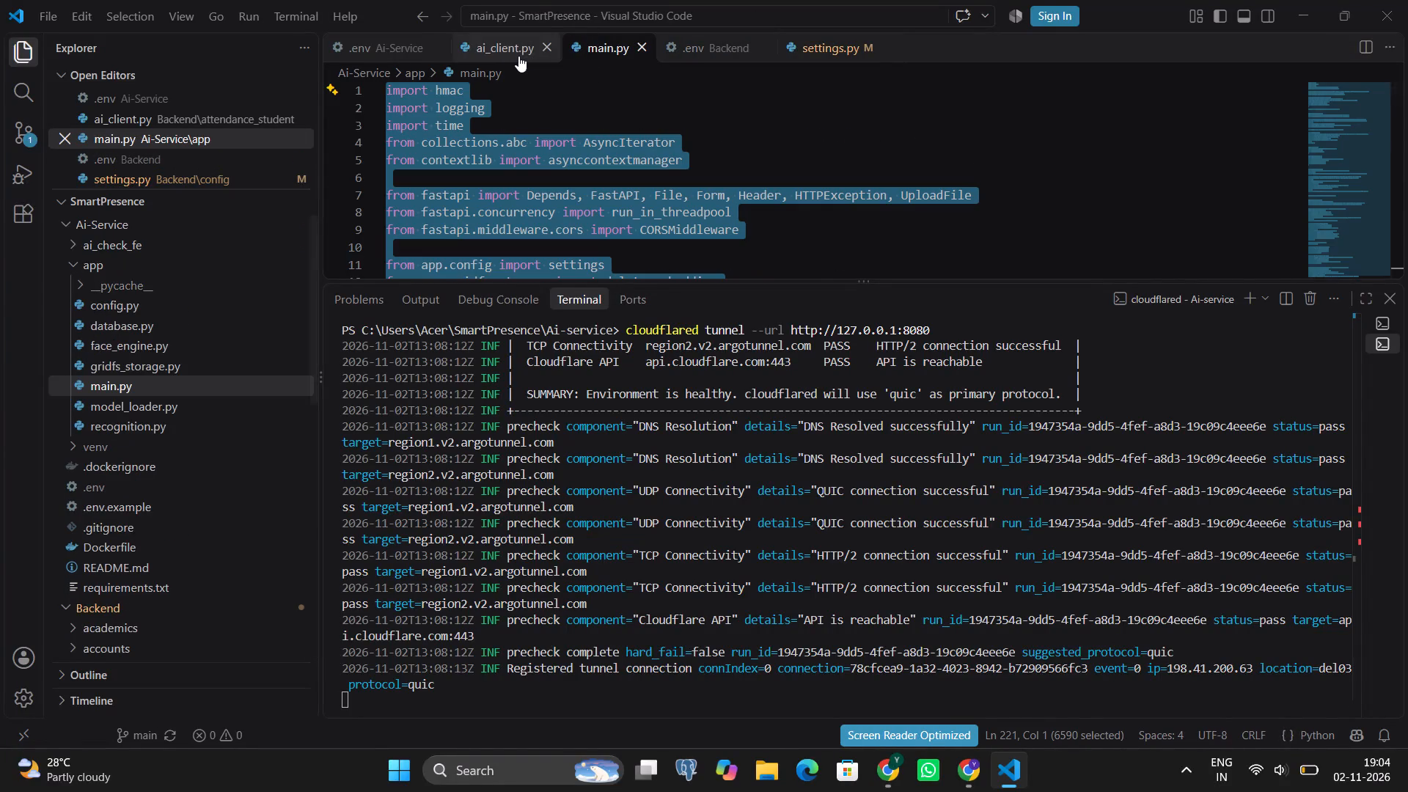
click(518, 56)
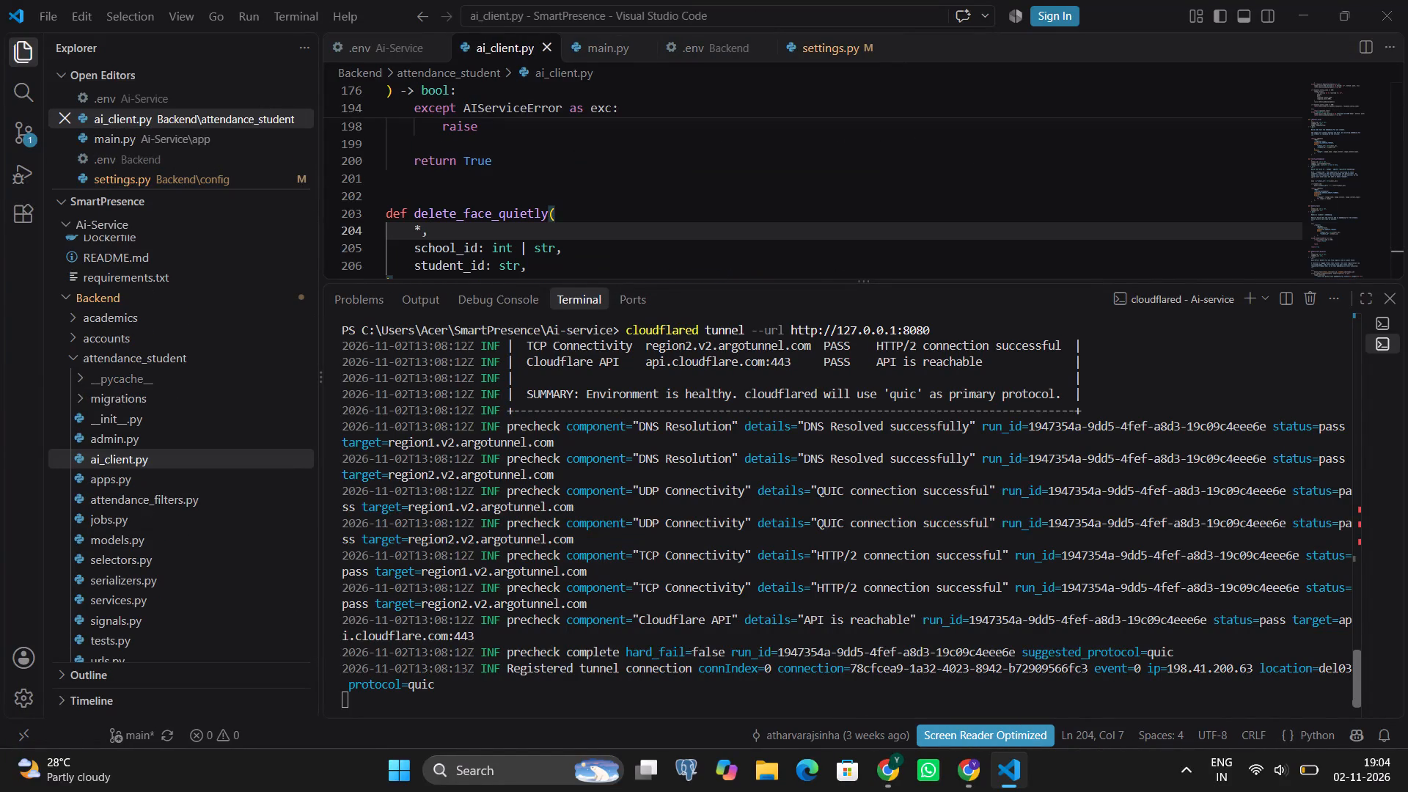
drag(1358, 681, 1365, 661)
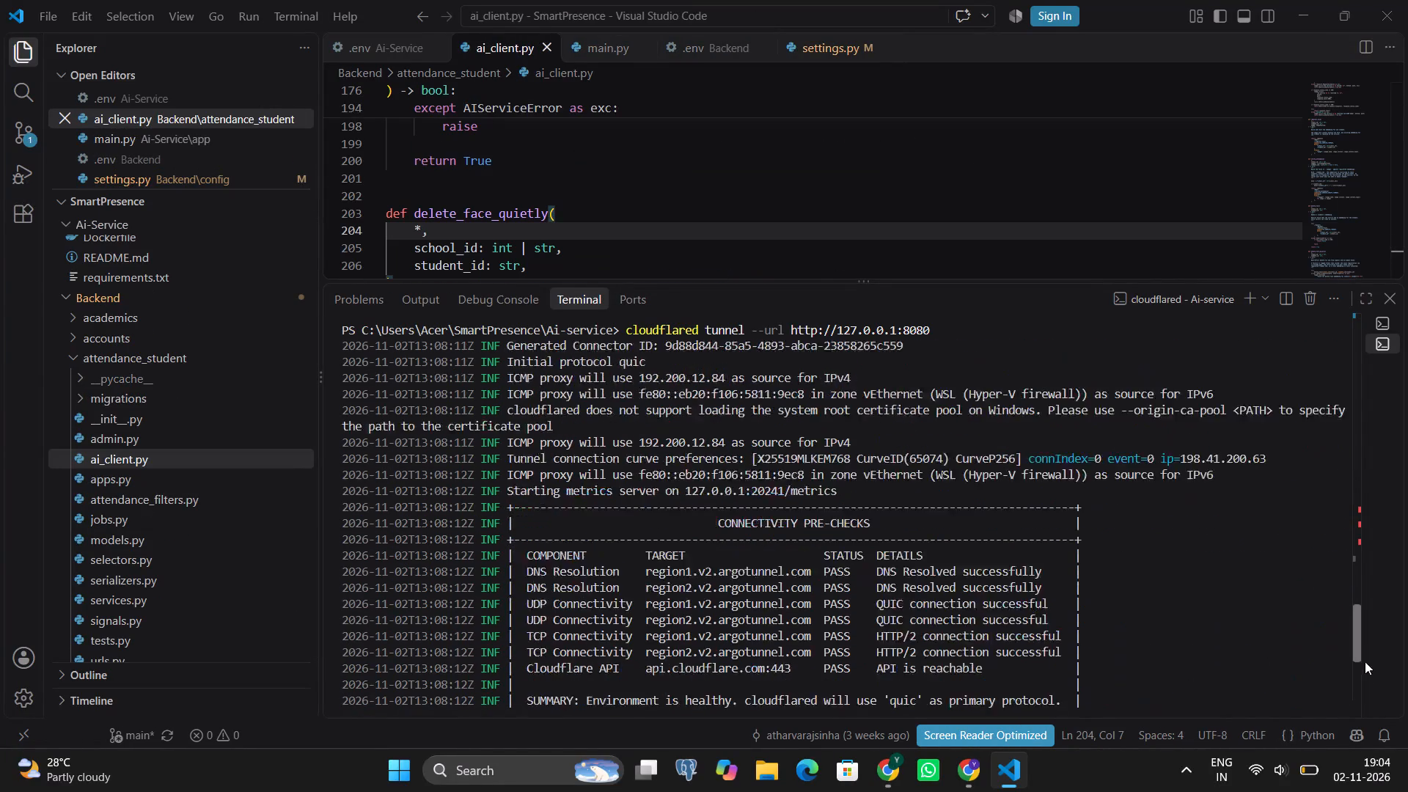
drag(1365, 661, 1364, 670)
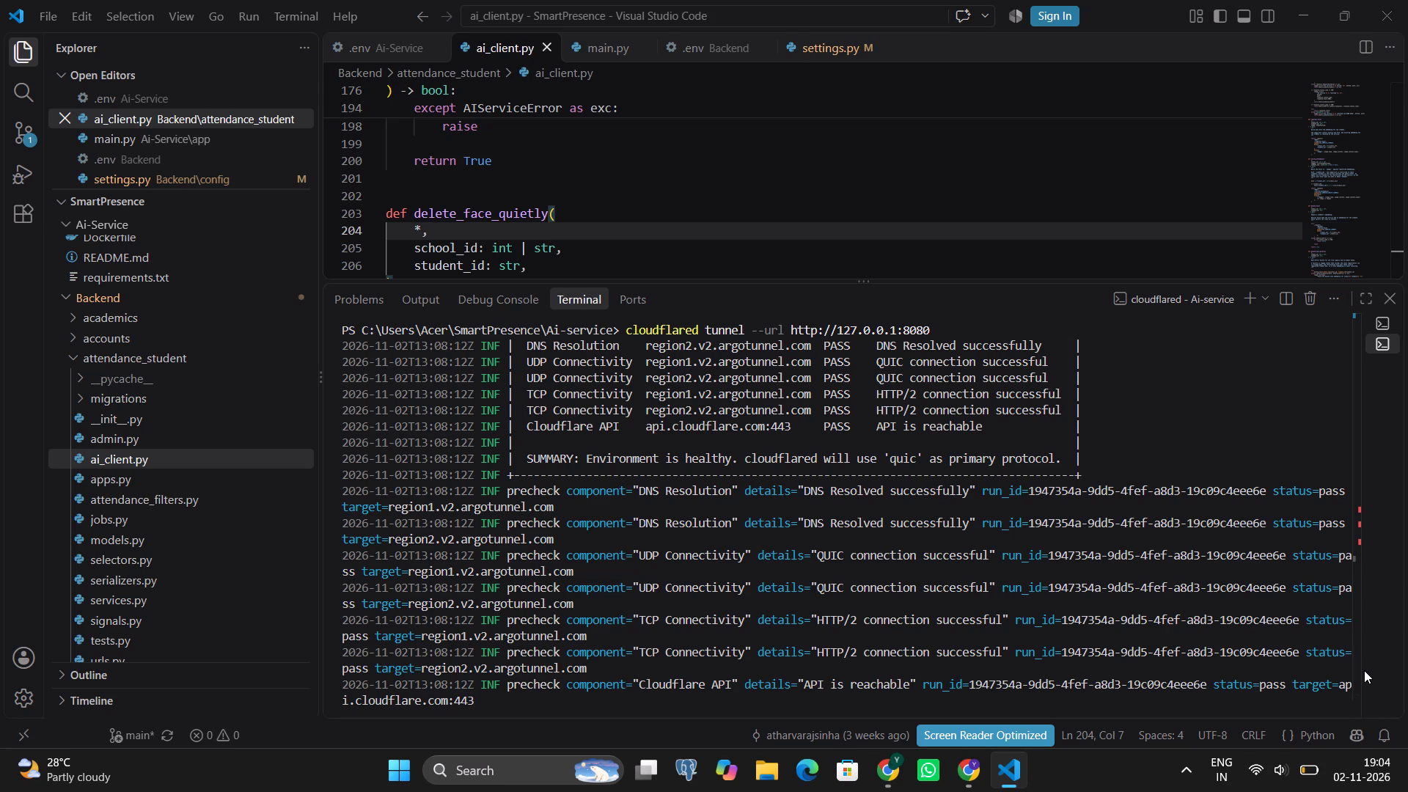